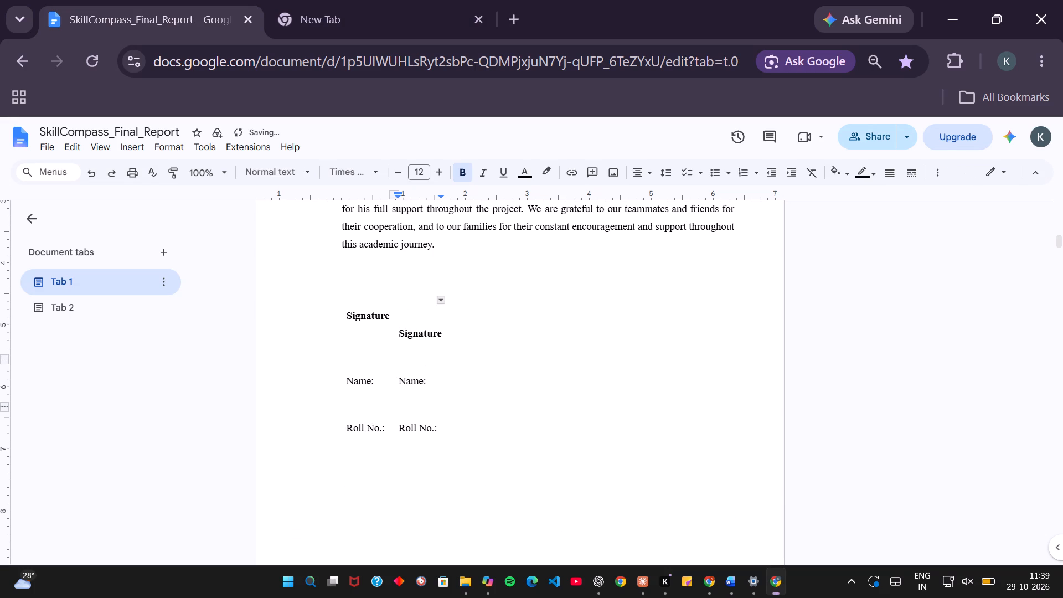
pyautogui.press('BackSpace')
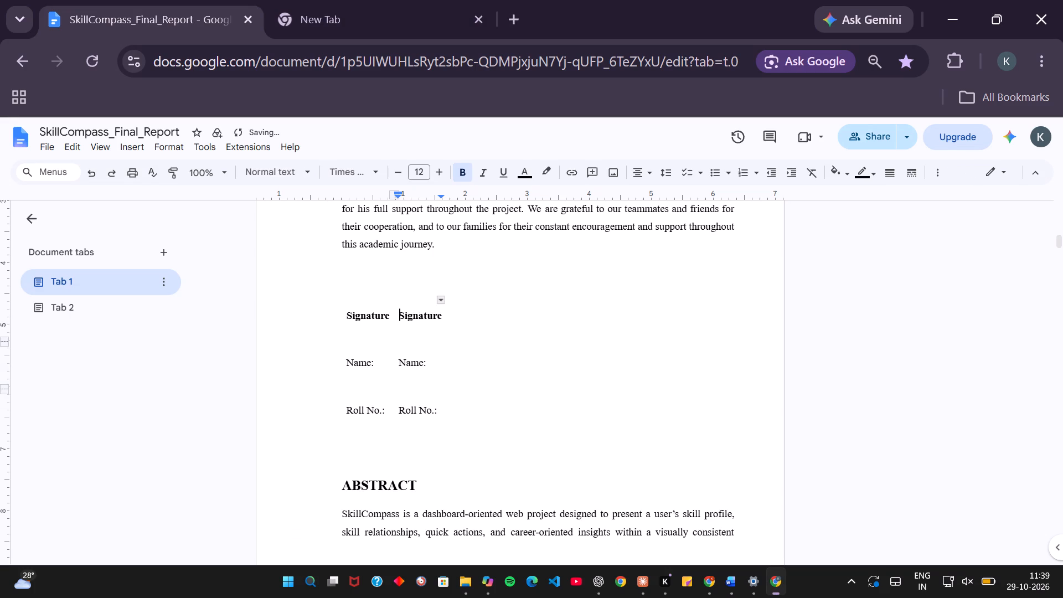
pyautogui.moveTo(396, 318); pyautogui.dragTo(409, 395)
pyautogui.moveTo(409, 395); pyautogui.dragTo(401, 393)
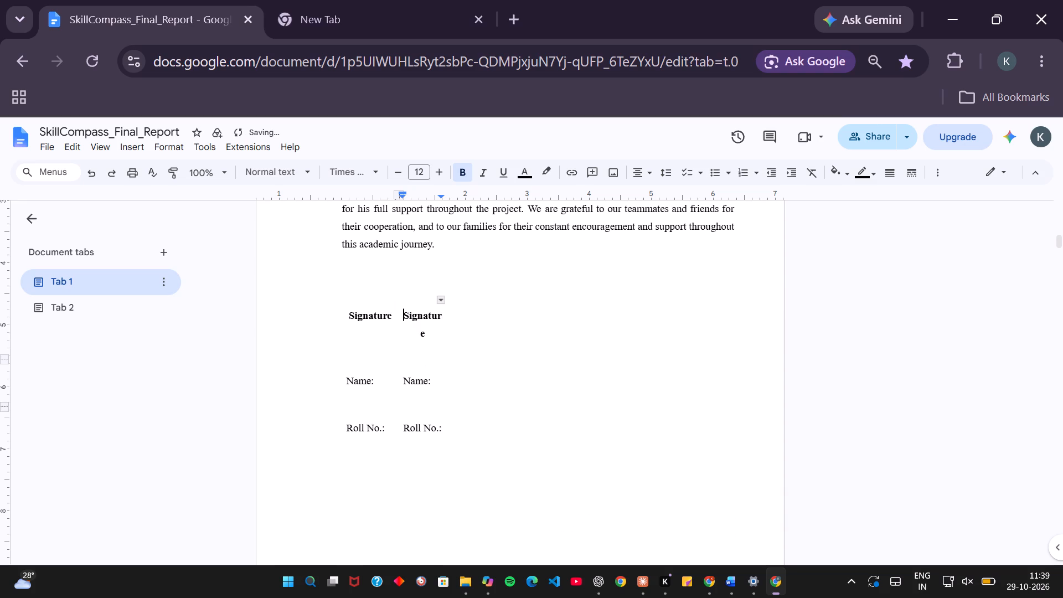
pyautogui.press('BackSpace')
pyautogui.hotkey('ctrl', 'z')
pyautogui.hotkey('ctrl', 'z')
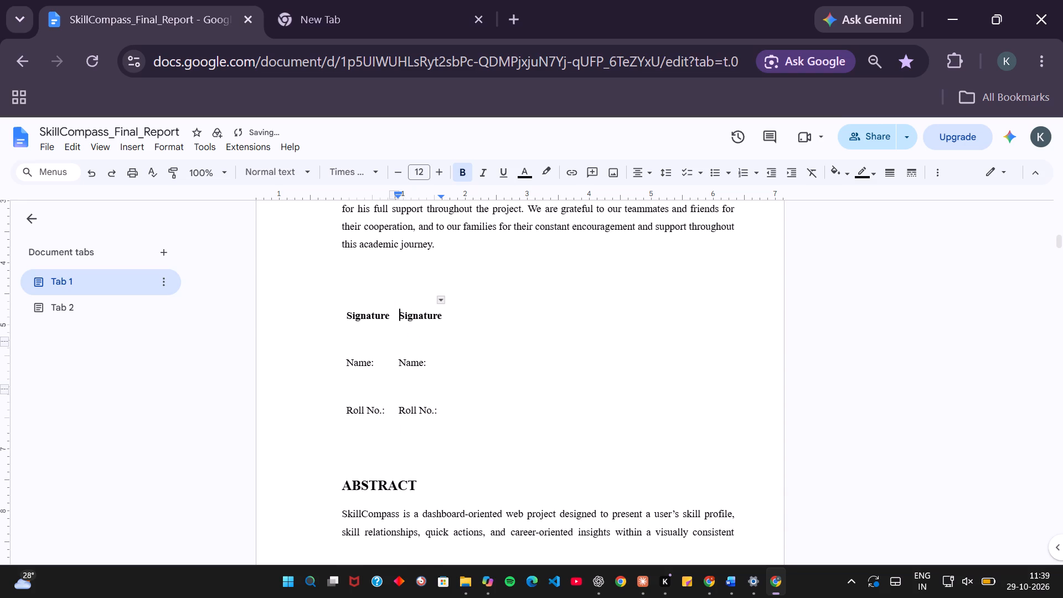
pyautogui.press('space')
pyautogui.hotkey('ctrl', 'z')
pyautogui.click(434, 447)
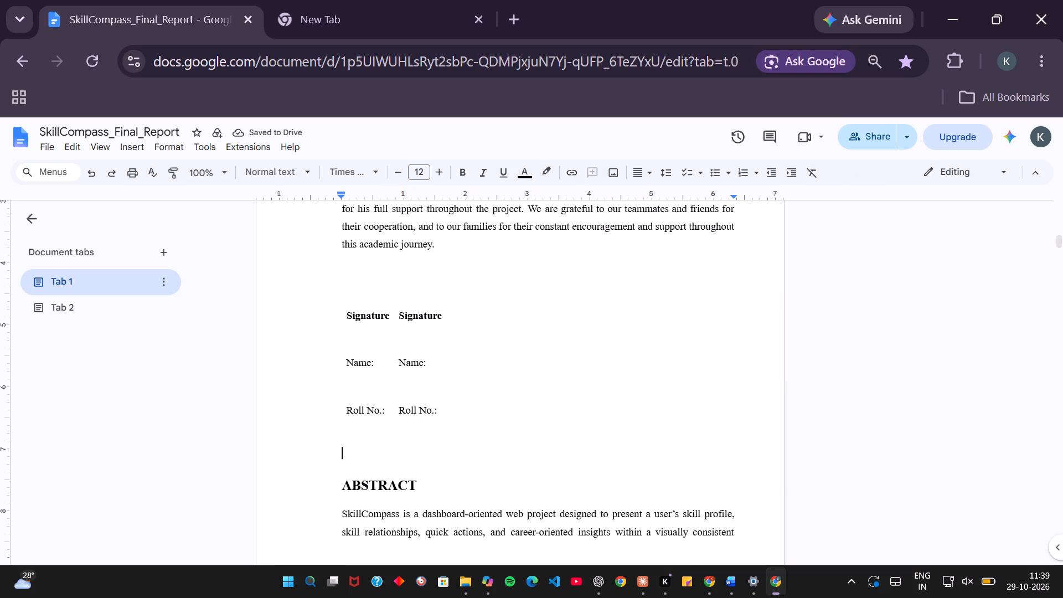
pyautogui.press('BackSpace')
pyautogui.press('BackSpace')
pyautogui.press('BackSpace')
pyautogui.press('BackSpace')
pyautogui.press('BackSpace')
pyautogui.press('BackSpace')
# Delete the second-column Roll No.: label from the signature table under the Acknowledgement.
pyautogui.click(443, 406)
pyautogui.press('BackSpace')
pyautogui.press('BackSpace')
pyautogui.press('BackSpace')
pyautogui.press('BackSpace')
pyautogui.press('BackSpace')
pyautogui.press('BackSpace')
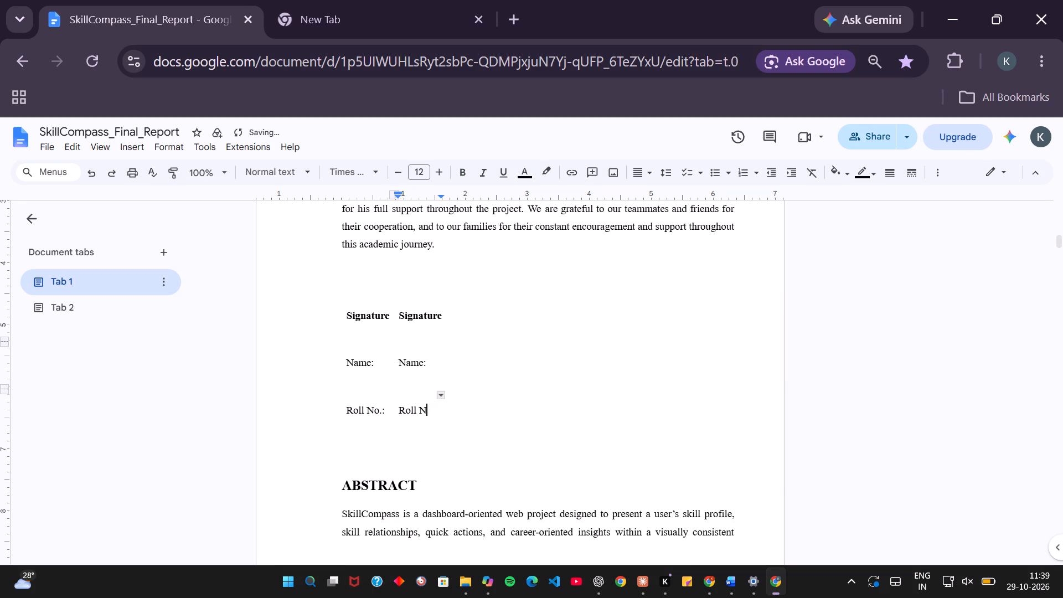
pyautogui.press('BackSpace')
pyautogui.press('BackSpace')
pyautogui.press('BackSpace')
pyautogui.press('BackSpace')
# Delete the second-column Name: label from the signature table.
pyautogui.press('Up')
pyautogui.press('Right')
pyautogui.press('Right')
pyautogui.press('Right')
pyautogui.press('Right')
pyautogui.press('Right')
pyautogui.press('BackSpace')
pyautogui.press('BackSpace')
pyautogui.press('BackSpace')
pyautogui.press('BackSpace')
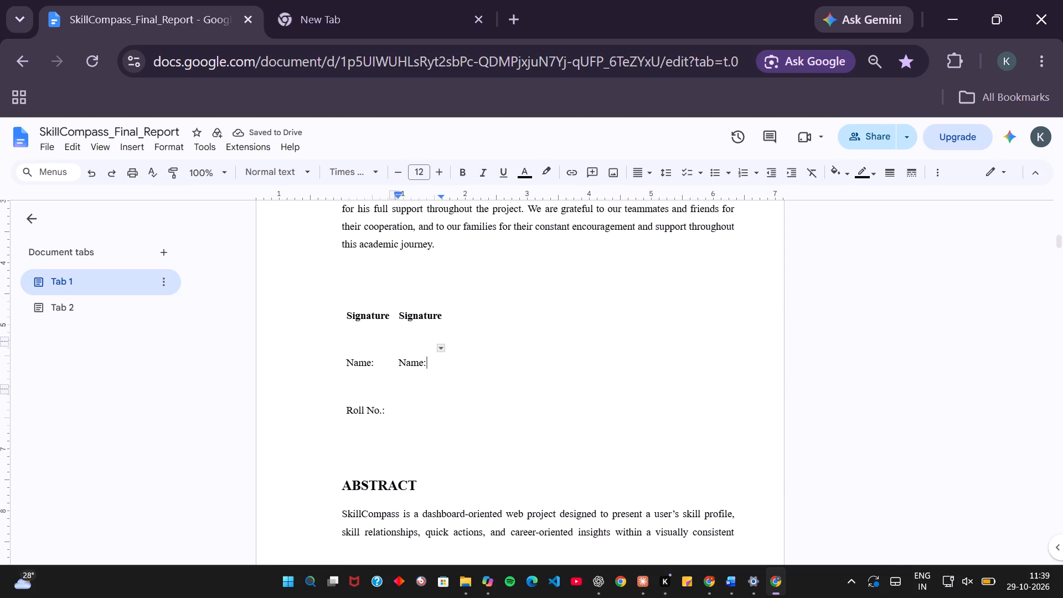
pyautogui.press('BackSpace')
pyautogui.press('BackSpace')
# Delete the second-column Signature label, leaving only the first signature column's text.
pyautogui.press('Up')
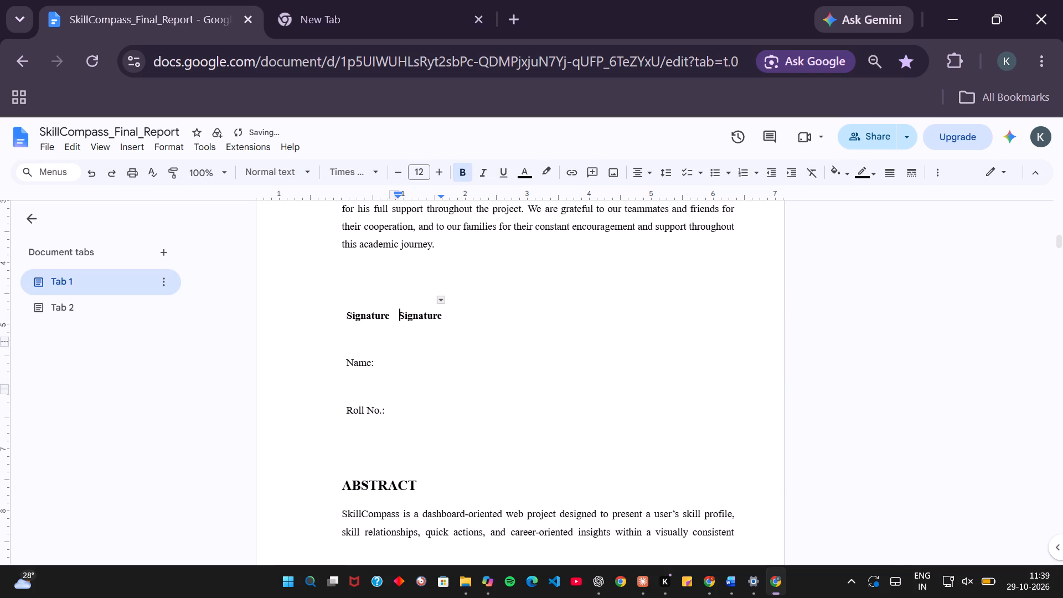
pyautogui.press('Right')
pyautogui.press('Right')
pyautogui.press('Right')
pyautogui.press('Right')
pyautogui.press('Right')
pyautogui.press('Right')
pyautogui.press('Right')
pyautogui.press('Right')
pyautogui.press('Right')
pyautogui.press('BackSpace')
pyautogui.press('BackSpace')
pyautogui.press('BackSpace')
pyautogui.press('BackSpace')
pyautogui.press('BackSpace')
pyautogui.press('BackSpace')
pyautogui.press('BackSpace')
pyautogui.press('BackSpace')
pyautogui.press('BackSpace')
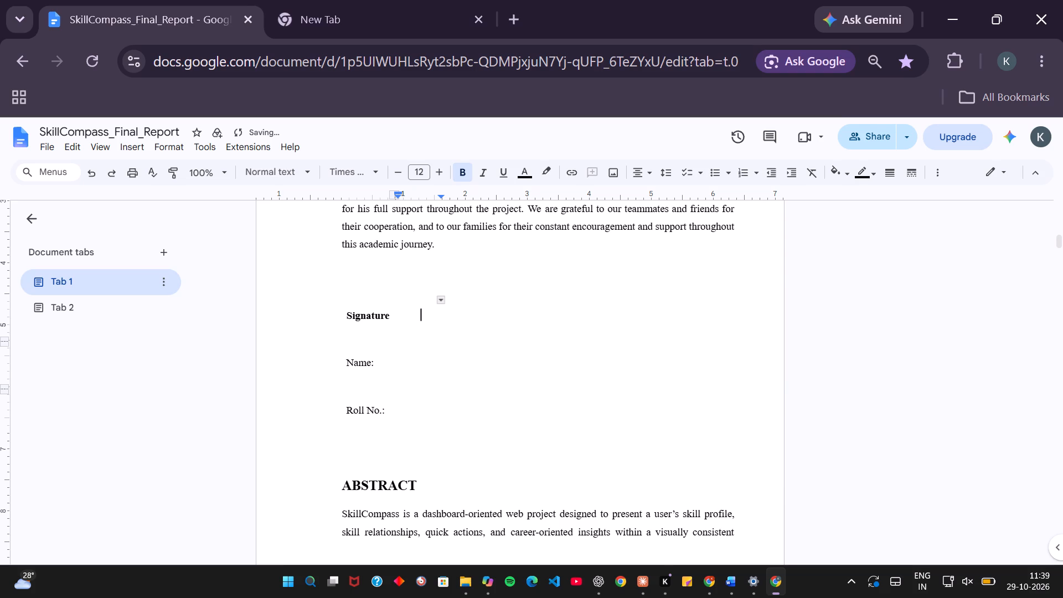
pyautogui.press('BackSpace')
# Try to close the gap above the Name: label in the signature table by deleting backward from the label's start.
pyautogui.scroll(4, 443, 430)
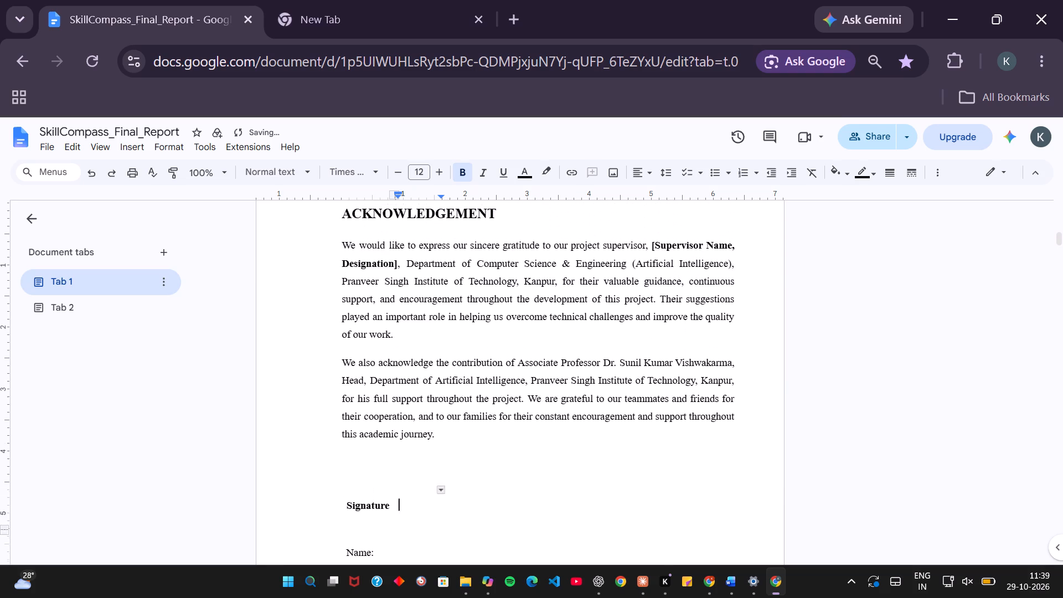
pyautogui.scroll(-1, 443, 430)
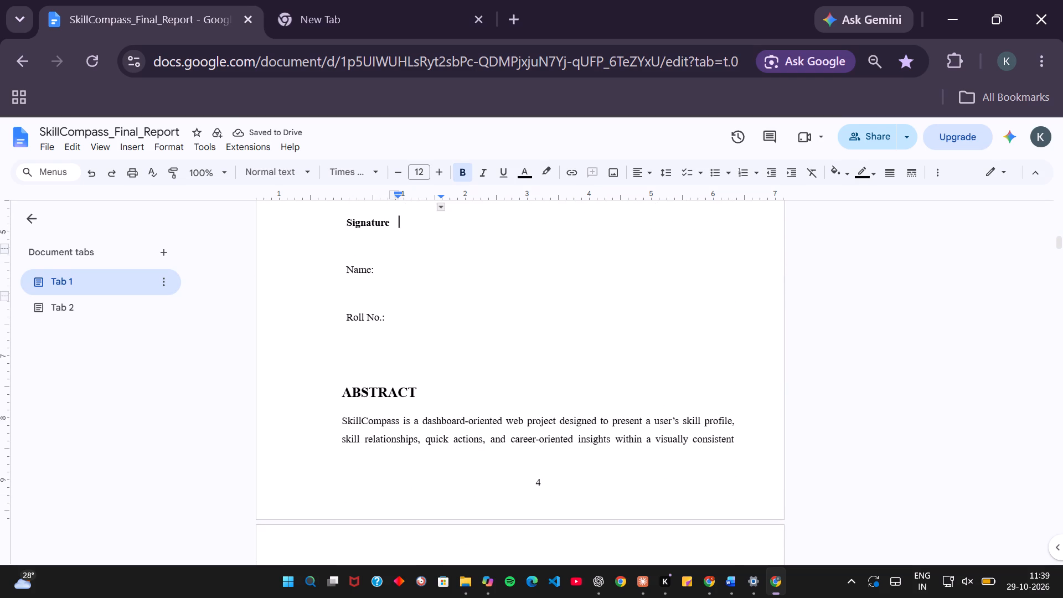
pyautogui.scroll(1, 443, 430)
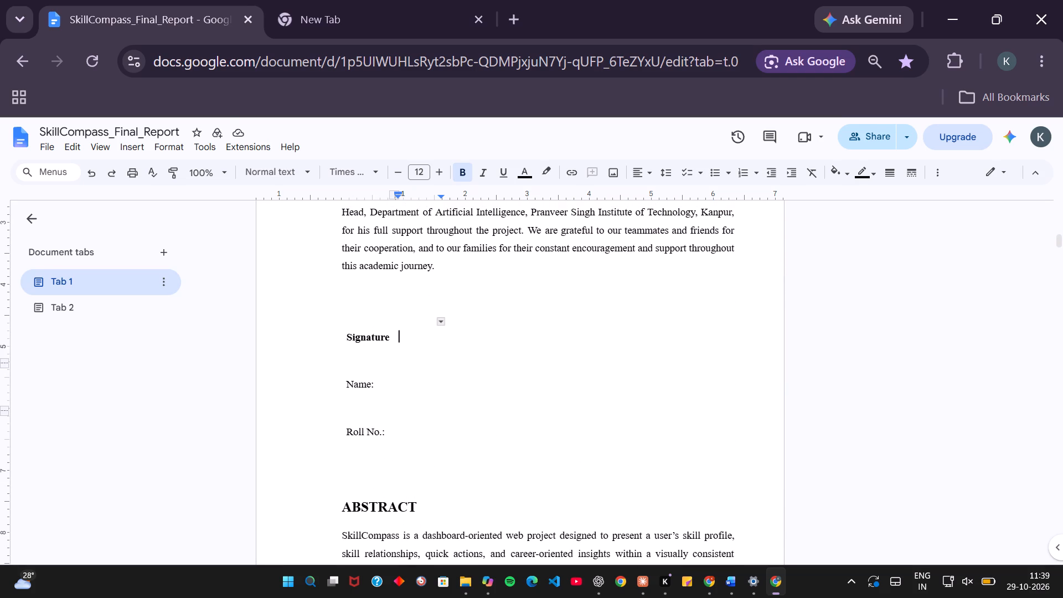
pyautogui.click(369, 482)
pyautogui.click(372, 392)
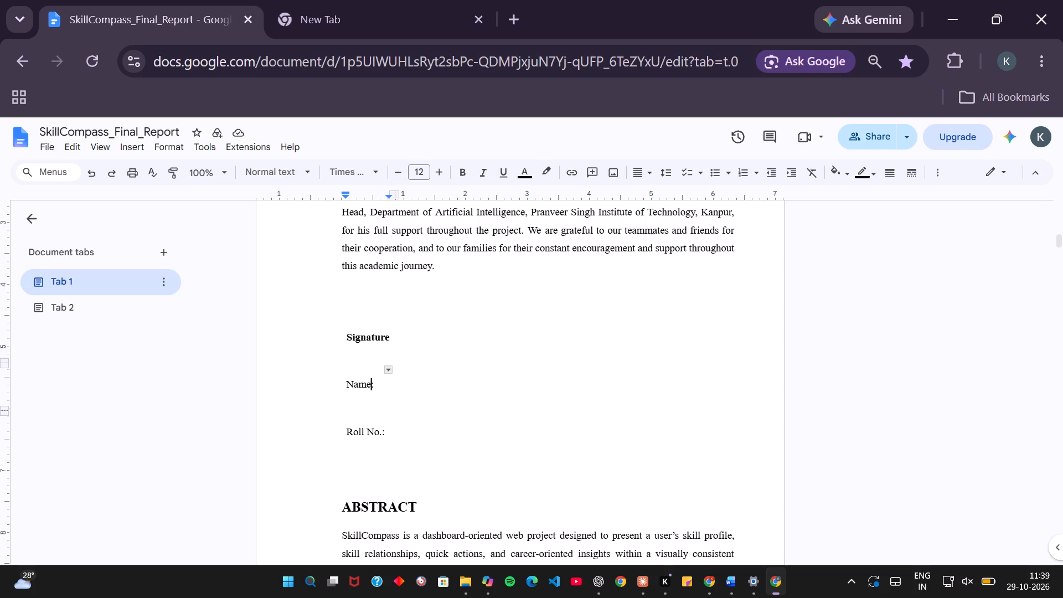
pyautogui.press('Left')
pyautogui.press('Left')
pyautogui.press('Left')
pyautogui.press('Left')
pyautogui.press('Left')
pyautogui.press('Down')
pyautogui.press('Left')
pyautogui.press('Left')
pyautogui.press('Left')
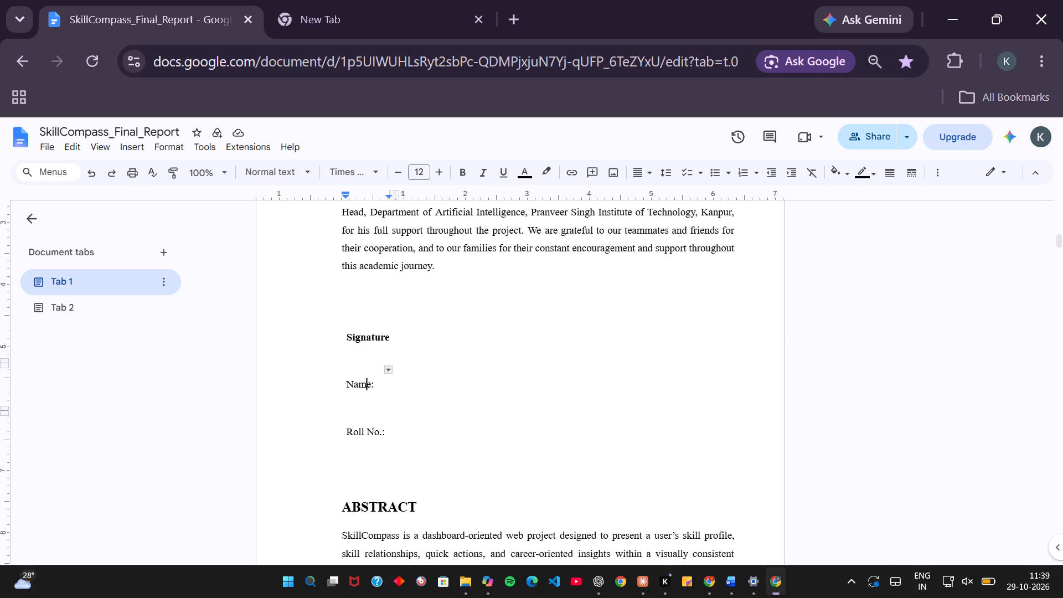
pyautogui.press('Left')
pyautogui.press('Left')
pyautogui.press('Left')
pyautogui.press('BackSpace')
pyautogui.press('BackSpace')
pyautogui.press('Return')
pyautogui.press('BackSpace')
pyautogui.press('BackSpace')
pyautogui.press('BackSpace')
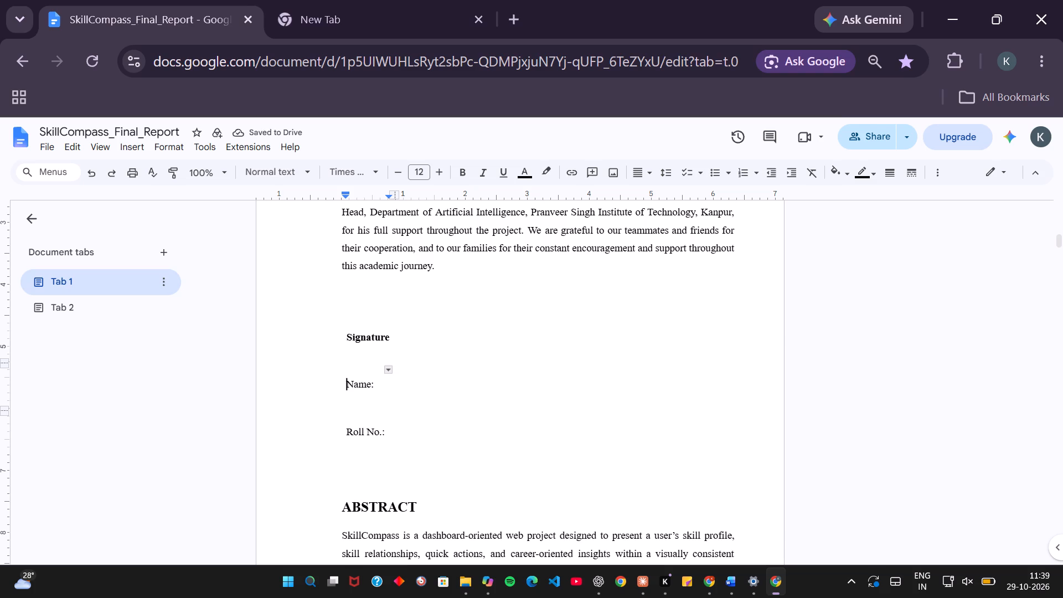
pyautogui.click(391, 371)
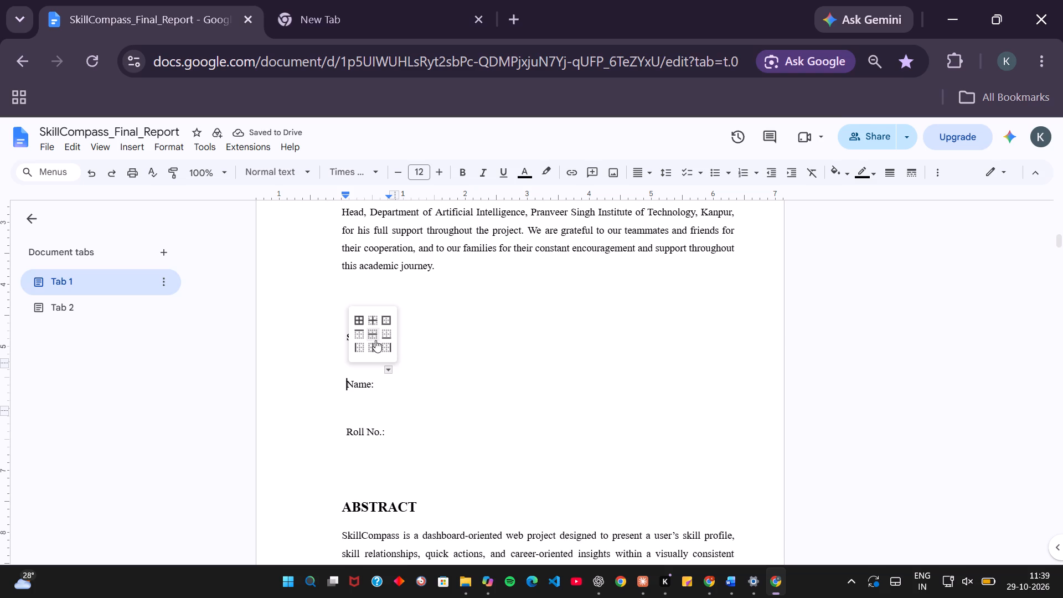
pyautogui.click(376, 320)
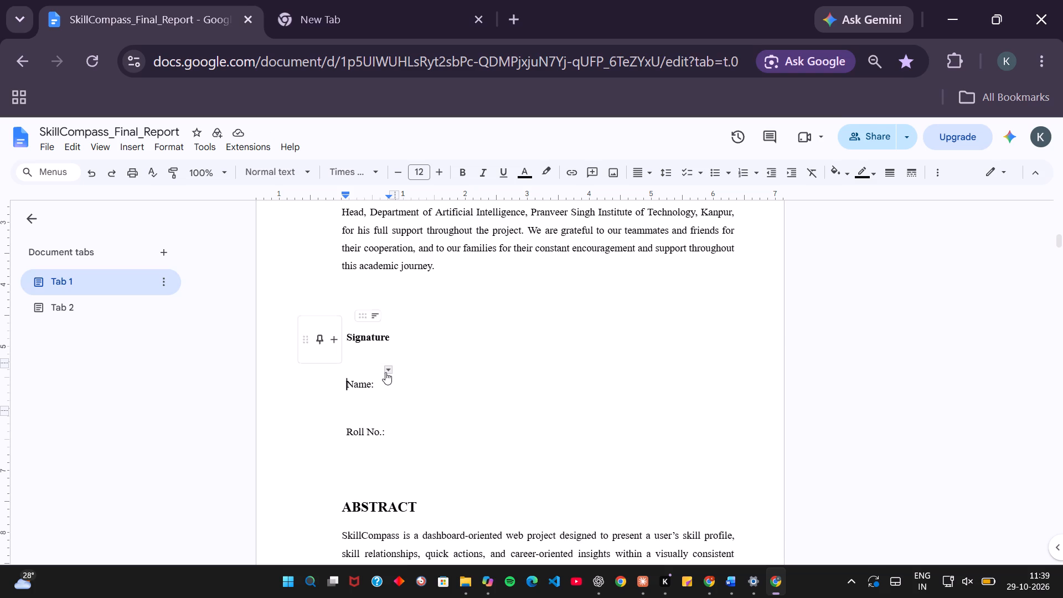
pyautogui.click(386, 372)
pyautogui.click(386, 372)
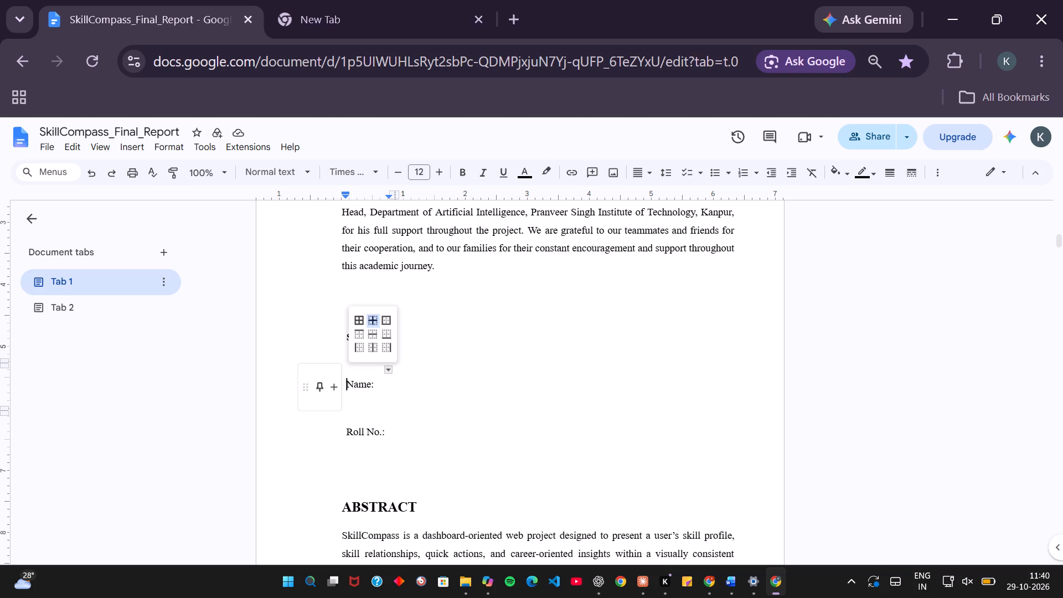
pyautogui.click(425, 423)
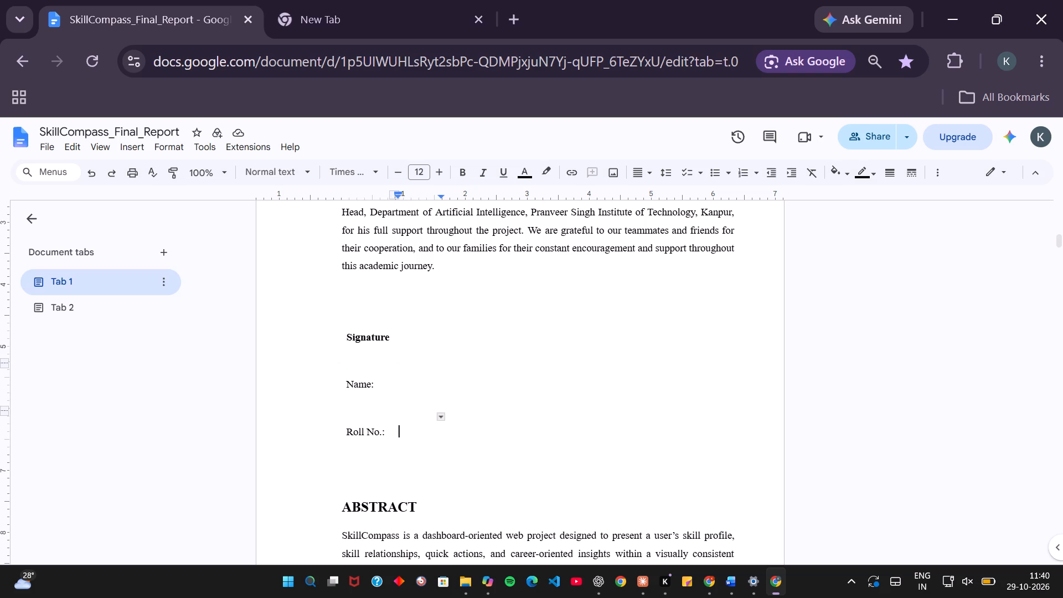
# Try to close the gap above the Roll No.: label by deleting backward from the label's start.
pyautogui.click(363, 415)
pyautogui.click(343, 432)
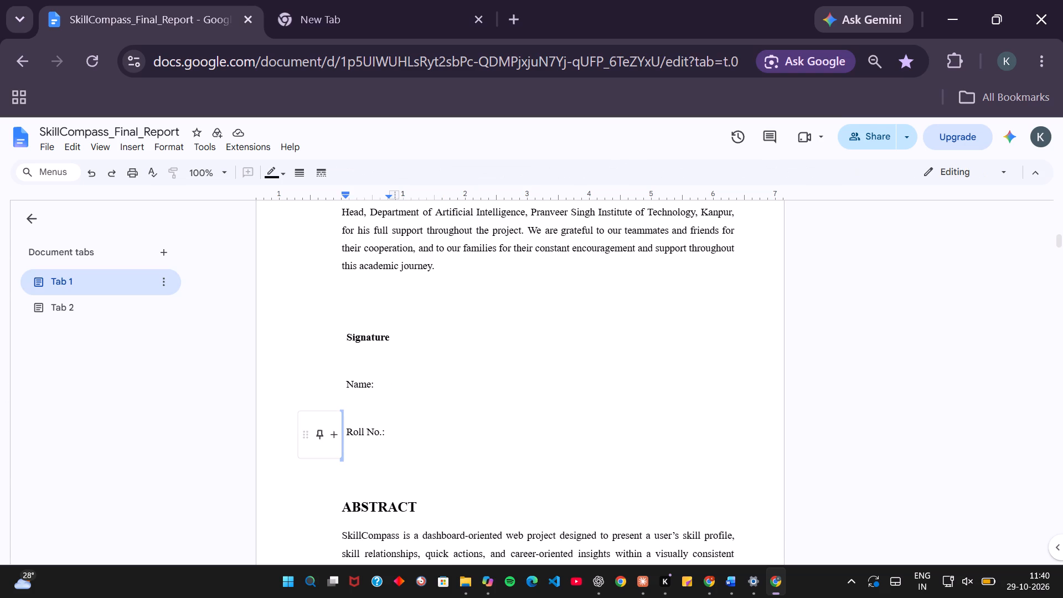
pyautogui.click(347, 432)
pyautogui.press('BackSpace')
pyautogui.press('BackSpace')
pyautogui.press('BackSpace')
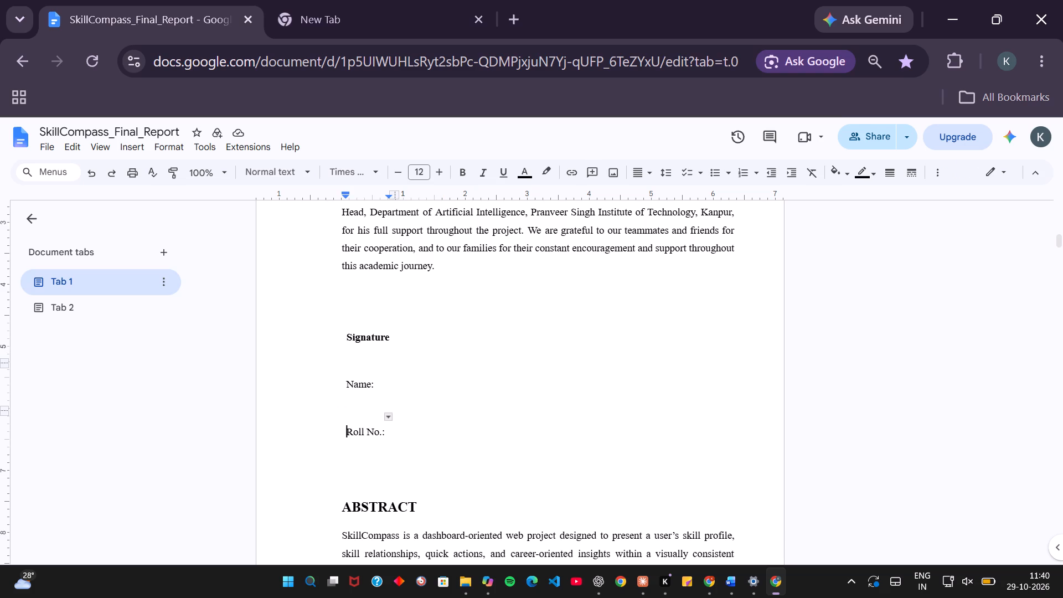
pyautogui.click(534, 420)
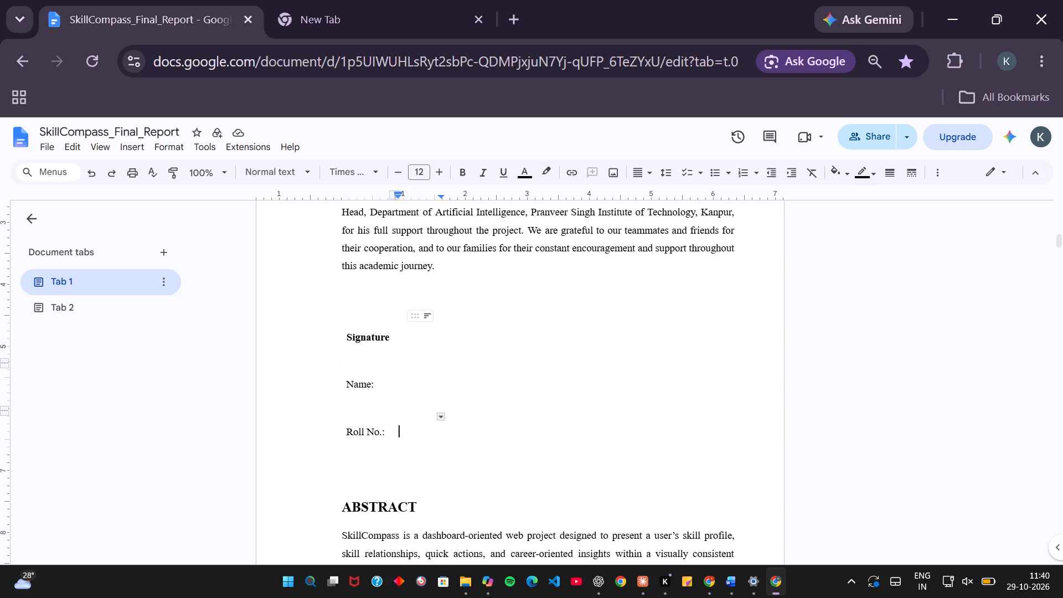
# Copy the Signature, Name: and Roll No.: cells from the first column of the signature table.
pyautogui.click(378, 322)
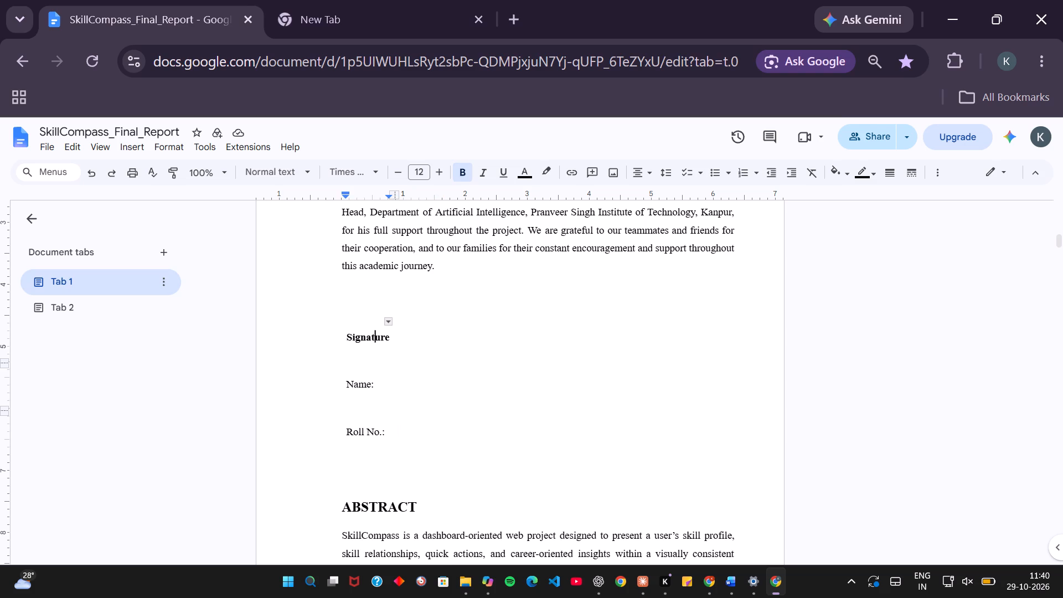
pyautogui.click(356, 307)
pyautogui.press('Left')
pyautogui.press('Left')
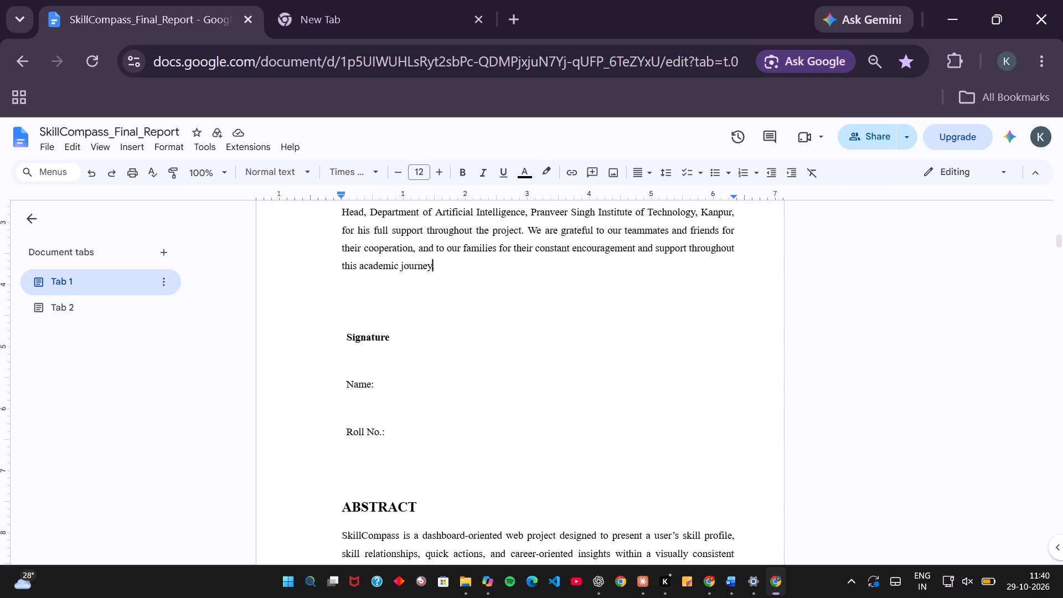
pyautogui.press('Down')
pyautogui.press('Down')
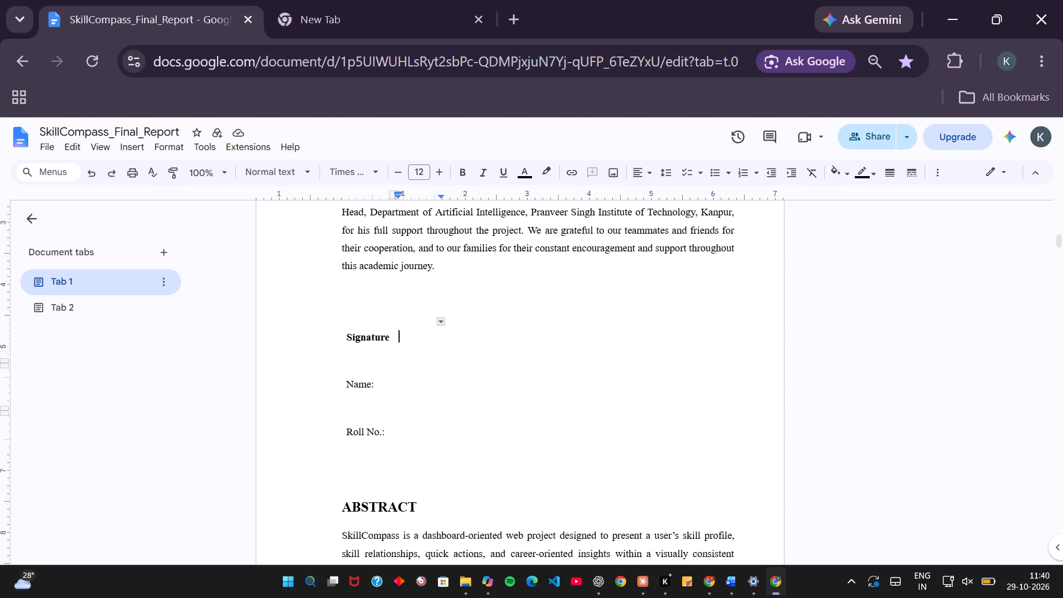
pyautogui.press('Left')
pyautogui.press('Left')
pyautogui.press('Left')
pyautogui.press('Left')
pyautogui.press('Left')
pyautogui.press('Left')
pyautogui.press('Left')
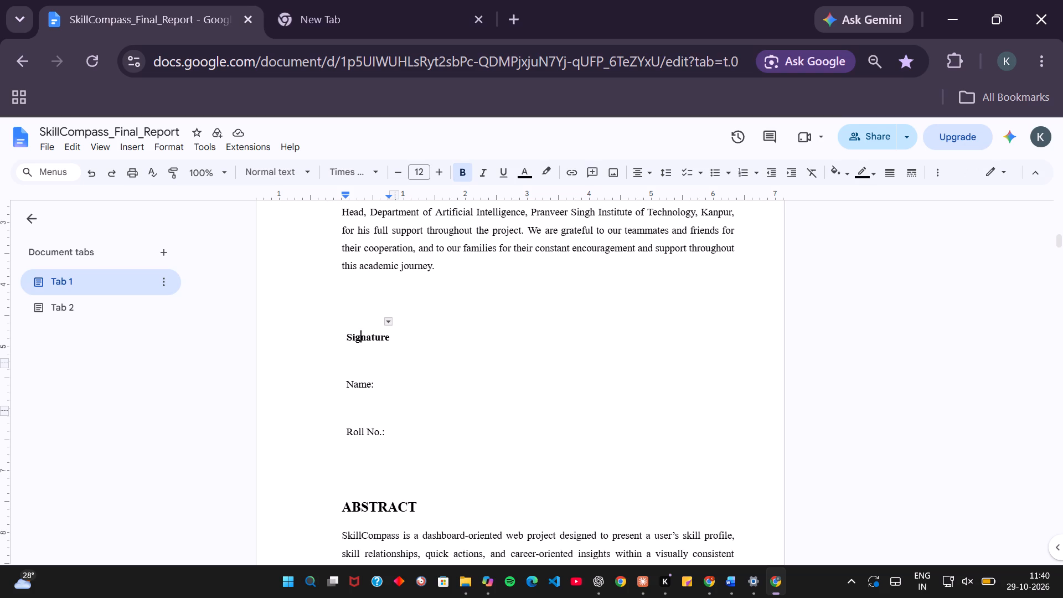
pyautogui.press('Left')
pyautogui.press('Left')
pyautogui.press('Left')
pyautogui.hotkey('shift', 'Down')
pyautogui.hotkey('shift', 'Down')
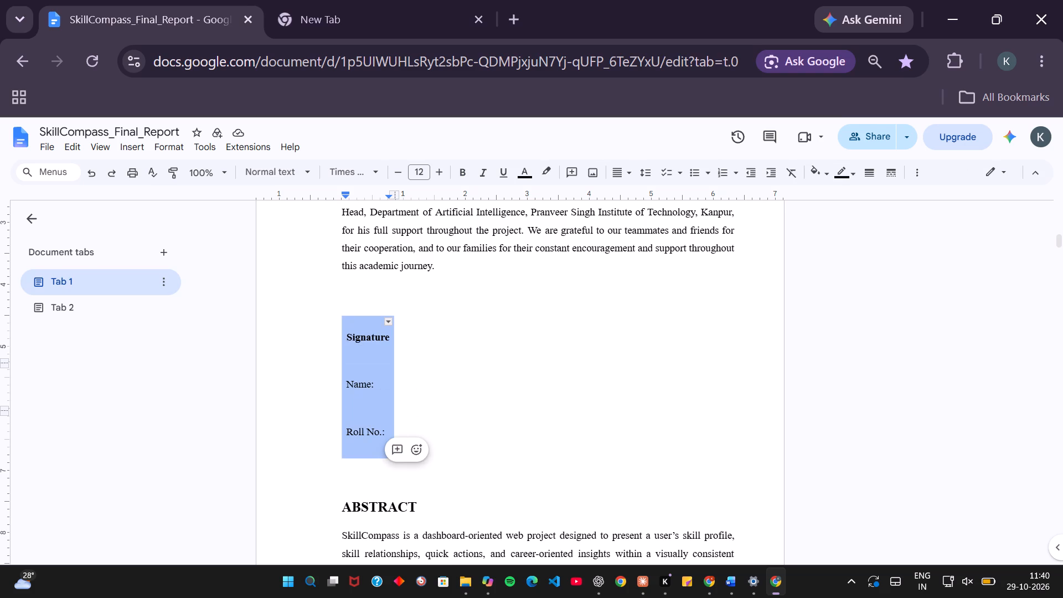
pyautogui.hotkey('ctrl', 'c')
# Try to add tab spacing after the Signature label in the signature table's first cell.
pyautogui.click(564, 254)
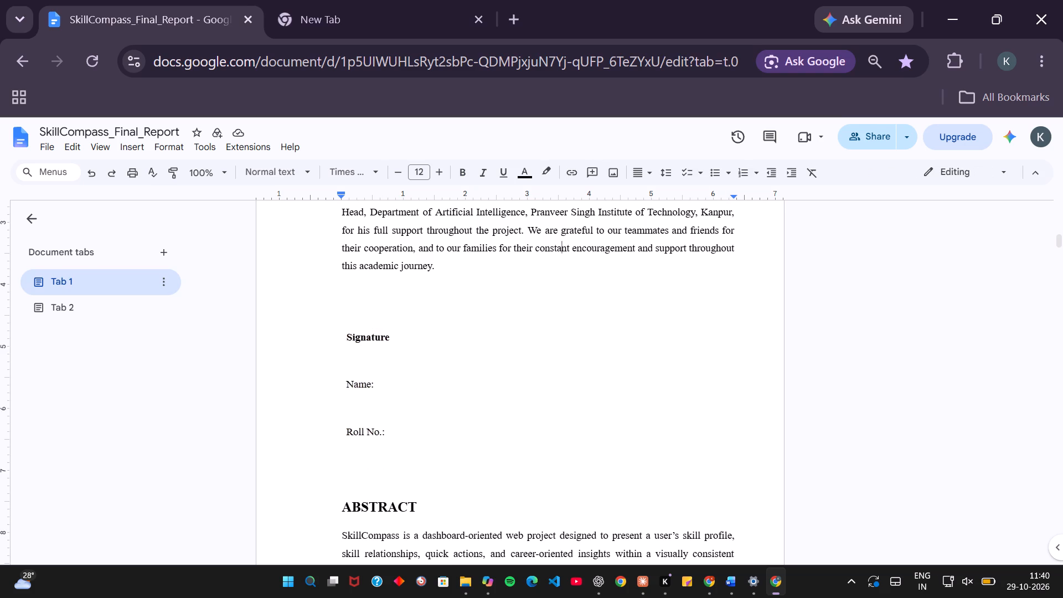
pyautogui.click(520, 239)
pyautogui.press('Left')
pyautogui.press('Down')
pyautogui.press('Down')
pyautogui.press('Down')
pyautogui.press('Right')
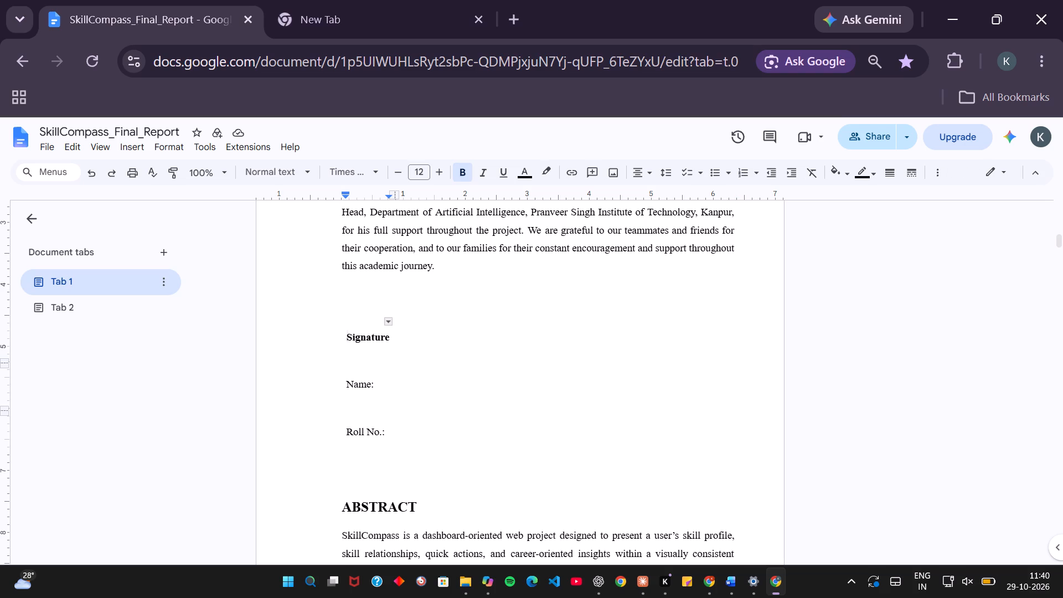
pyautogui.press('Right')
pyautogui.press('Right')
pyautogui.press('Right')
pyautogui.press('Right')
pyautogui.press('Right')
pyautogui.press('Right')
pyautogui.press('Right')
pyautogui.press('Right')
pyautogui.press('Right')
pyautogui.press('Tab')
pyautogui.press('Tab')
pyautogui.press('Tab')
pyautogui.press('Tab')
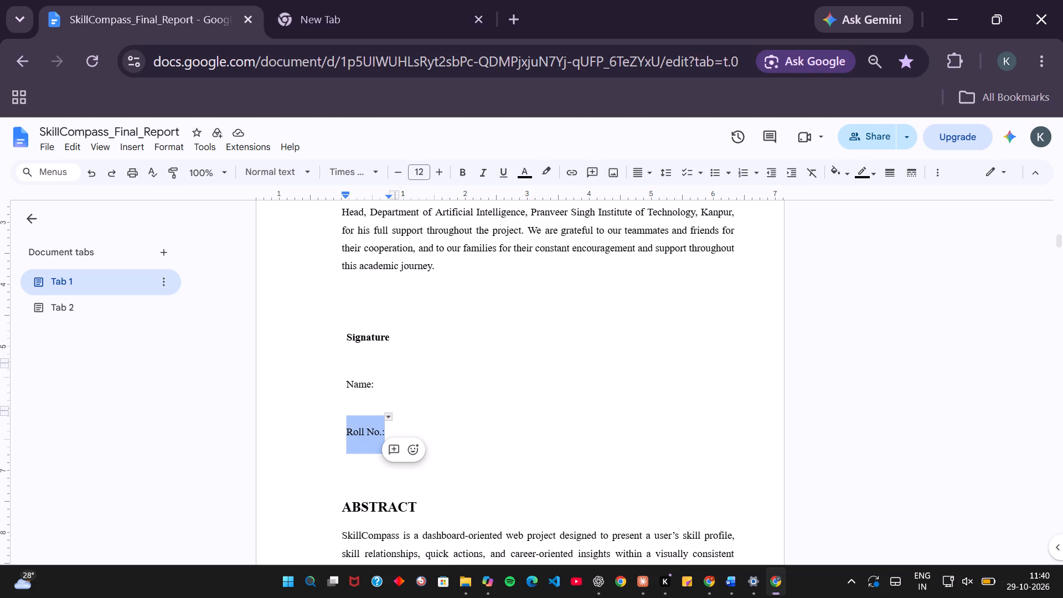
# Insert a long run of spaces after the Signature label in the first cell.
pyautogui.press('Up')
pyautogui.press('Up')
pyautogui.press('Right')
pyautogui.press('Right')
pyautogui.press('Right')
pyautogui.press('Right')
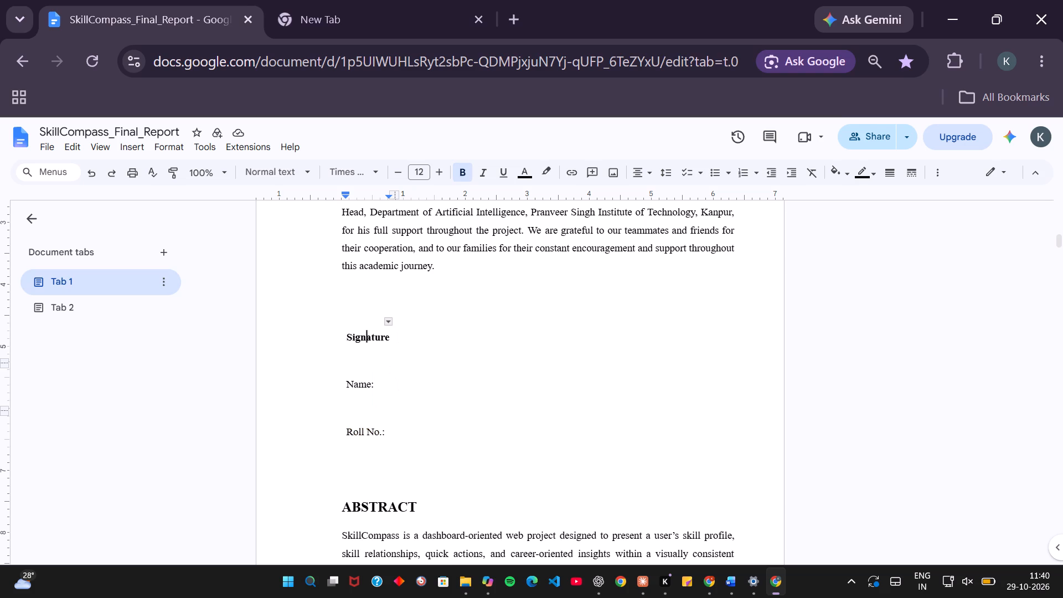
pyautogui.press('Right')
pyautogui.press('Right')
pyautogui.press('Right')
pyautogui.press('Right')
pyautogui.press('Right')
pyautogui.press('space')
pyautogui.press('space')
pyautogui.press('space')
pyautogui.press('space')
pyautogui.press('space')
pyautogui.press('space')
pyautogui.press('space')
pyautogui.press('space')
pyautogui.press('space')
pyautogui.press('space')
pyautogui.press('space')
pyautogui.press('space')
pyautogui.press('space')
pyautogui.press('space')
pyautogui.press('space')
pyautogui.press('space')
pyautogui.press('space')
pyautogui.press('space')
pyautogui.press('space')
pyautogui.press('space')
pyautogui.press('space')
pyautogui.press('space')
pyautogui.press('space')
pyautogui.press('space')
# Paste the copied Signature, Name: and Roll No.: cells at the cursor after the Signature label.
pyautogui.hotkey('ctrl', 'v')
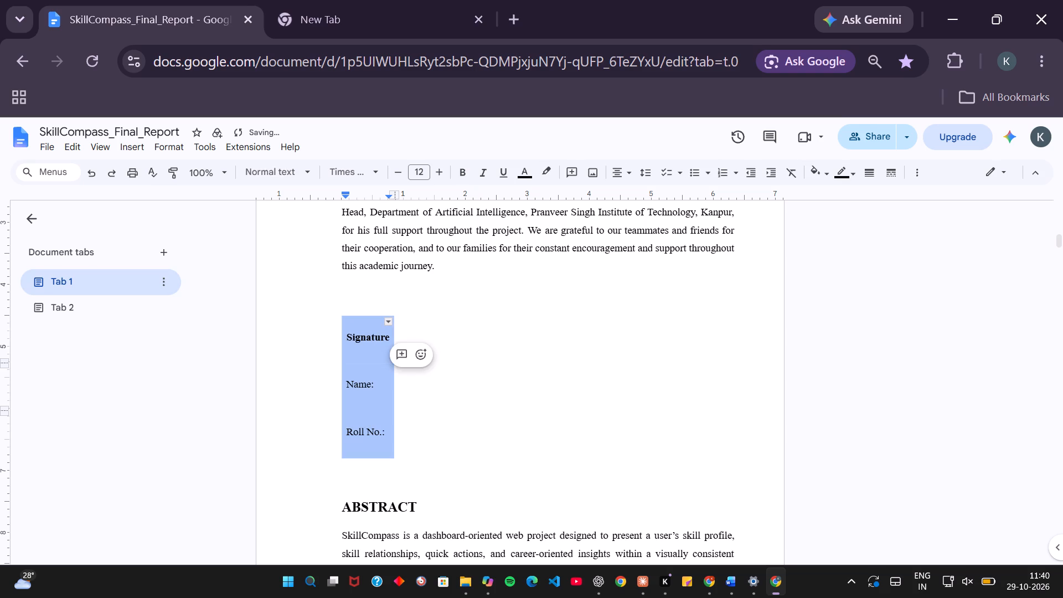
pyautogui.hotkey('ctrl', 'v')
pyautogui.hotkey('ctrl', 'v')
pyautogui.hotkey('ctrl', 'v')
# Insert a run of spaces in the empty cell beside the Signature label in the signature table.
pyautogui.click(489, 328)
pyautogui.click(489, 328)
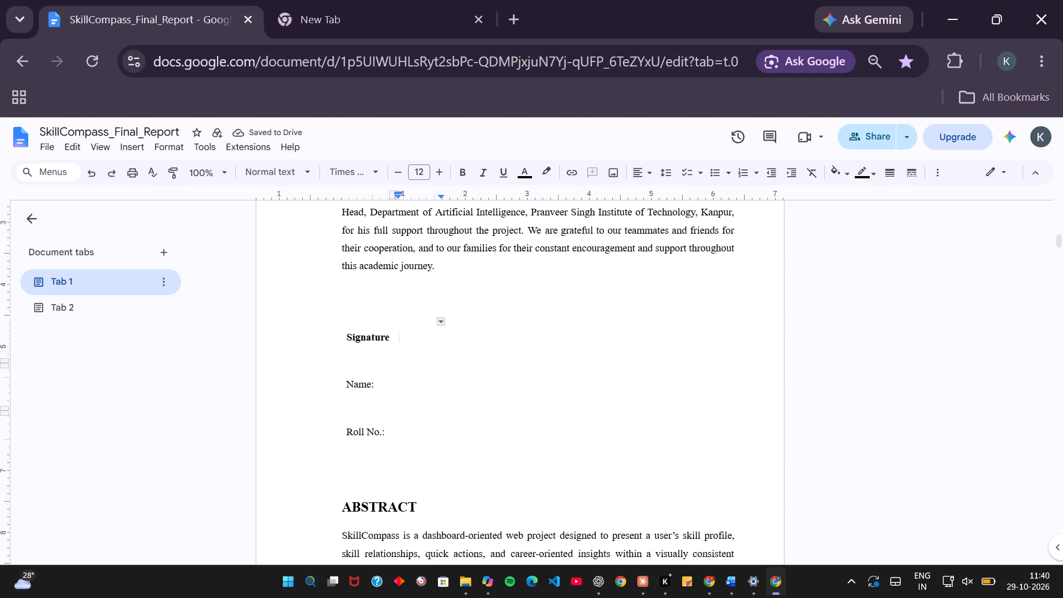
pyautogui.moveTo(440, 325); pyautogui.dragTo(488, 340)
pyautogui.click(488, 340)
pyautogui.press('space')
pyautogui.press('space')
pyautogui.press('space')
pyautogui.press('space')
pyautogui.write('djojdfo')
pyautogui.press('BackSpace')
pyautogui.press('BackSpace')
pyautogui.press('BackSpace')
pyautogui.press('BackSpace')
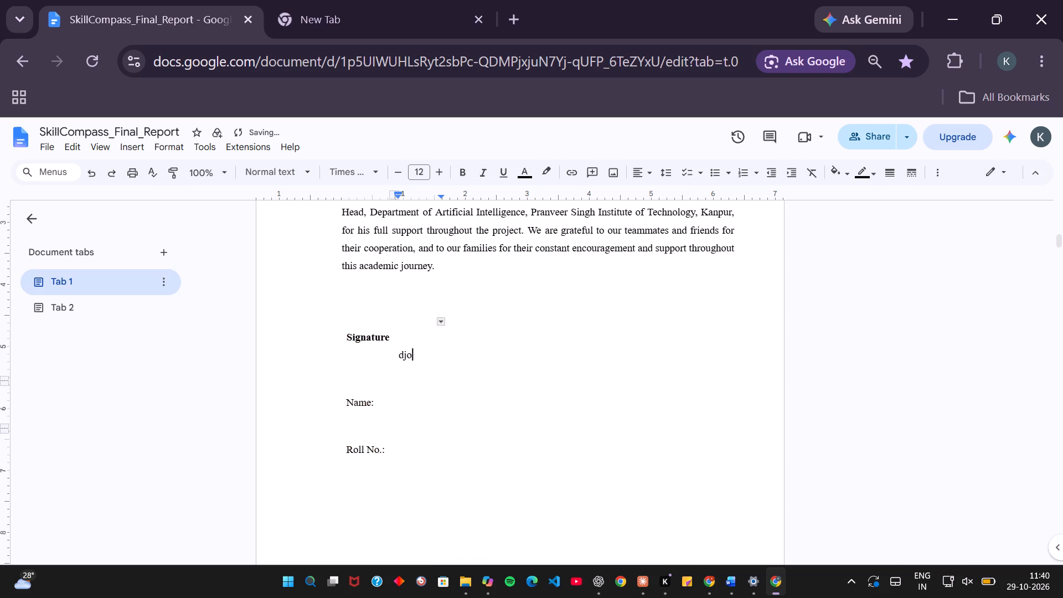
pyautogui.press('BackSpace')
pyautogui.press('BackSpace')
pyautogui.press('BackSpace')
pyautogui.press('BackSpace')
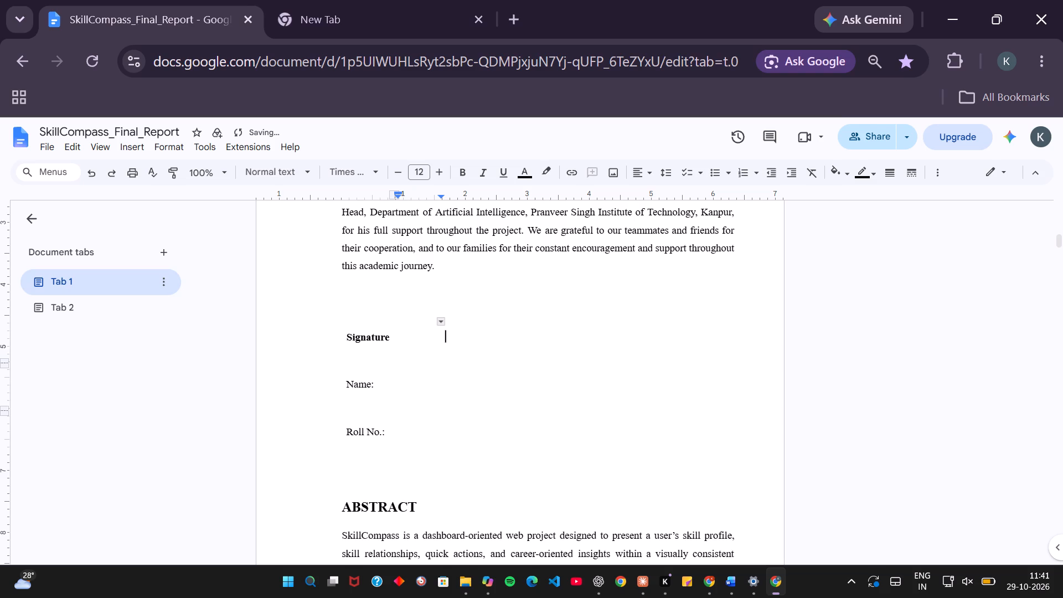
# Insert a line break before the ABSTRACT heading to push it onto the following page.
pyautogui.scroll(-3, 477, 423)
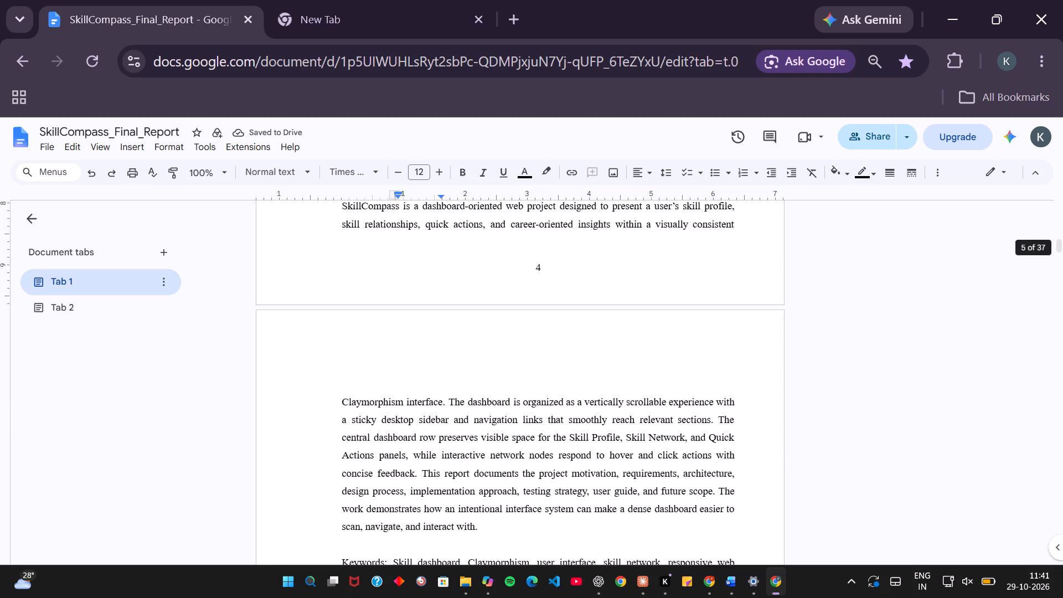
pyautogui.scroll(-2, 477, 423)
pyautogui.scroll(2, 477, 423)
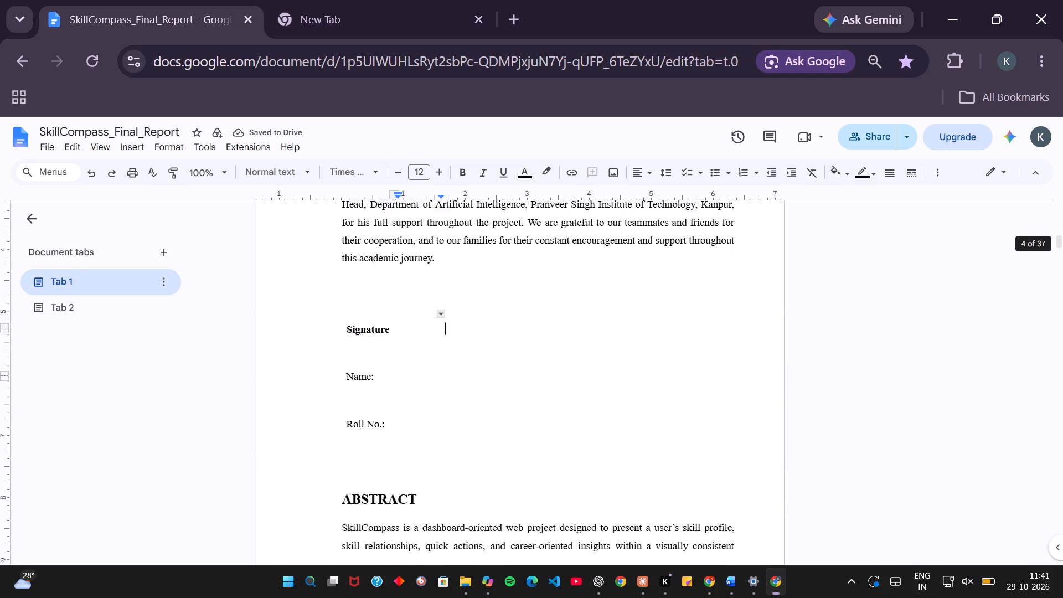
pyautogui.scroll(1, 477, 423)
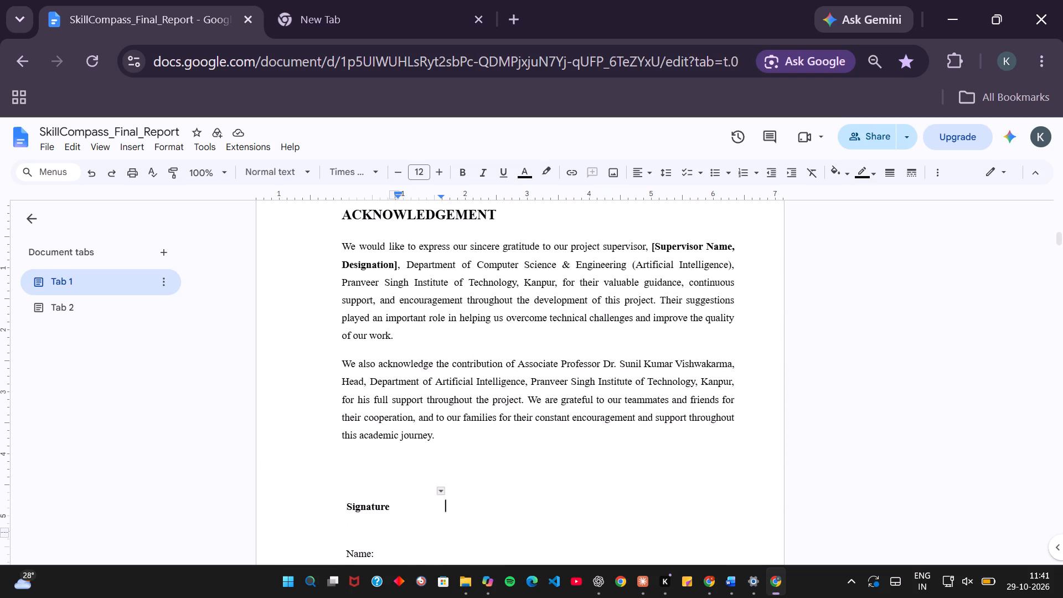
pyautogui.scroll(1, 477, 423)
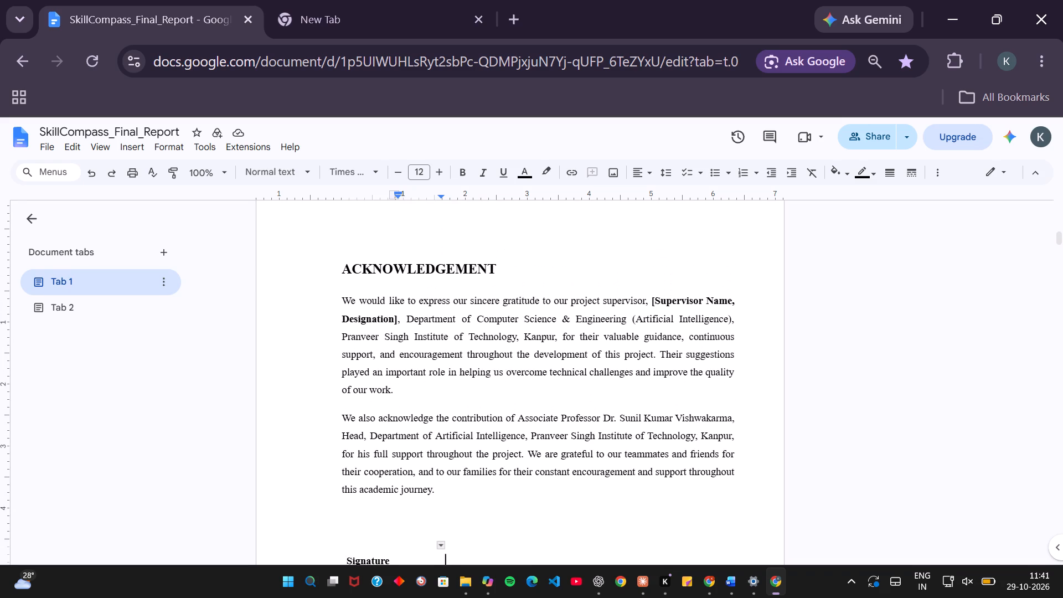
pyautogui.scroll(-4, 477, 423)
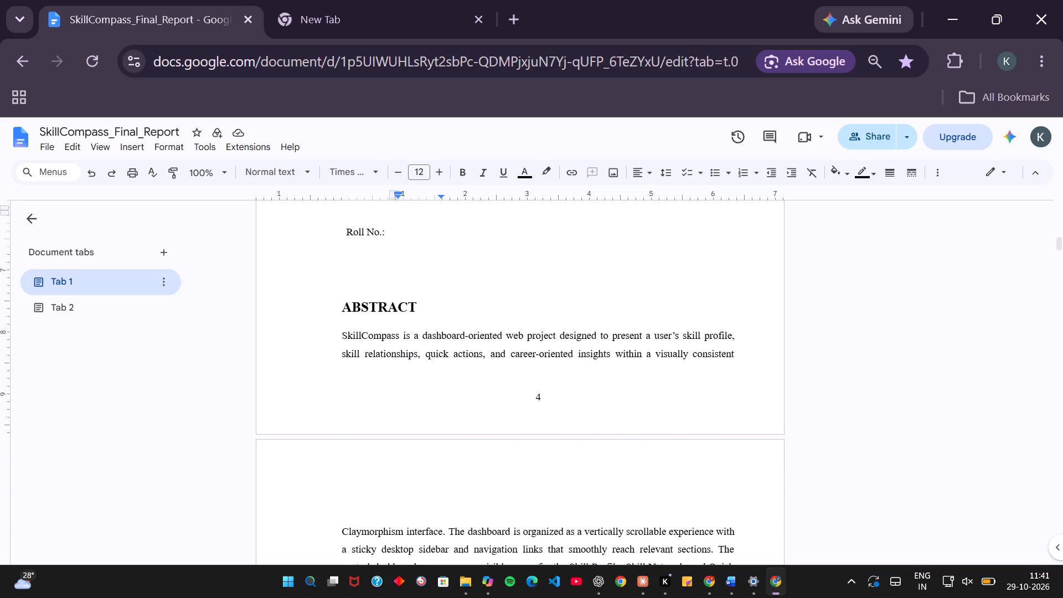
pyautogui.click(323, 313)
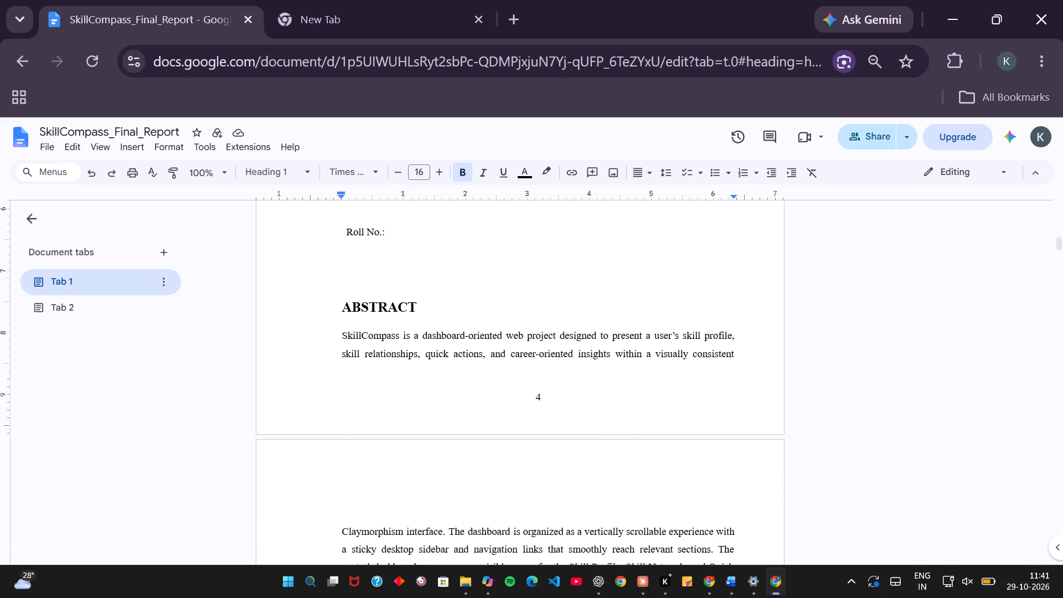
pyautogui.press('space')
pyautogui.press('BackSpace')
pyautogui.press('Return')
# Make the Chapter, Title and Suggested Page header row of the table of contents taller.
pyautogui.scroll(-3, 323, 313)
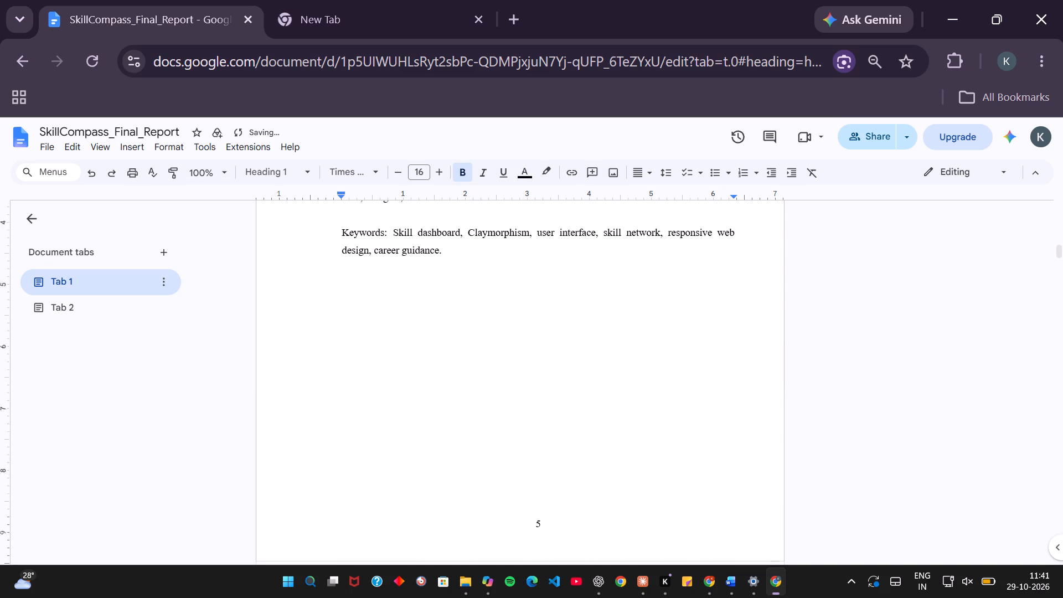
pyautogui.scroll(-7, 323, 313)
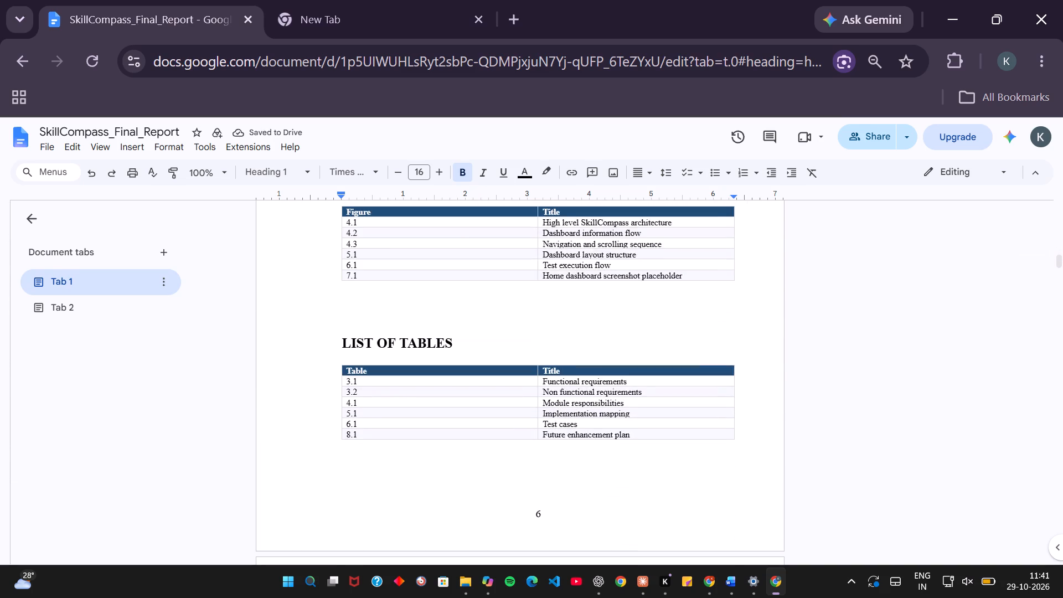
pyautogui.scroll(8, 323, 313)
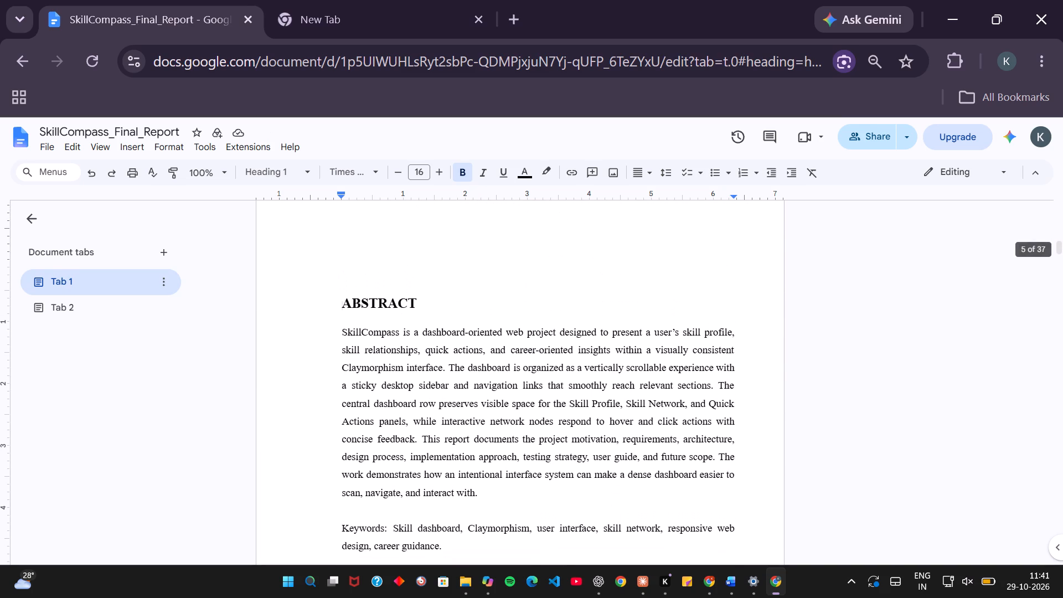
pyautogui.click(378, 321)
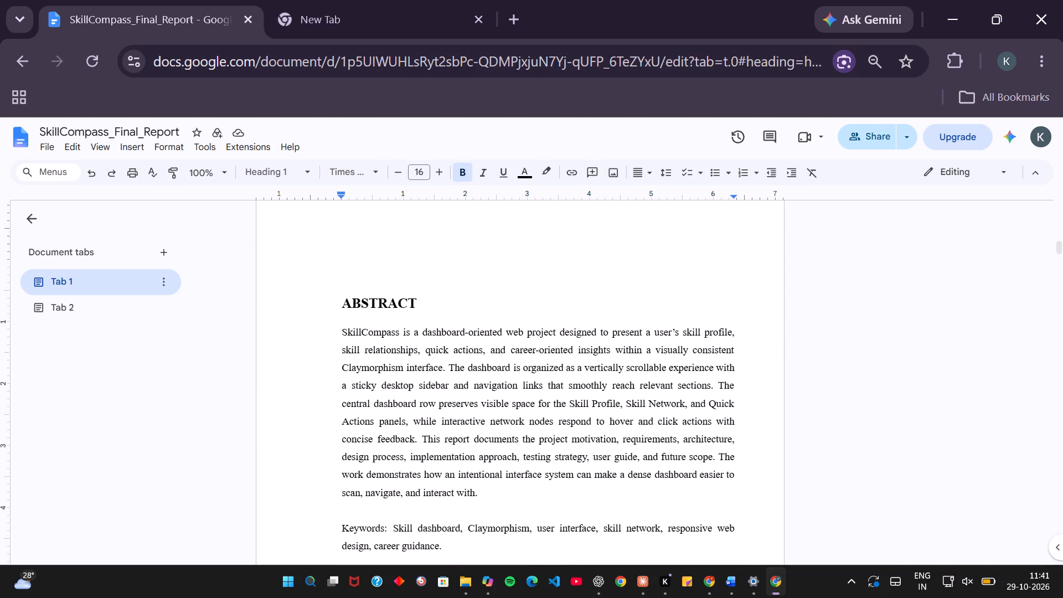
pyautogui.click(396, 420)
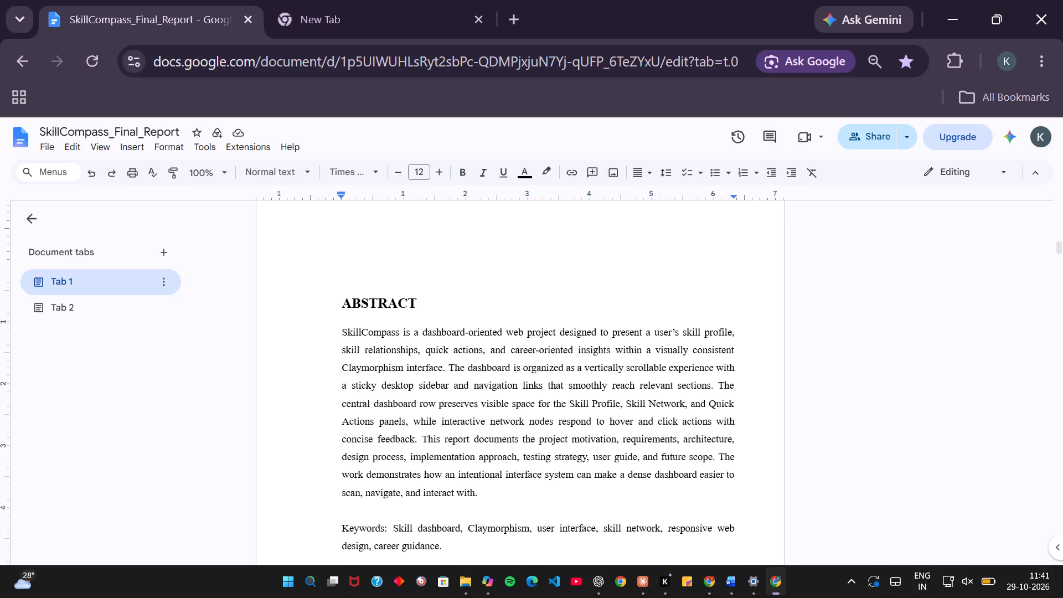
pyautogui.scroll(-4, 386, 362)
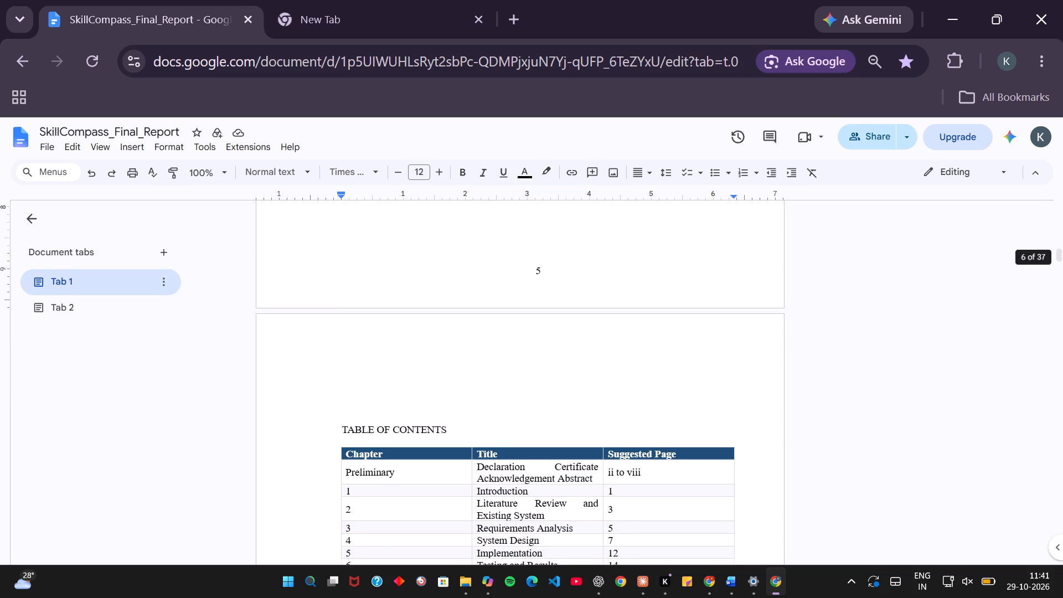
pyautogui.scroll(-1, 386, 362)
pyautogui.click(494, 383)
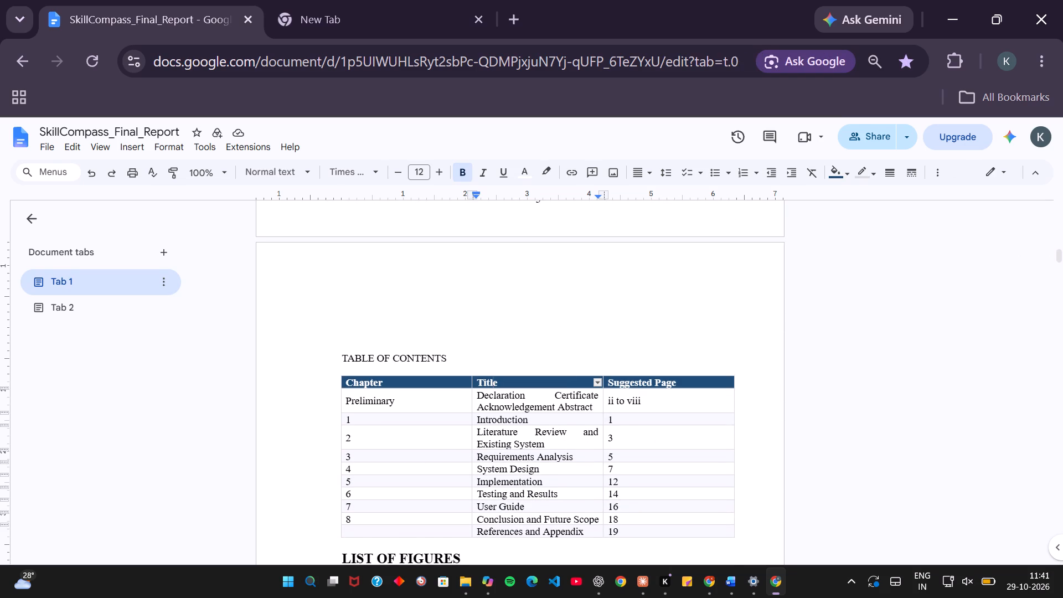
pyautogui.moveTo(478, 378); pyautogui.dragTo(459, 350)
pyautogui.click(459, 350)
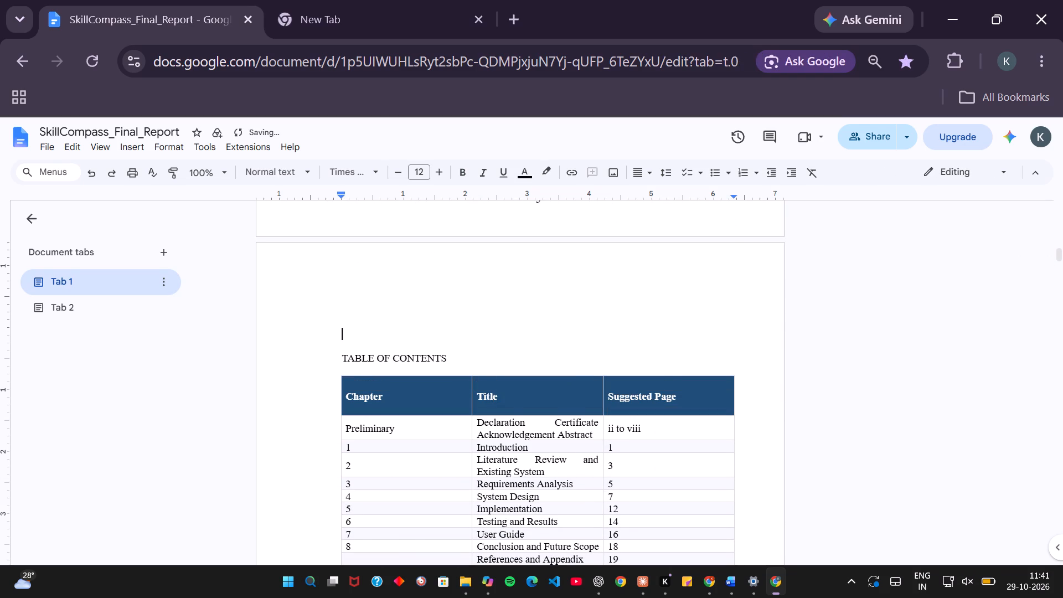
# Set the font size of the TABLE OF CONTENTS heading to 16.
pyautogui.scroll(-2, 459, 350)
pyautogui.scroll(1, 459, 350)
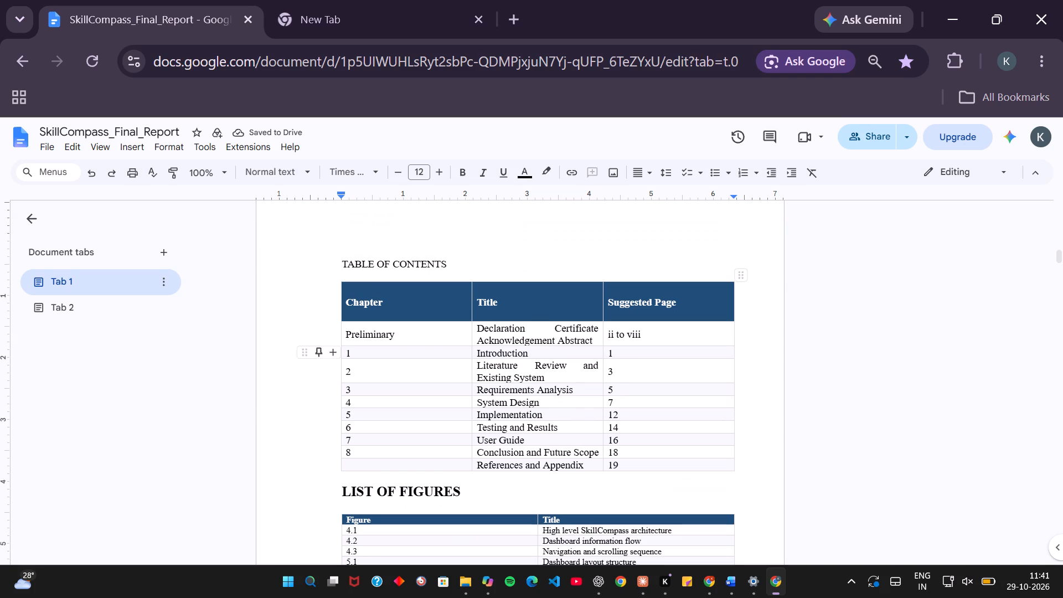
pyautogui.click(453, 269)
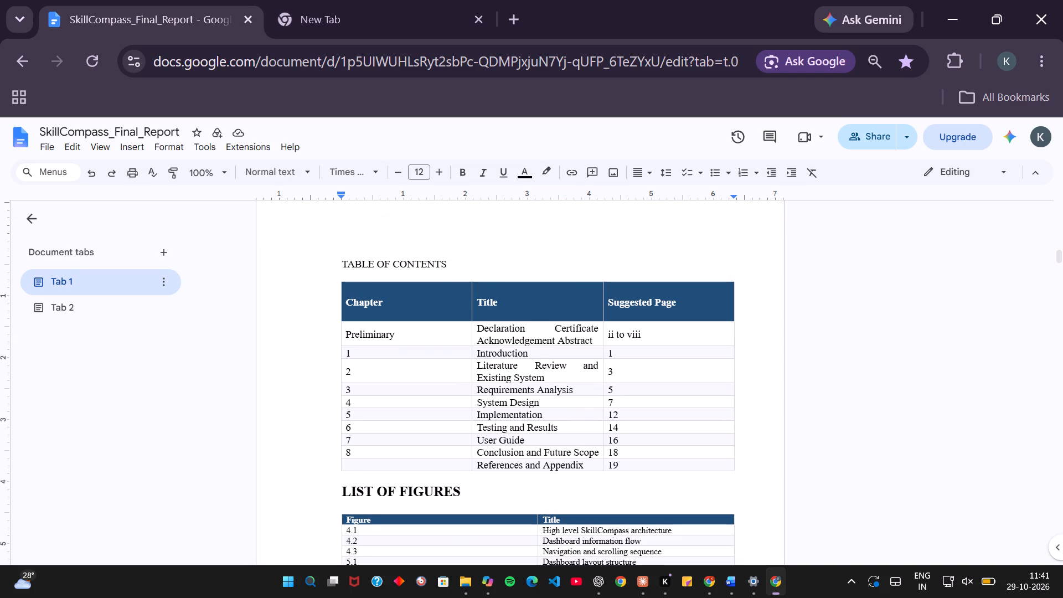
pyautogui.hotkey('shift', 'Left')
pyautogui.hotkey('shift', 'Left')
pyautogui.hotkey('shift', 'Left')
pyautogui.hotkey('shift', 'Left')
pyautogui.hotkey('shift', 'Left')
pyautogui.hotkey('shift', 'Left')
pyautogui.hotkey('shift', 'Left')
pyautogui.hotkey('shift', 'Left')
pyautogui.hotkey('shift', 'Left')
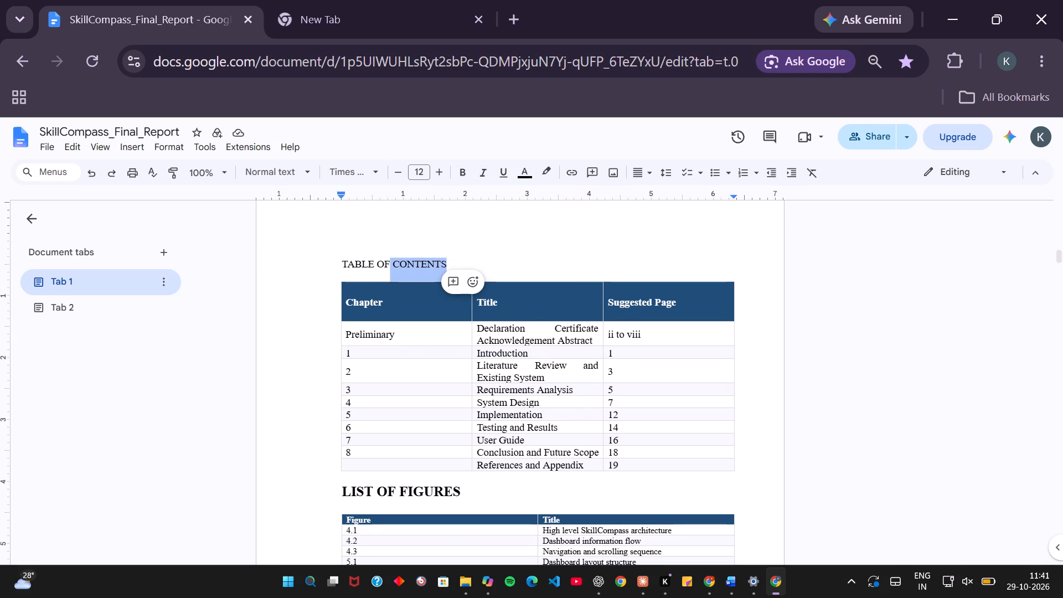
pyautogui.hotkey('shift', 'Left')
pyautogui.hotkey('shift', 'Left')
pyautogui.hotkey('shift', 'Left')
pyautogui.hotkey('shift', 'Left')
pyautogui.hotkey('shift', 'Left')
pyautogui.hotkey('shift', 'Left')
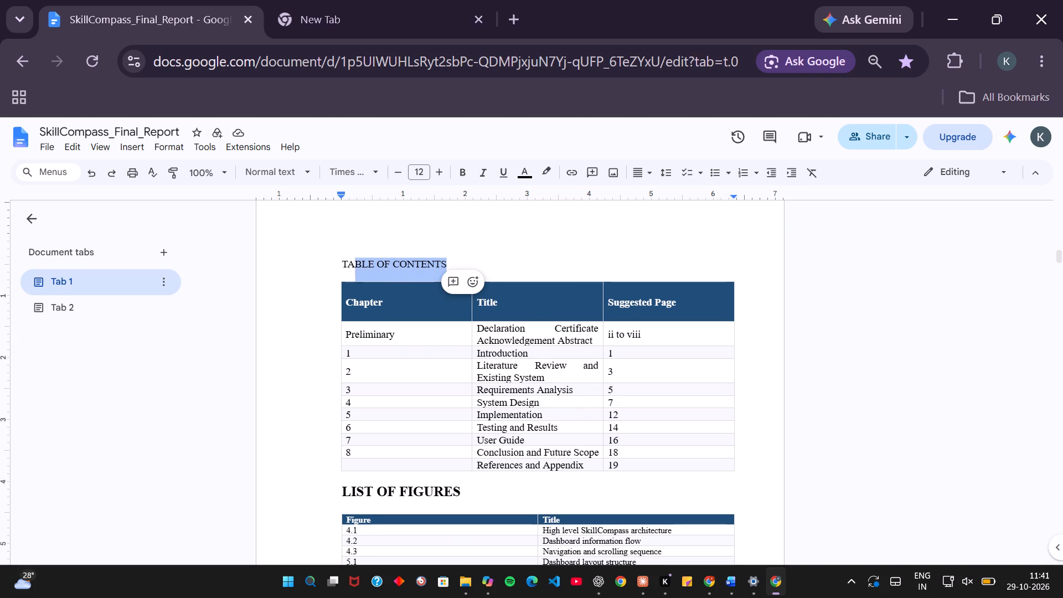
pyautogui.hotkey('shift', 'Left')
pyautogui.hotkey('shift', 'Left')
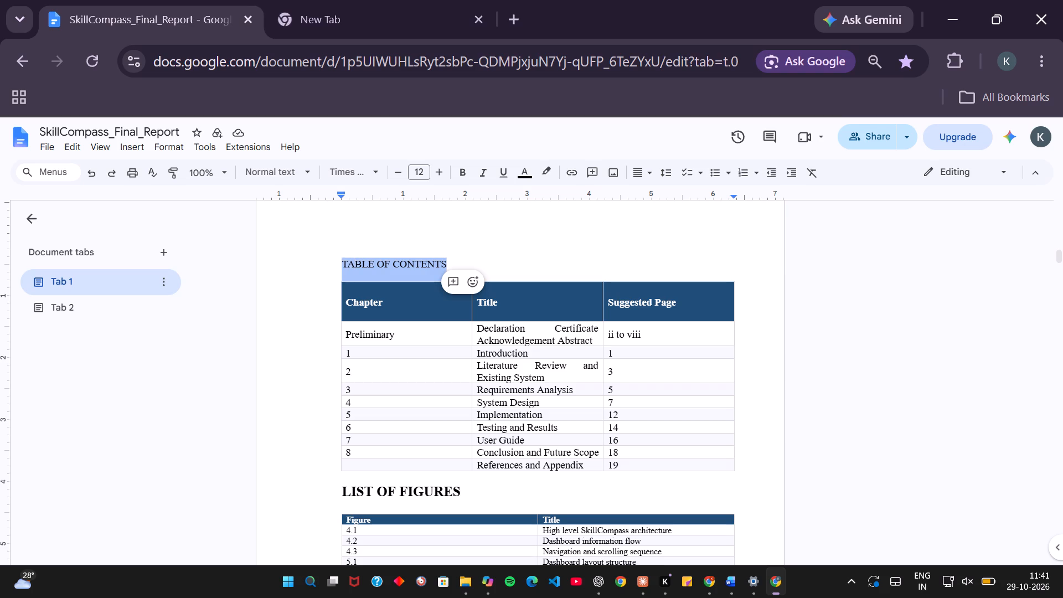
pyautogui.click(426, 173)
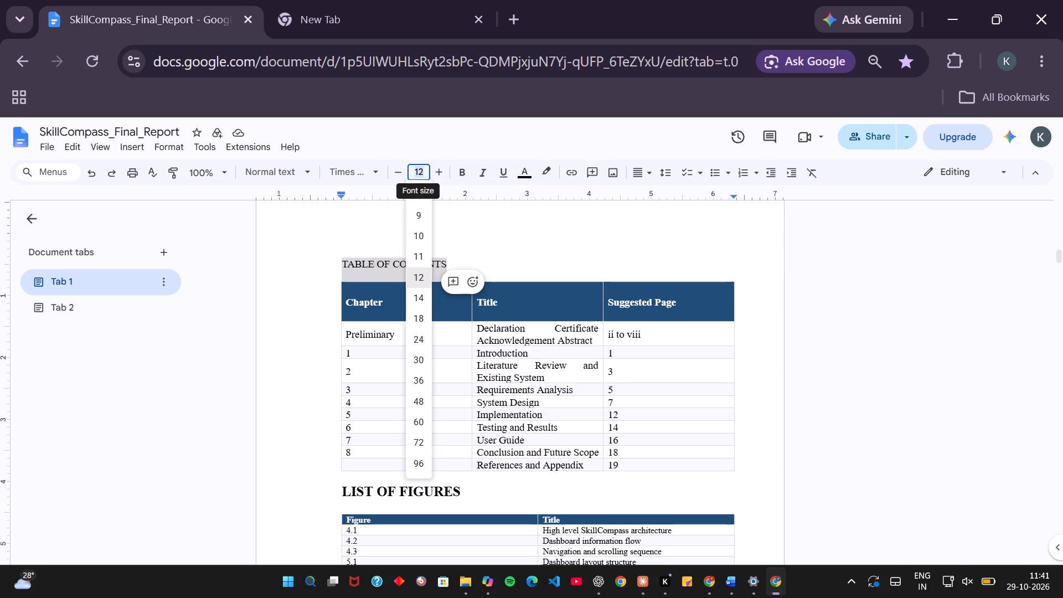
pyautogui.write('16')
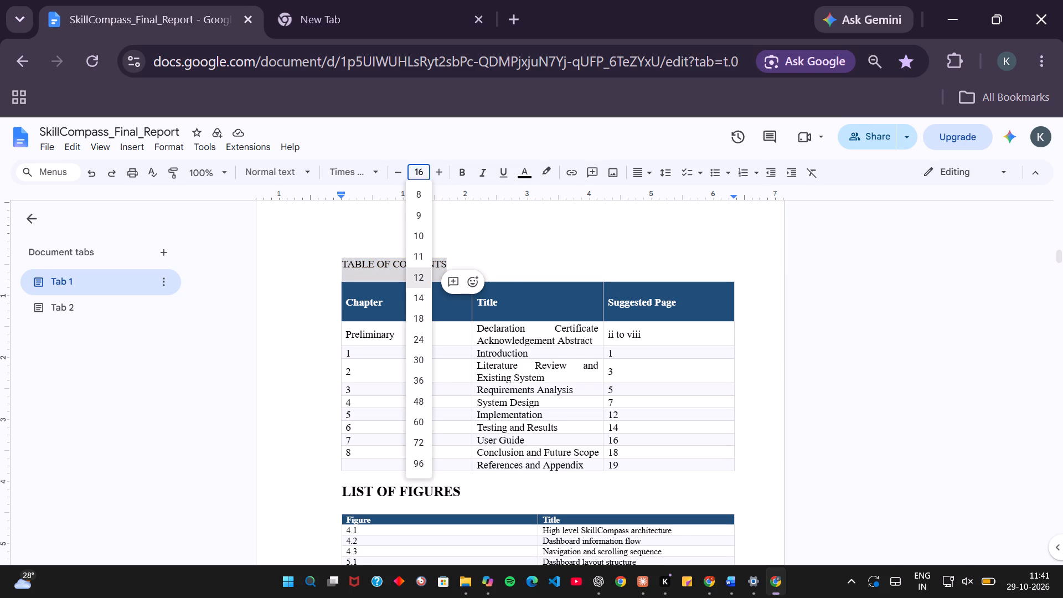
pyautogui.press('Return')
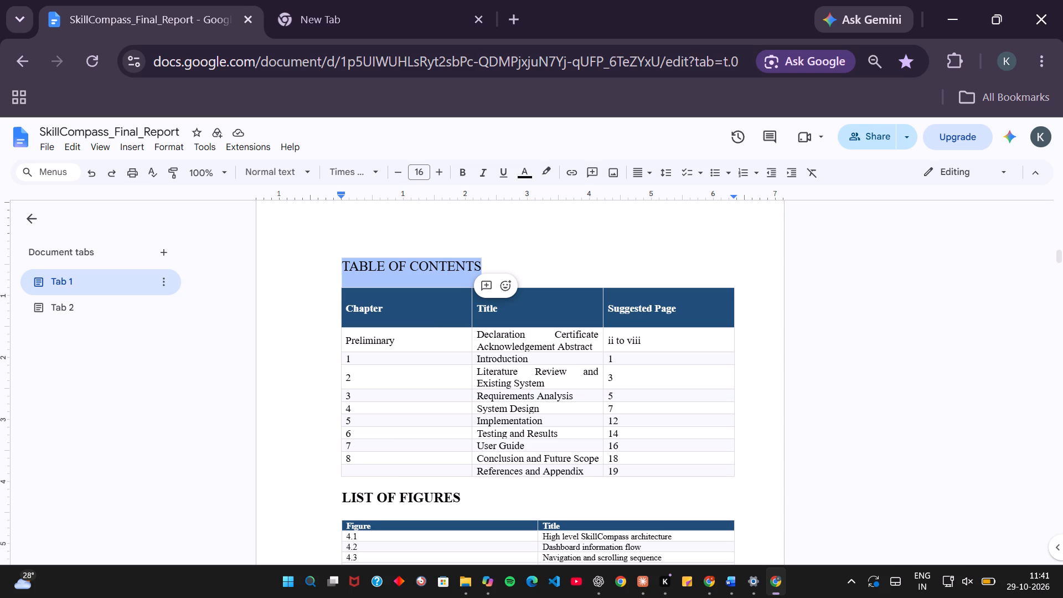
# Switch to the empty browser tab and search Google for "topview of the tree gfg".
pyautogui.scroll(-1, 631, 502)
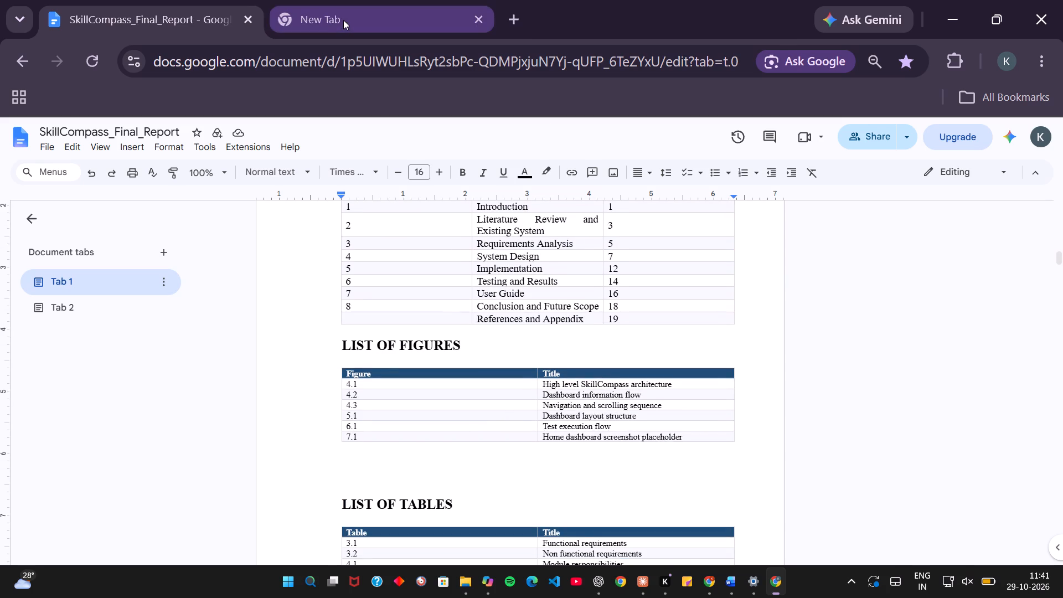
pyautogui.click(343, 20)
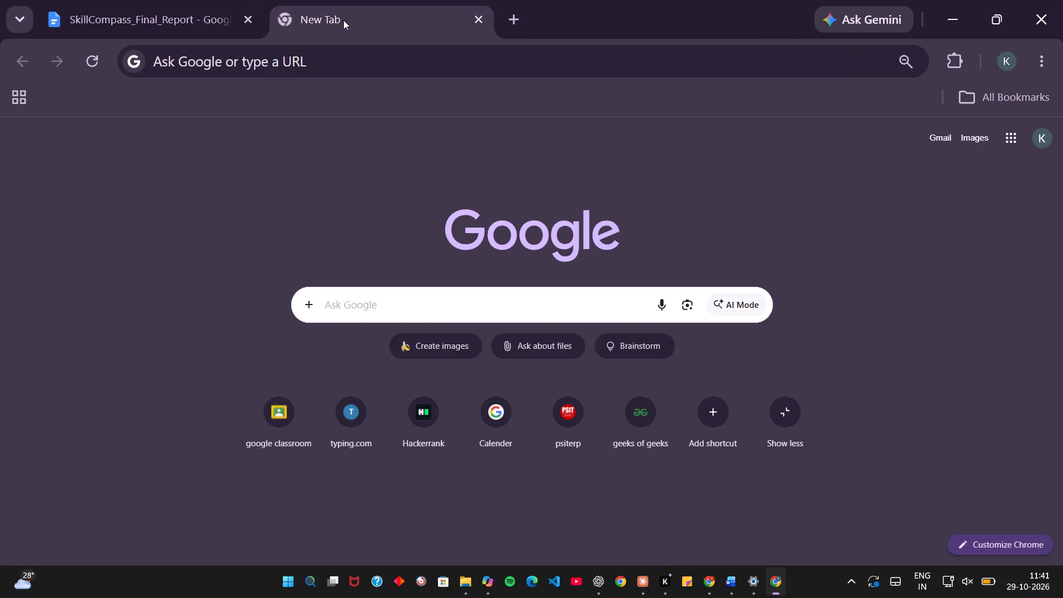
pyautogui.click(343, 20)
pyautogui.write('topview')
pyautogui.press('space')
pyautogui.click(337, 61)
pyautogui.write('topview of the tree')
pyautogui.press('space')
pyautogui.press('g')
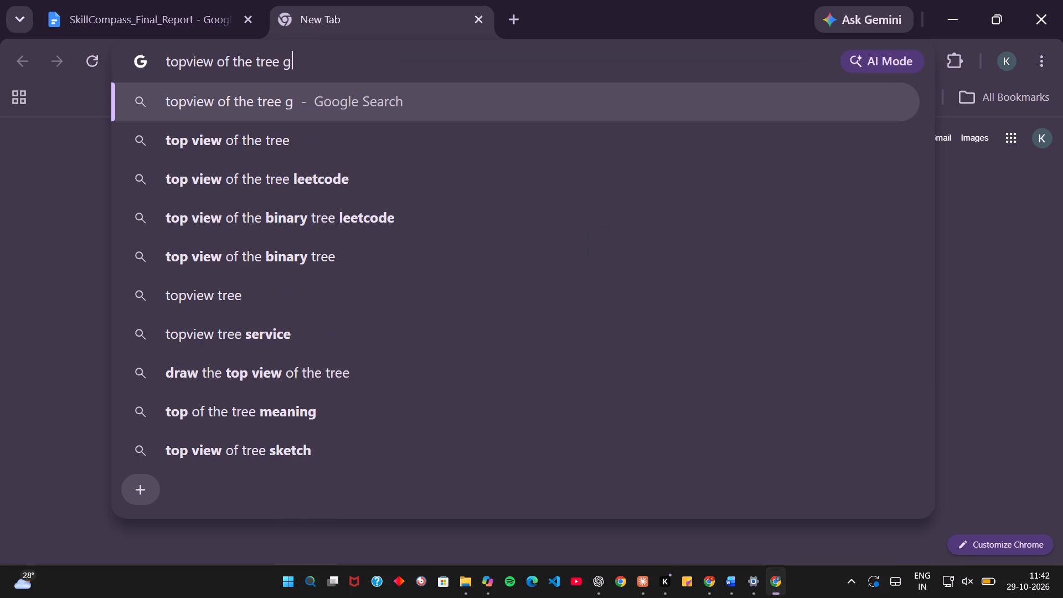
pyautogui.write('fgf')
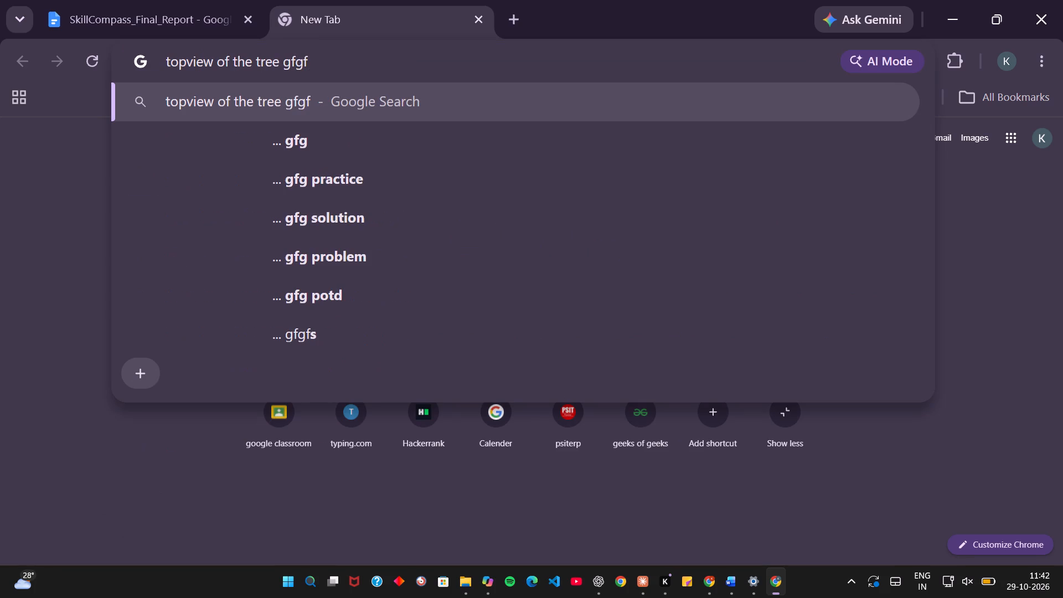
pyautogui.press('BackSpace')
pyautogui.press('Return')
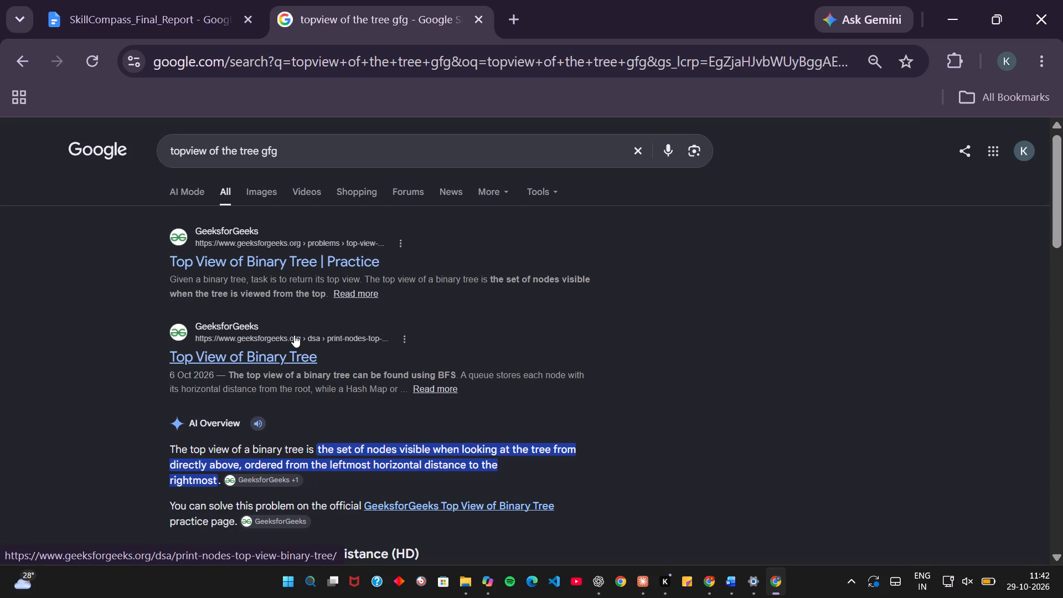
# Open the GeeksforGeeks article "Top View of Binary Tree" and read its explanation of the approach in reading mode.
pyautogui.click(285, 355)
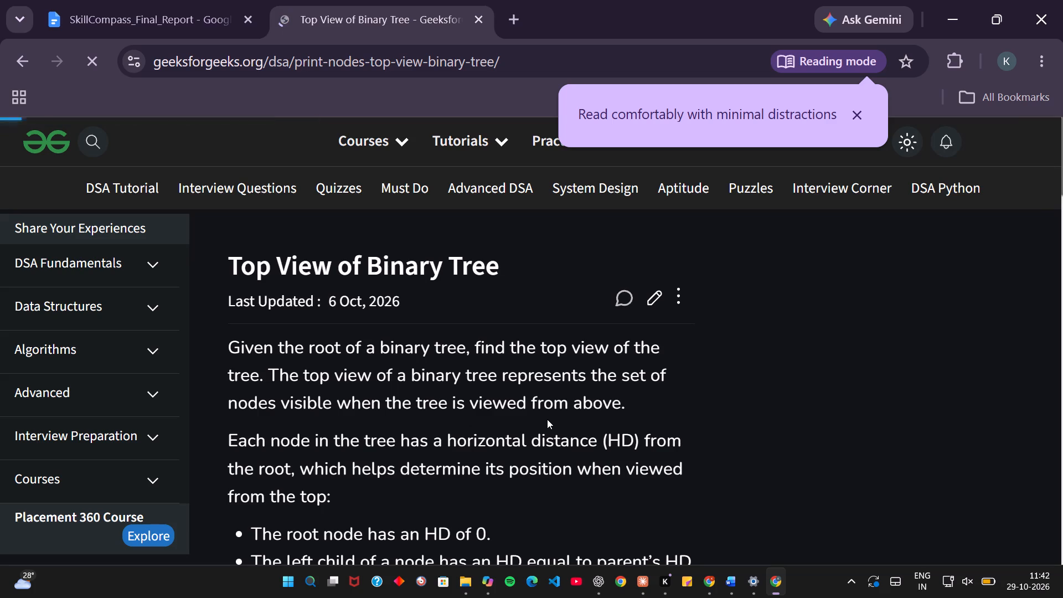
pyautogui.click(806, 62)
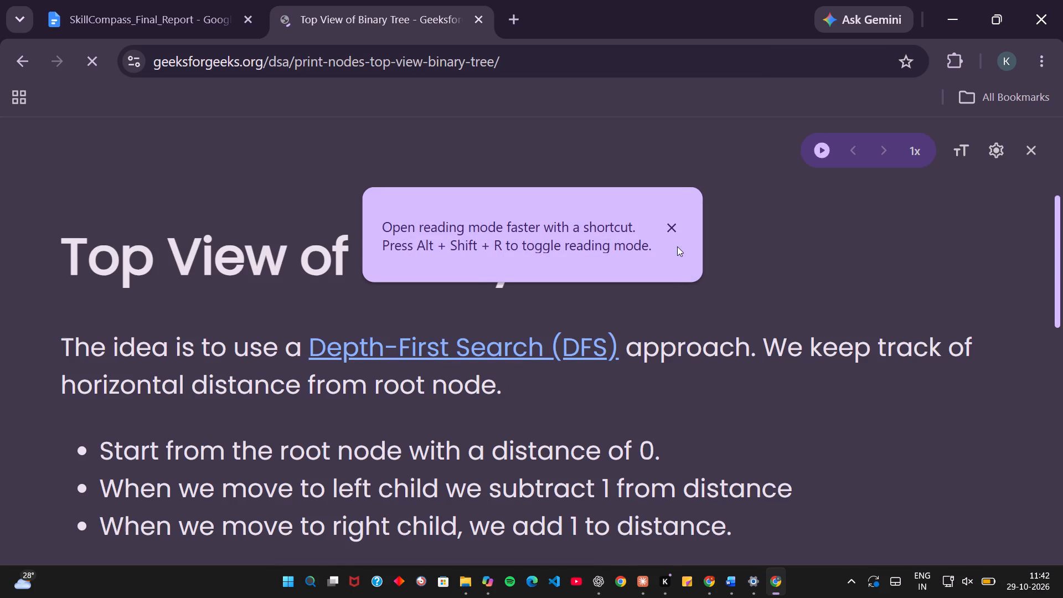
pyautogui.click(671, 224)
pyautogui.scroll(-3, 560, 400)
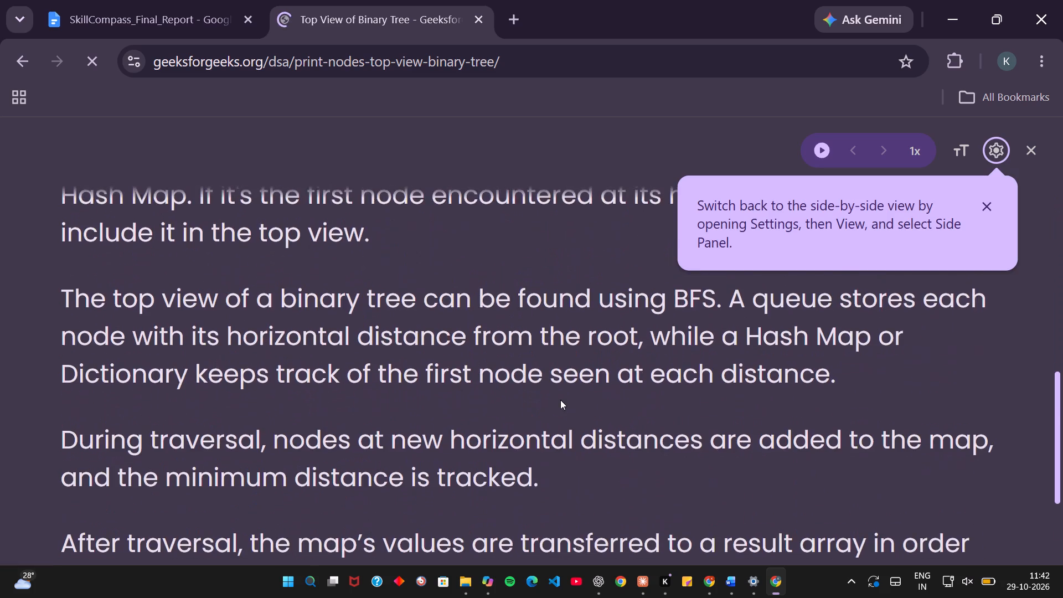
pyautogui.scroll(-2, 560, 400)
pyautogui.click(983, 206)
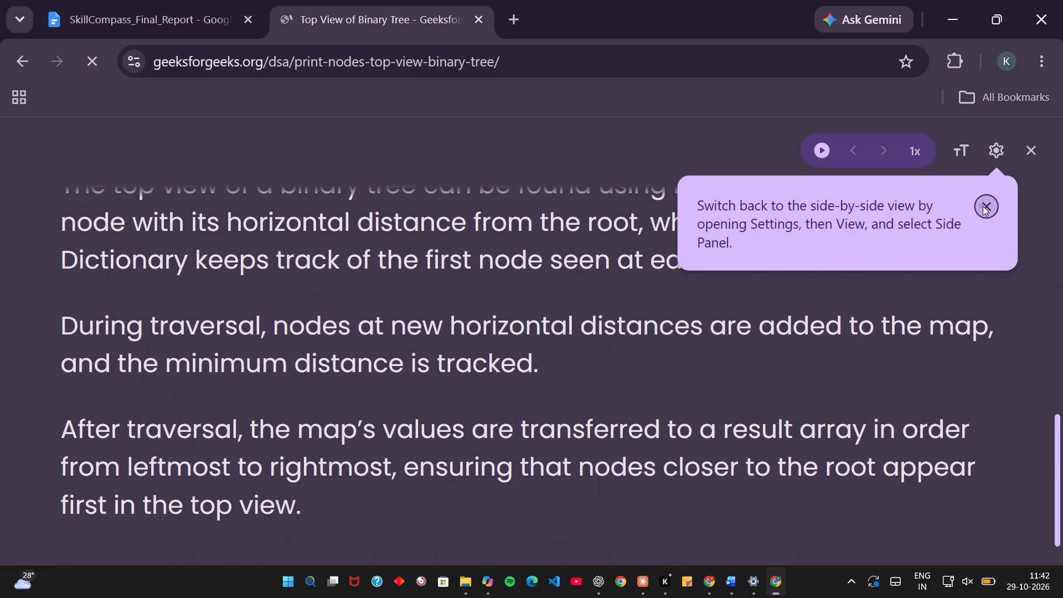
pyautogui.scroll(-5, 702, 418)
pyautogui.scroll(4, 702, 418)
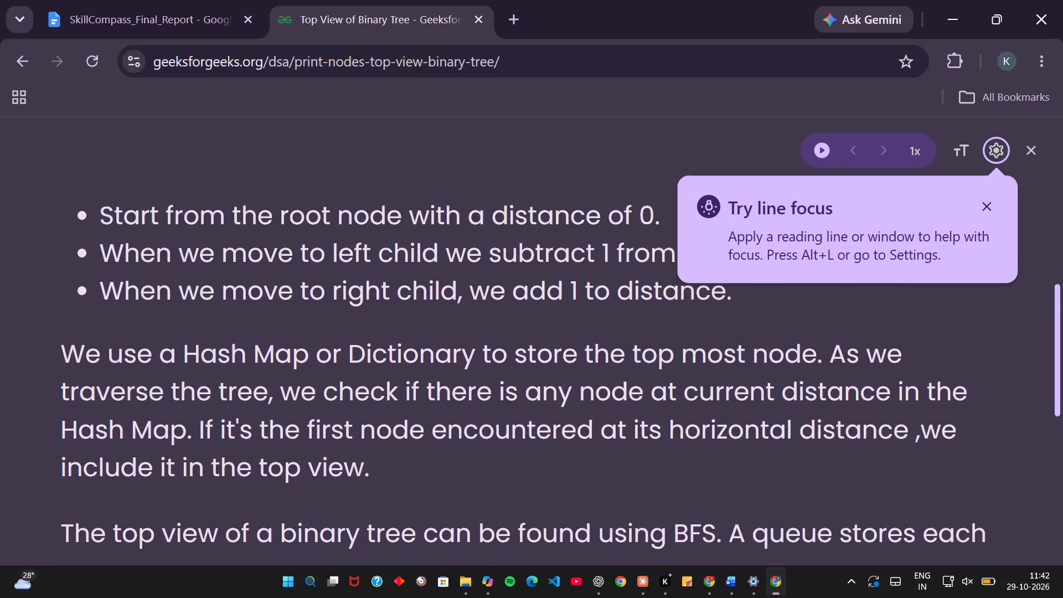
pyautogui.scroll(4, 702, 418)
pyautogui.scroll(-12, 702, 418)
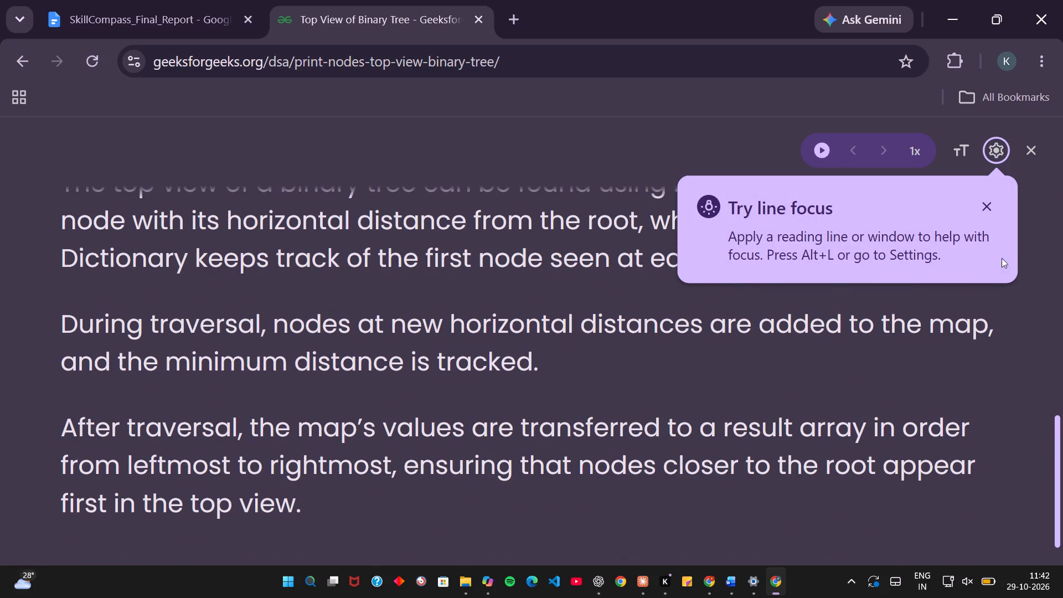
# Try the read-aloud playback on the Top View of Binary Tree article, and leave reading mode after skimming the text.
pyautogui.click(887, 149)
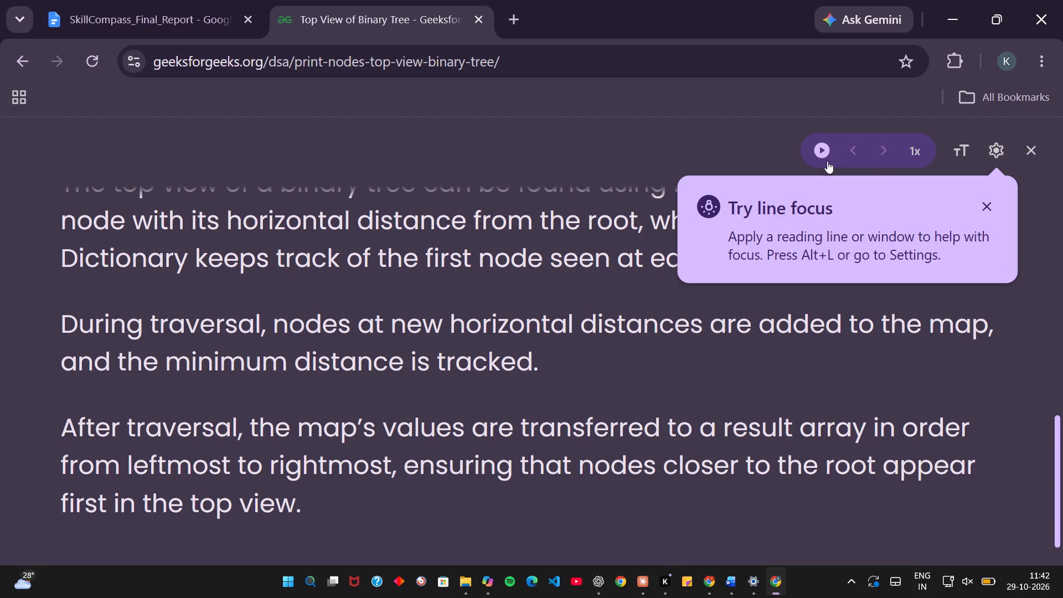
pyautogui.click(821, 154)
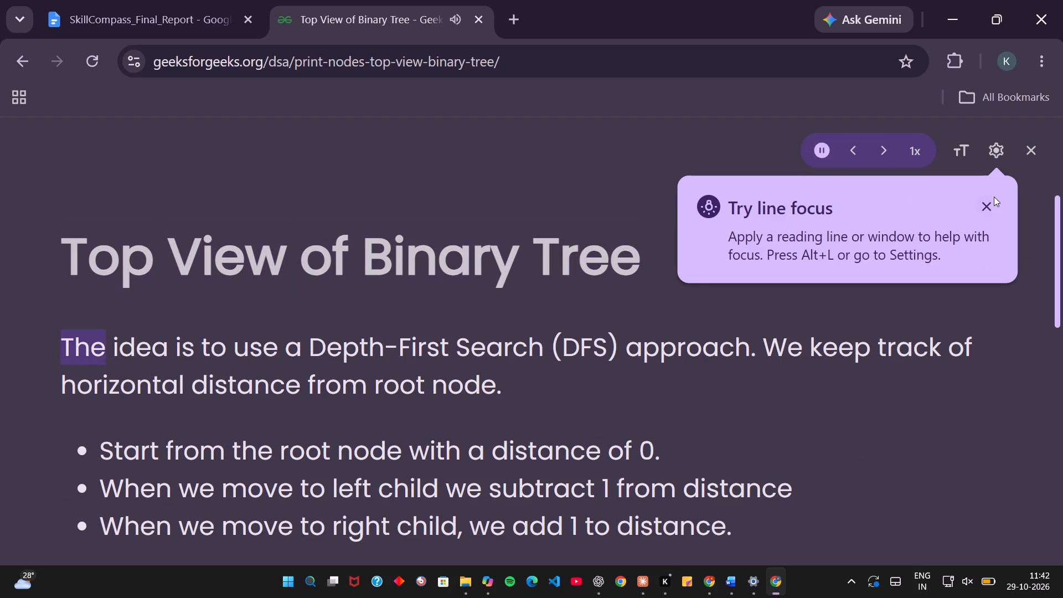
pyautogui.click(984, 211)
pyautogui.click(828, 152)
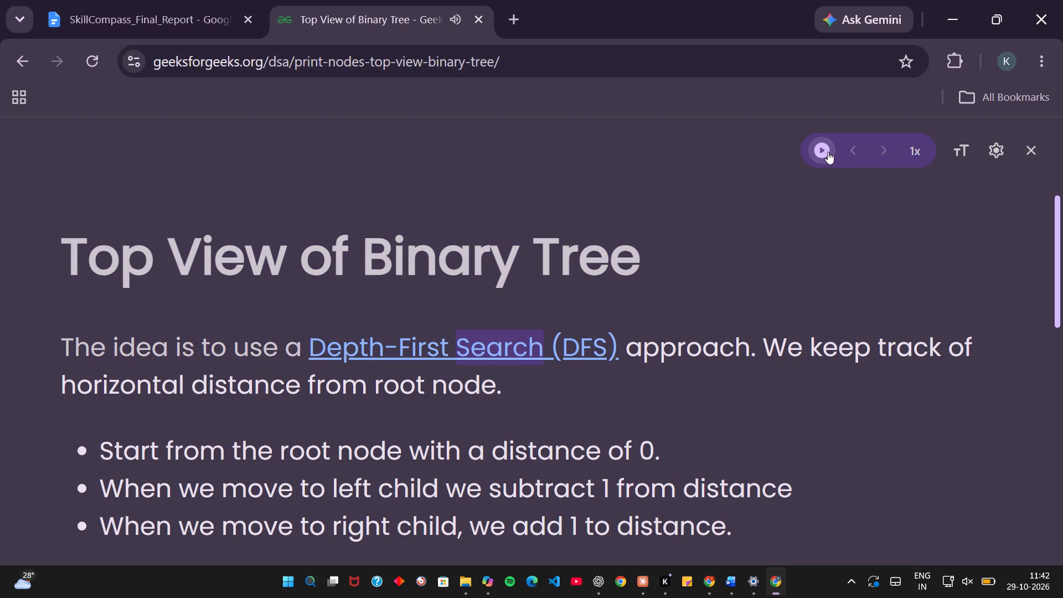
pyautogui.click(882, 148)
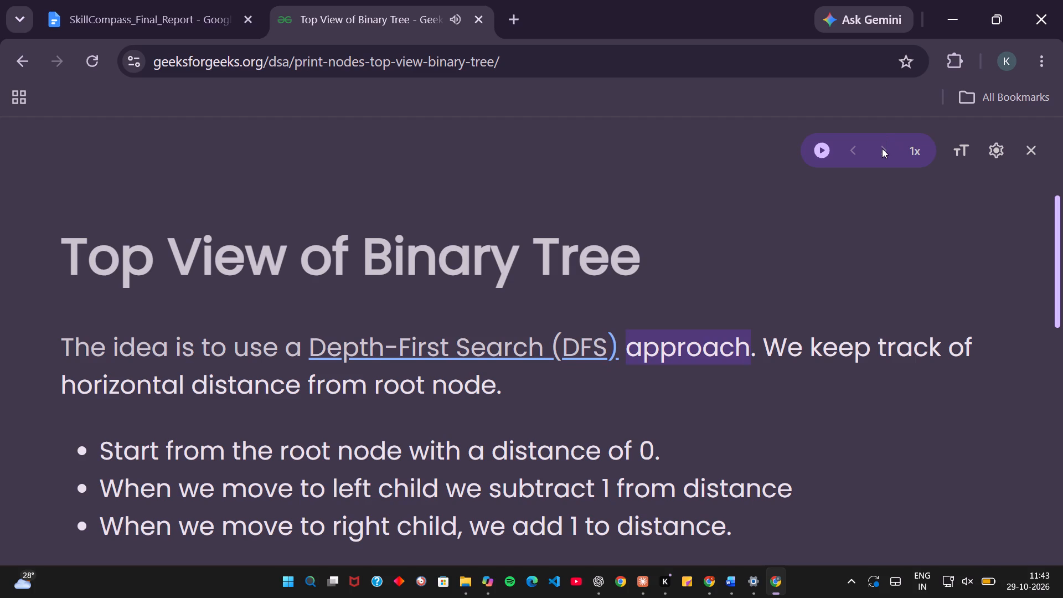
pyautogui.tripleClick(882, 148)
pyautogui.click(882, 148)
pyautogui.scroll(-12, 771, 313)
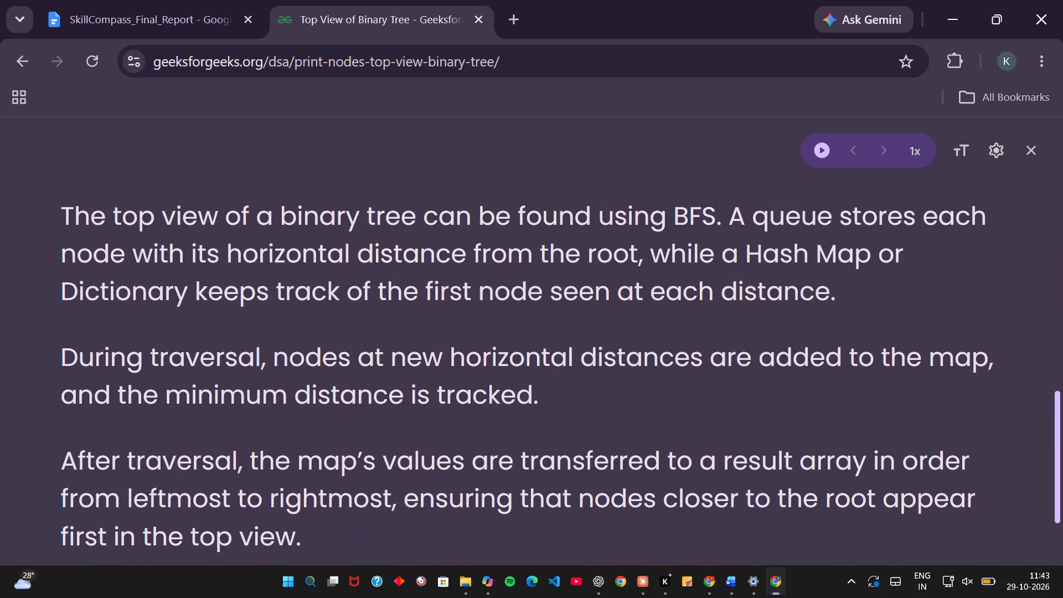
pyautogui.scroll(-1, 771, 313)
pyautogui.scroll(7, 771, 313)
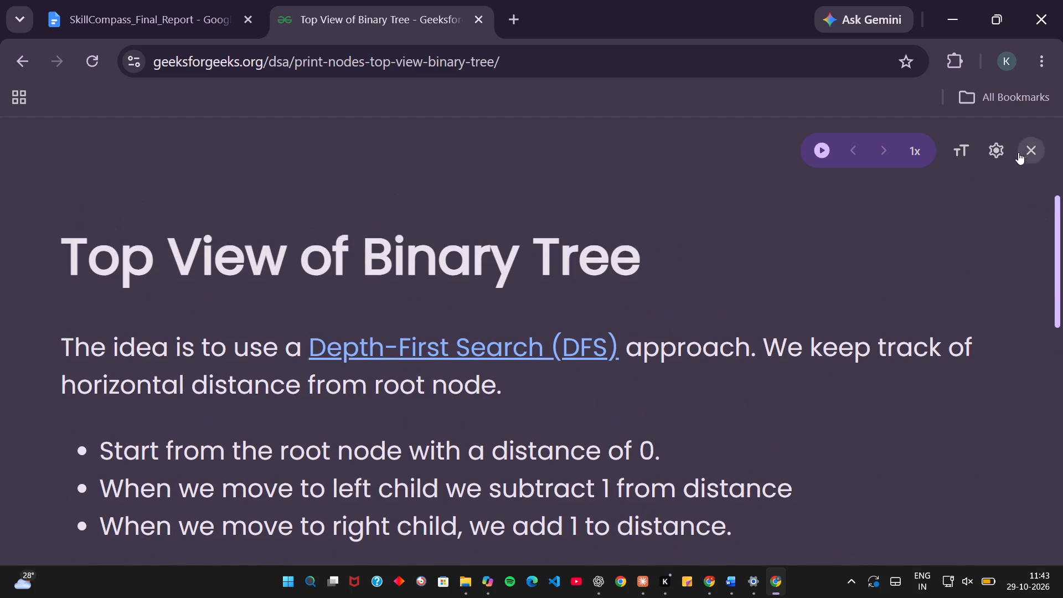
pyautogui.click(1031, 137)
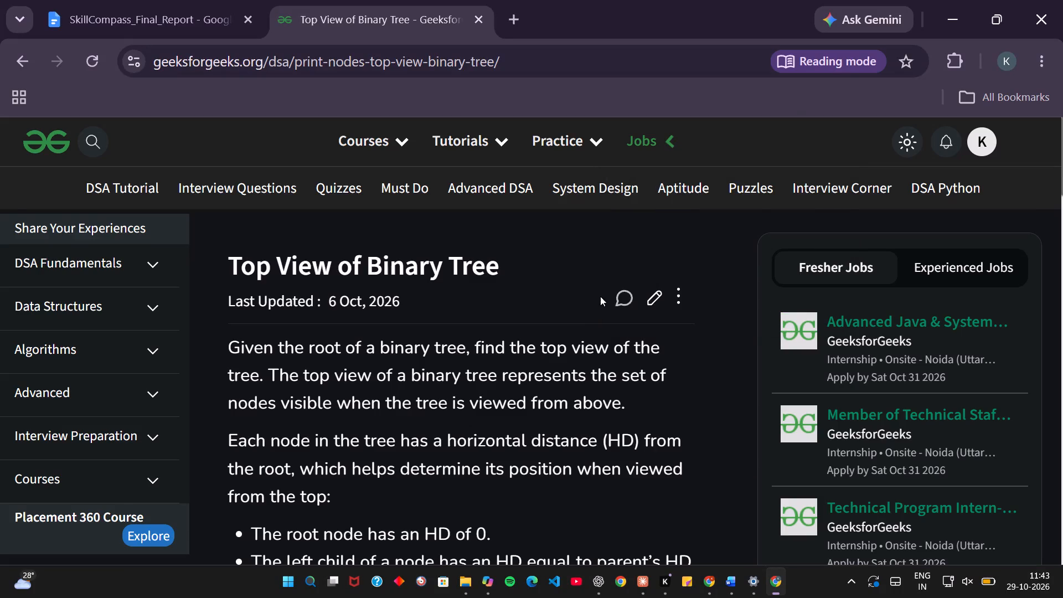
# Examine the example tree diagram and the DFS solution code in the full article.
pyautogui.scroll(-14, 418, 362)
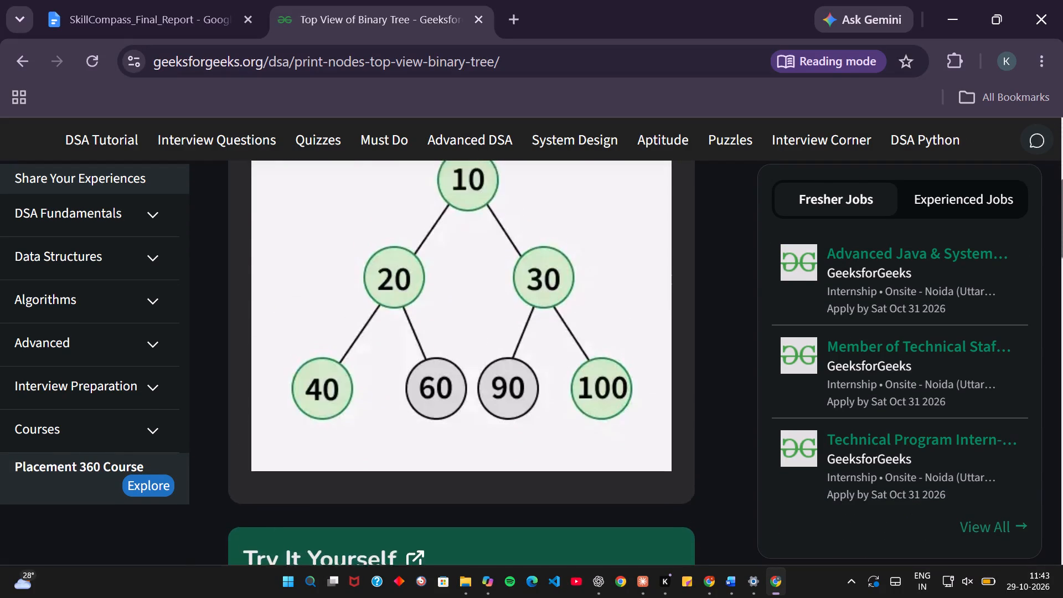
pyautogui.scroll(-11, 418, 362)
pyautogui.hscroll(-1, 418, 362)
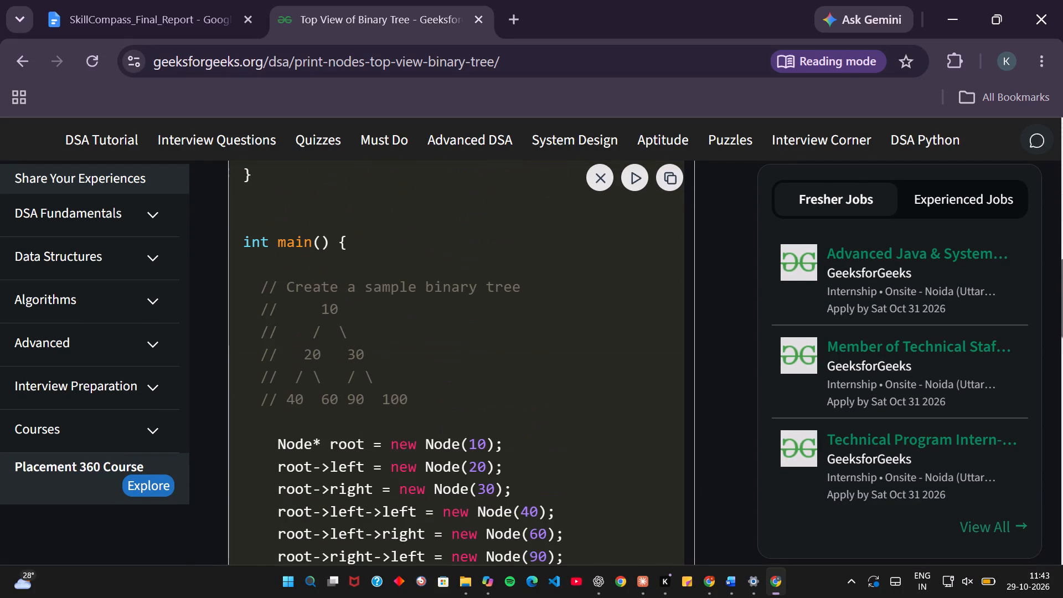
pyautogui.hscroll(-1, 418, 362)
pyautogui.scroll(3, 418, 362)
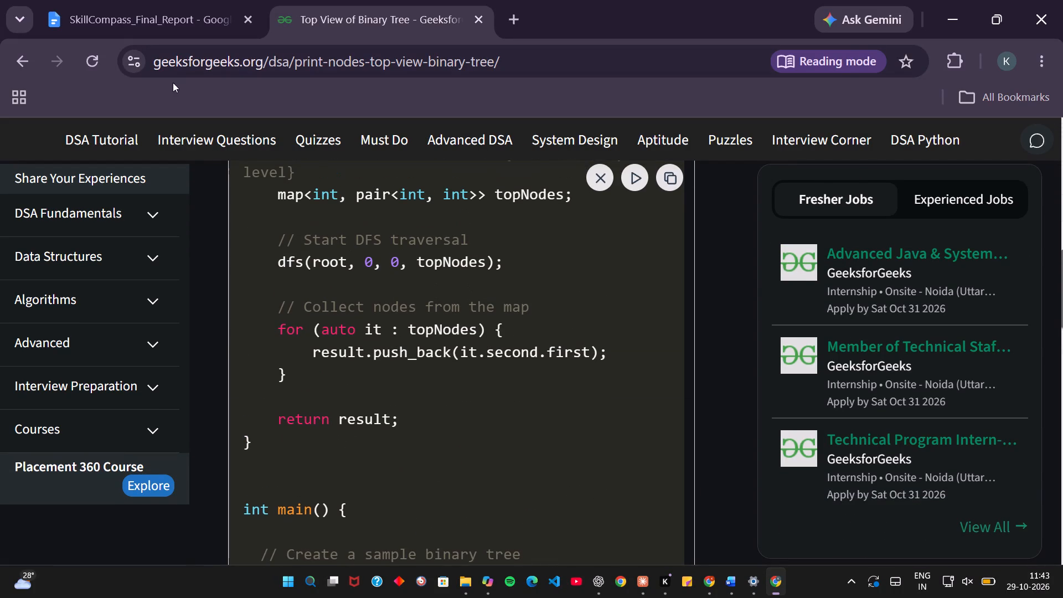
# Return to SkillCompass_Final_Report and remove the bold formatting from the LIST OF FIGURES heading.
pyautogui.click(175, 33)
pyautogui.scroll(2, 479, 488)
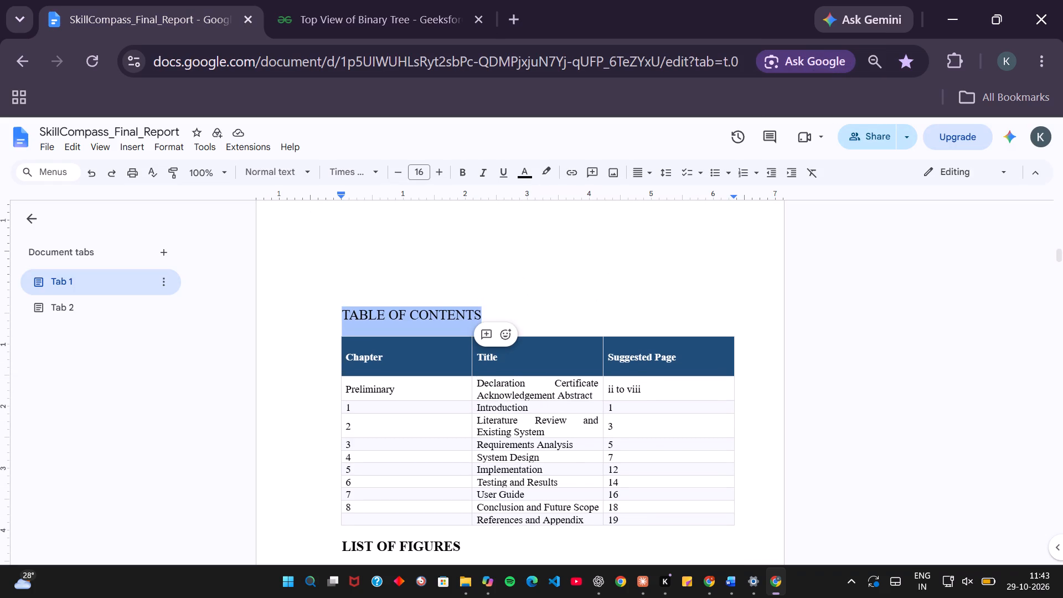
pyautogui.click(558, 403)
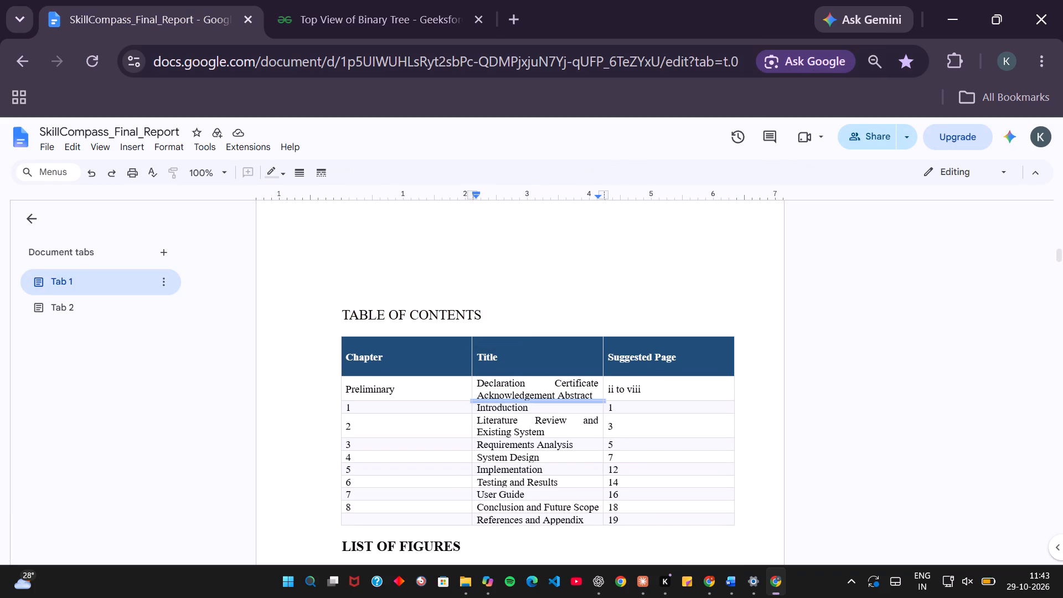
pyautogui.scroll(-2, 503, 451)
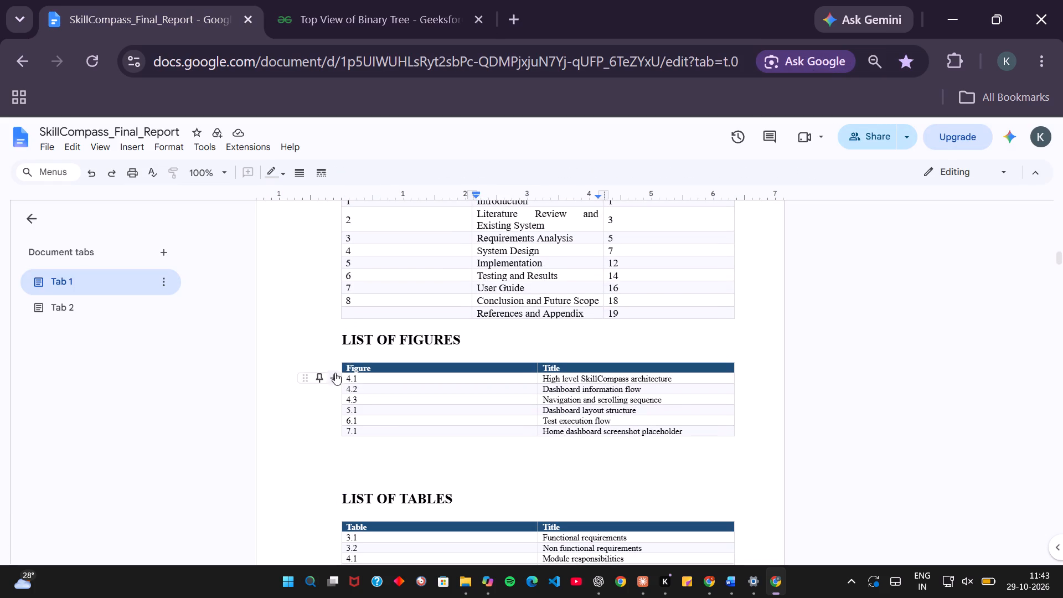
pyautogui.moveTo(339, 338); pyautogui.dragTo(461, 347)
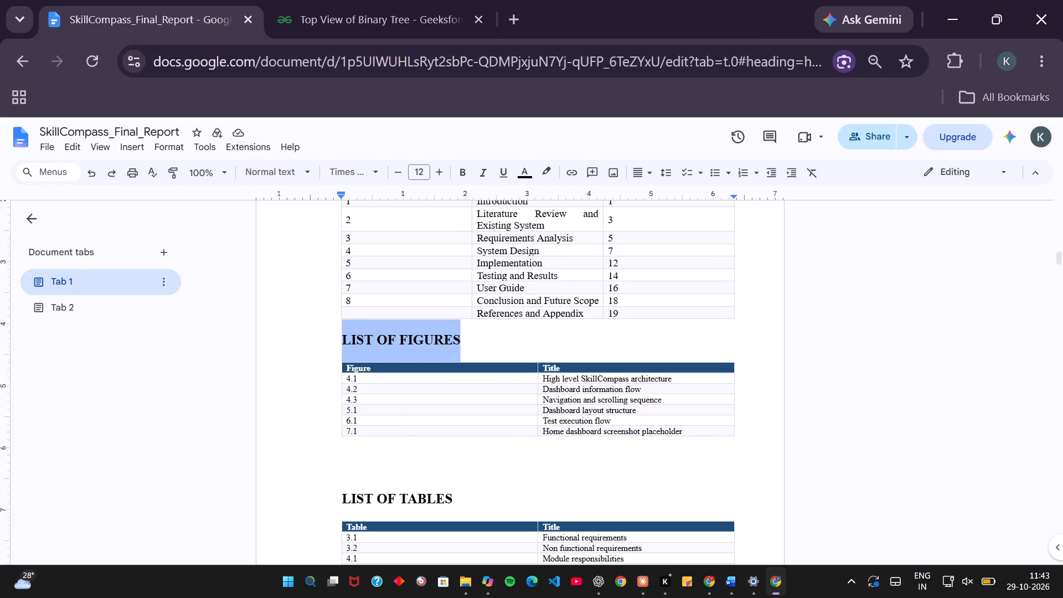
pyautogui.moveTo(461, 347); pyautogui.dragTo(468, 348)
pyautogui.click(462, 170)
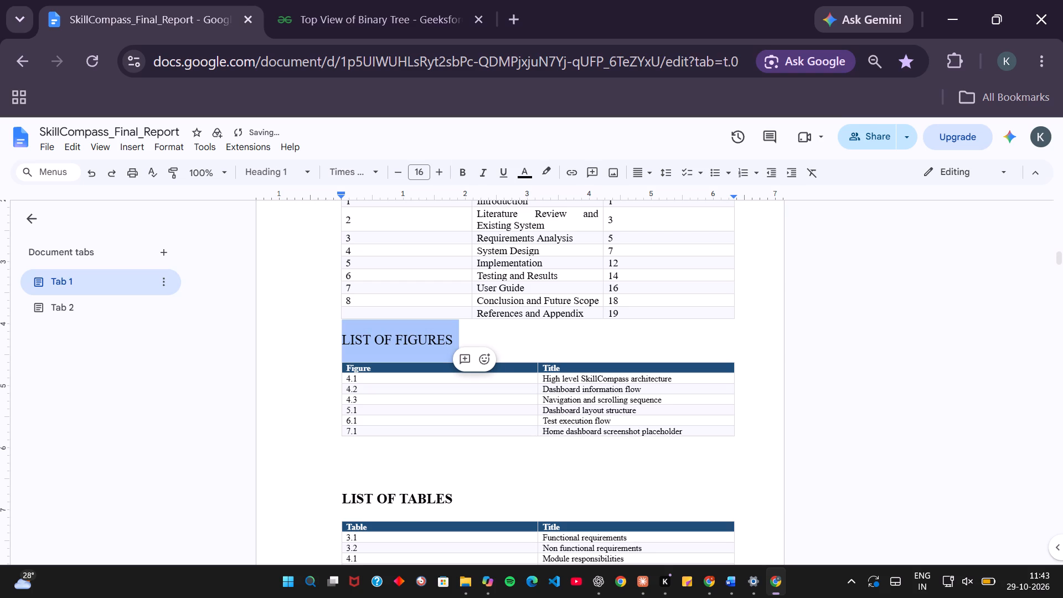
# Remove the bold formatting from the LIST OF TABLES heading.
pyautogui.moveTo(334, 502); pyautogui.dragTo(469, 503)
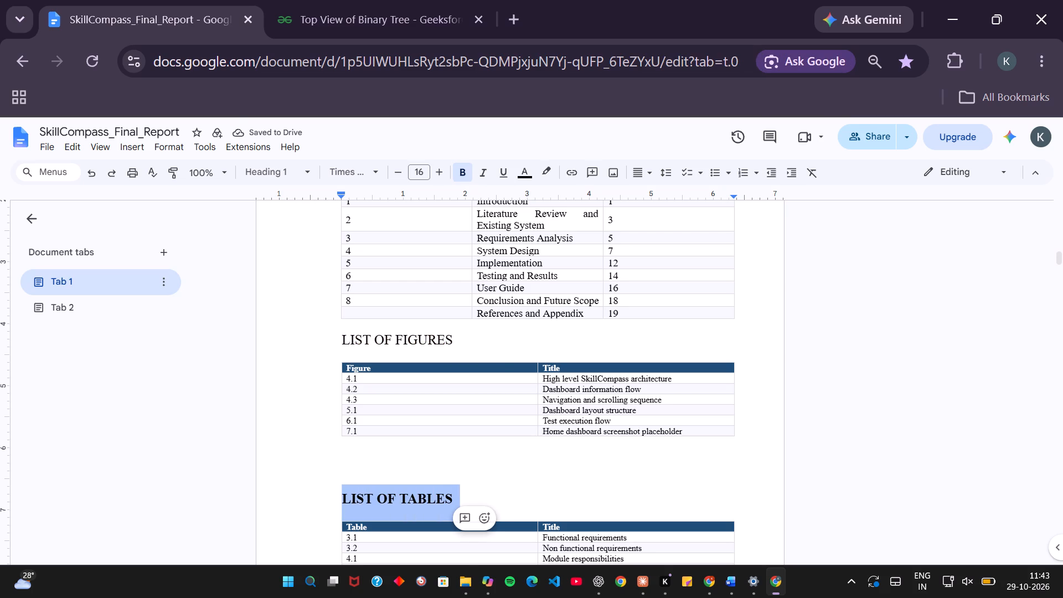
pyautogui.click(462, 170)
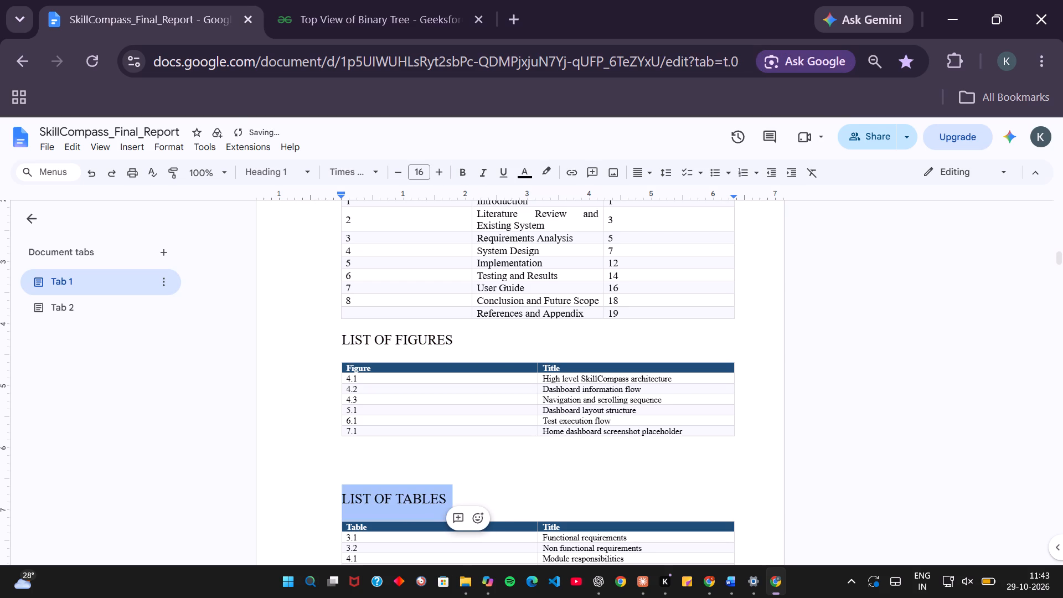
# Delete the blank page between the list of tables and the CHAPTER 1 INTRODUCTION page.
pyautogui.scroll(-5, 468, 448)
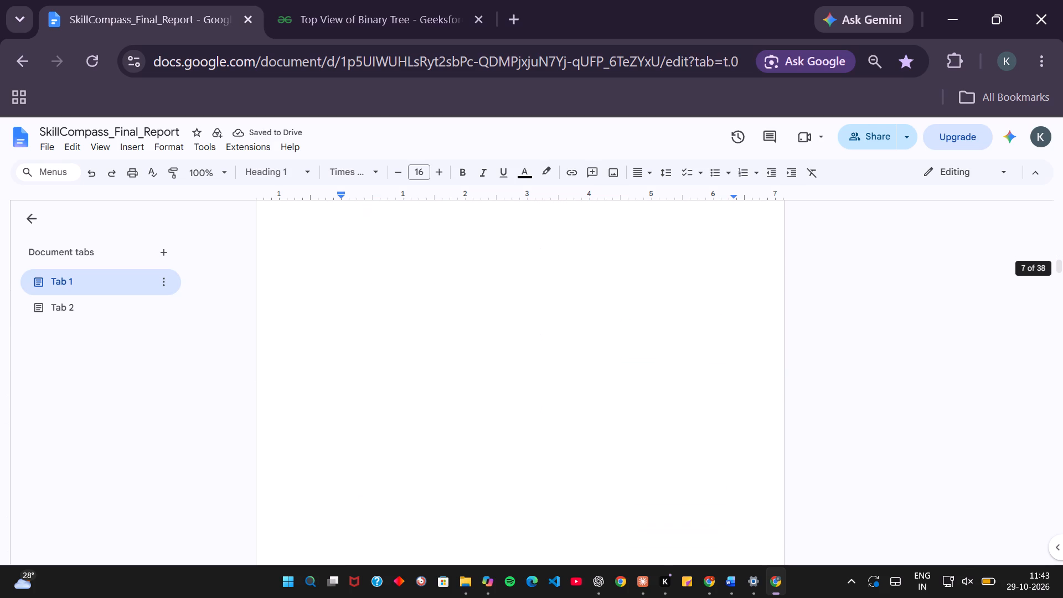
pyautogui.scroll(-4, 468, 448)
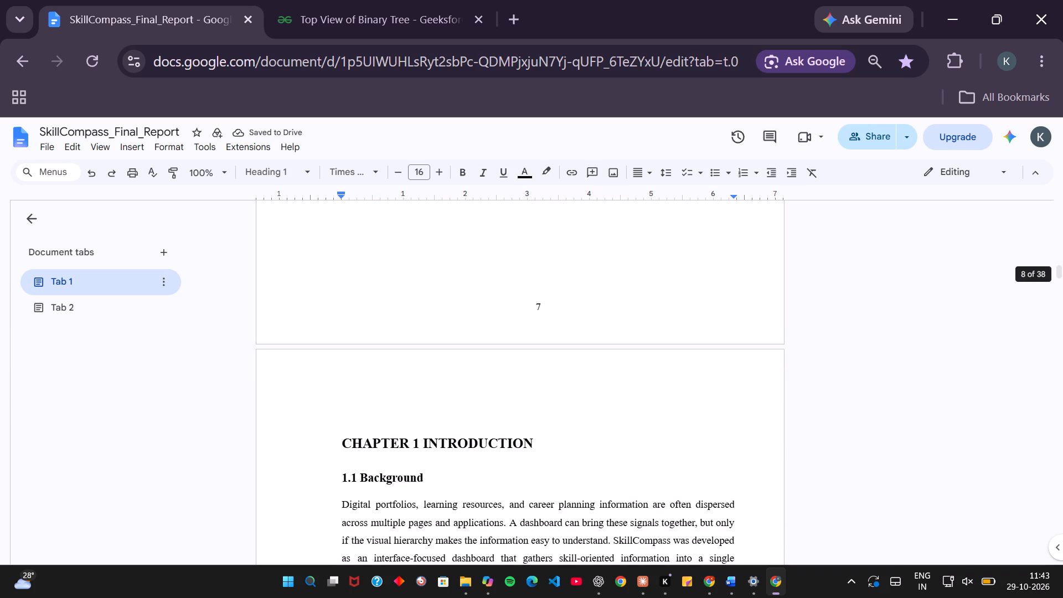
pyautogui.scroll(6, 433, 506)
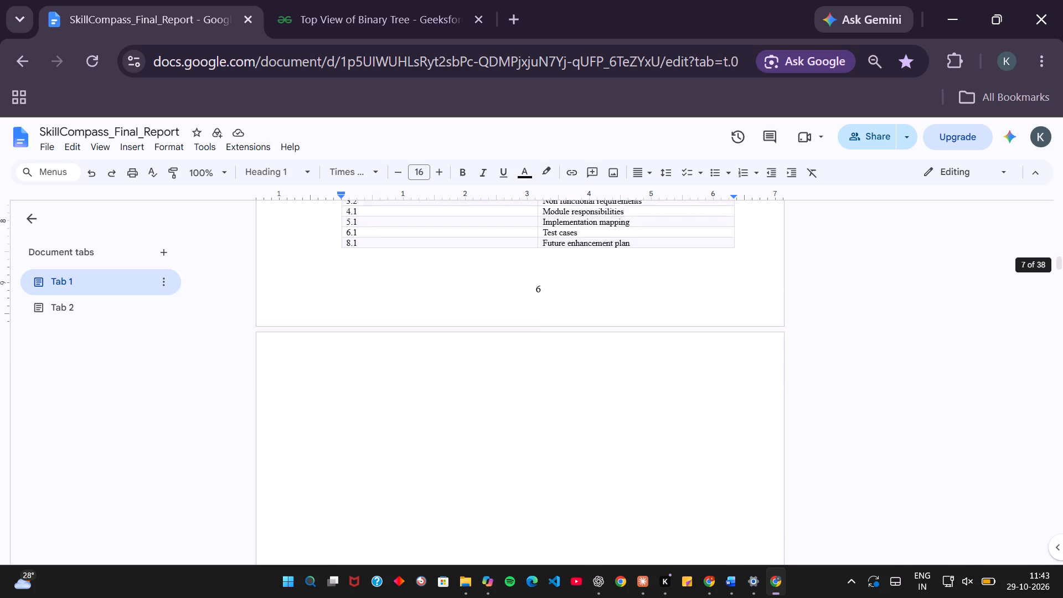
pyautogui.scroll(-1, 433, 506)
pyautogui.rightClick(433, 506)
pyautogui.scroll(-1, 433, 506)
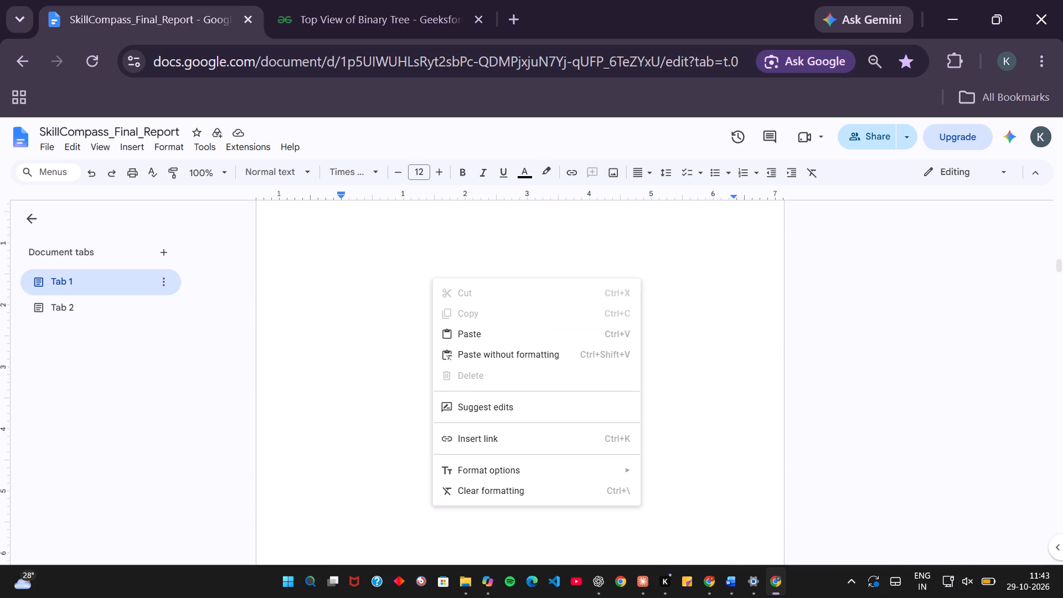
pyautogui.scroll(-1, 433, 506)
pyautogui.click(387, 514)
pyautogui.scroll(-3, 387, 514)
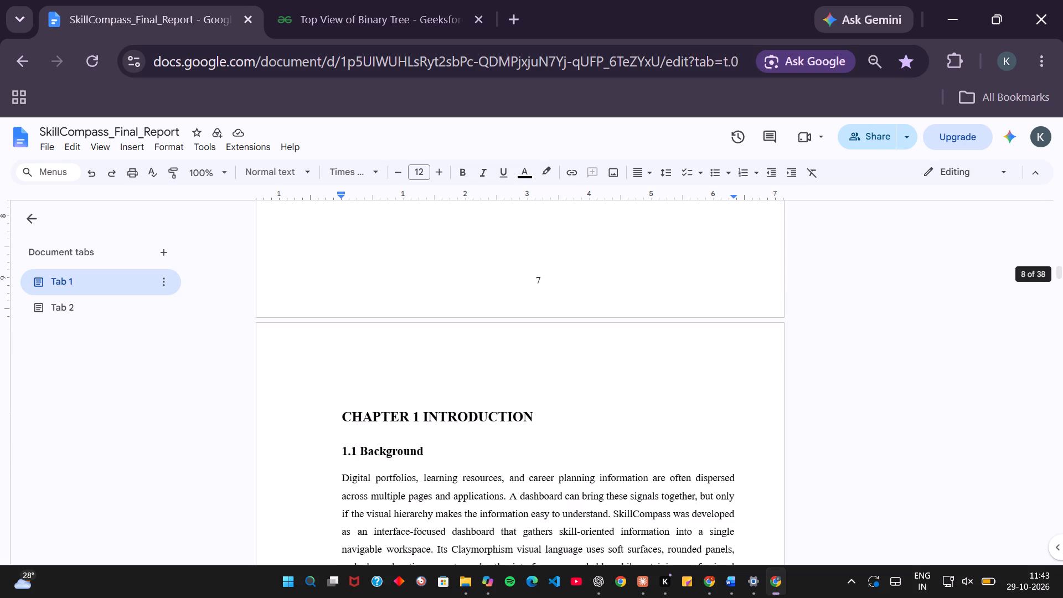
pyautogui.scroll(-2, 387, 514)
pyautogui.scroll(2, 372, 501)
pyautogui.click(349, 461)
pyautogui.press('BackSpace')
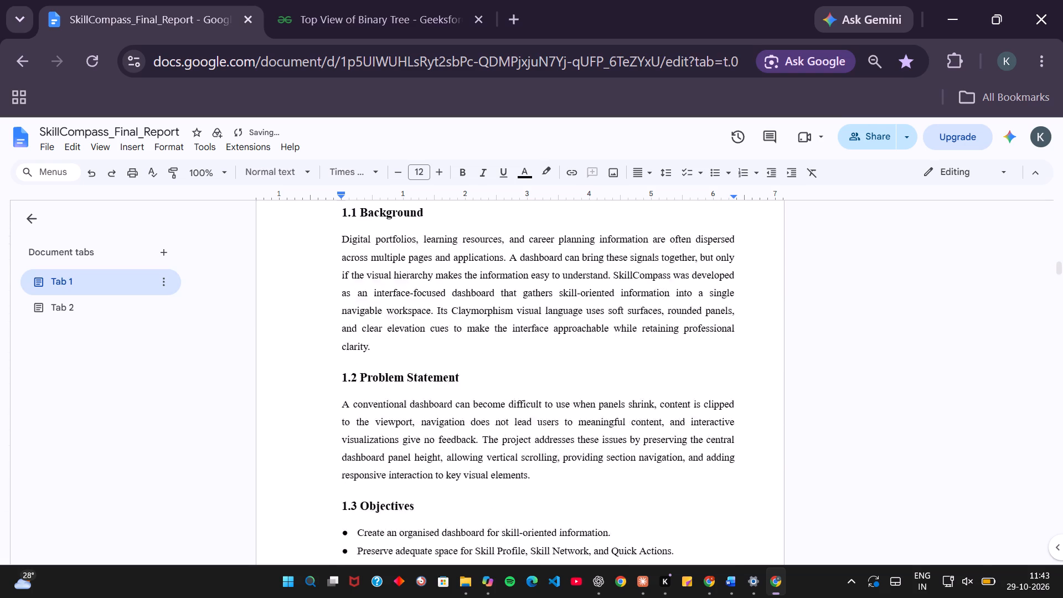
# Review the layout of Chapter 1 from its INTRODUCTION heading through to section 1.4 Scope.
pyautogui.scroll(-2, 314, 547)
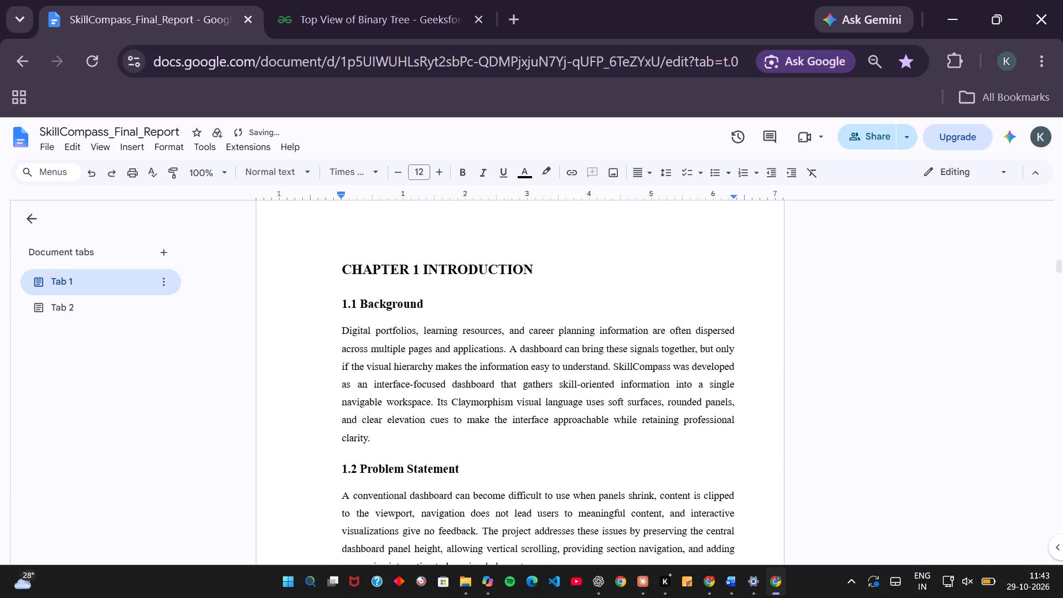
pyautogui.scroll(-2, 314, 547)
pyautogui.scroll(1, 314, 547)
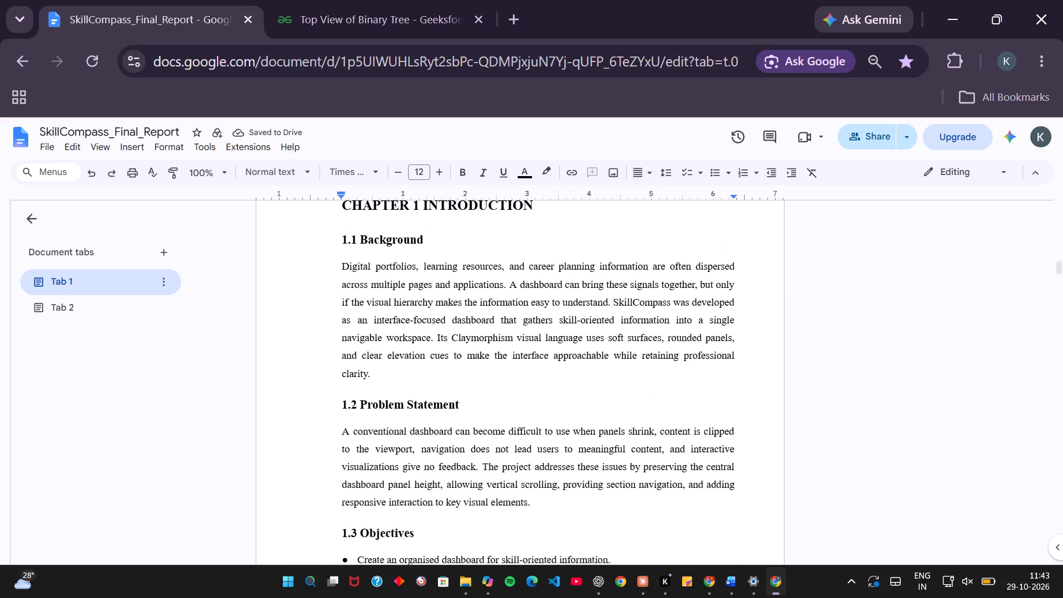
pyautogui.scroll(2, 314, 547)
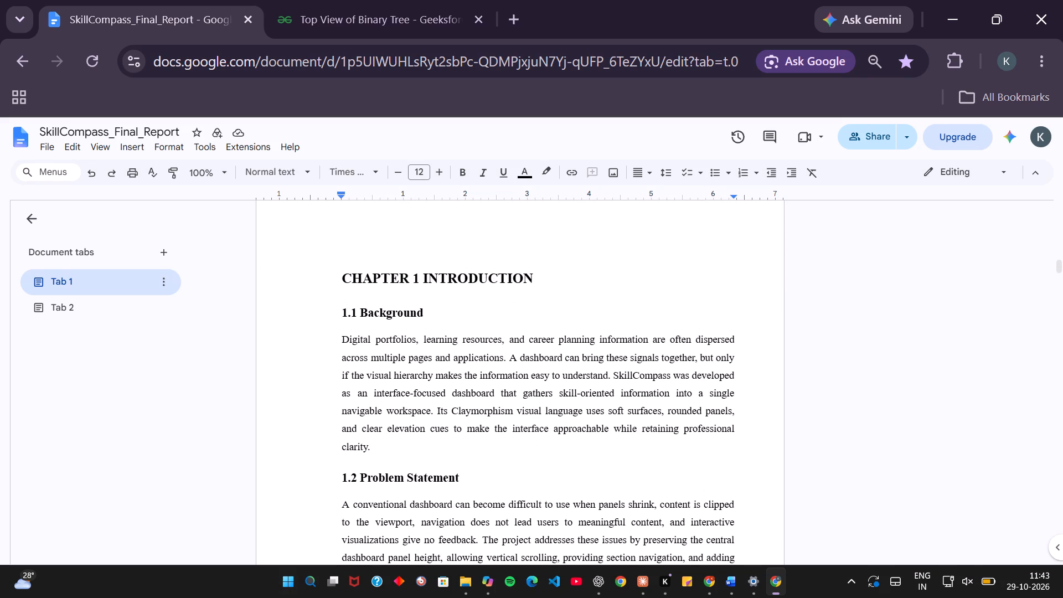
pyautogui.click(362, 357)
pyautogui.press('Up')
pyautogui.press('Down')
pyautogui.press('Up')
pyautogui.press('Up')
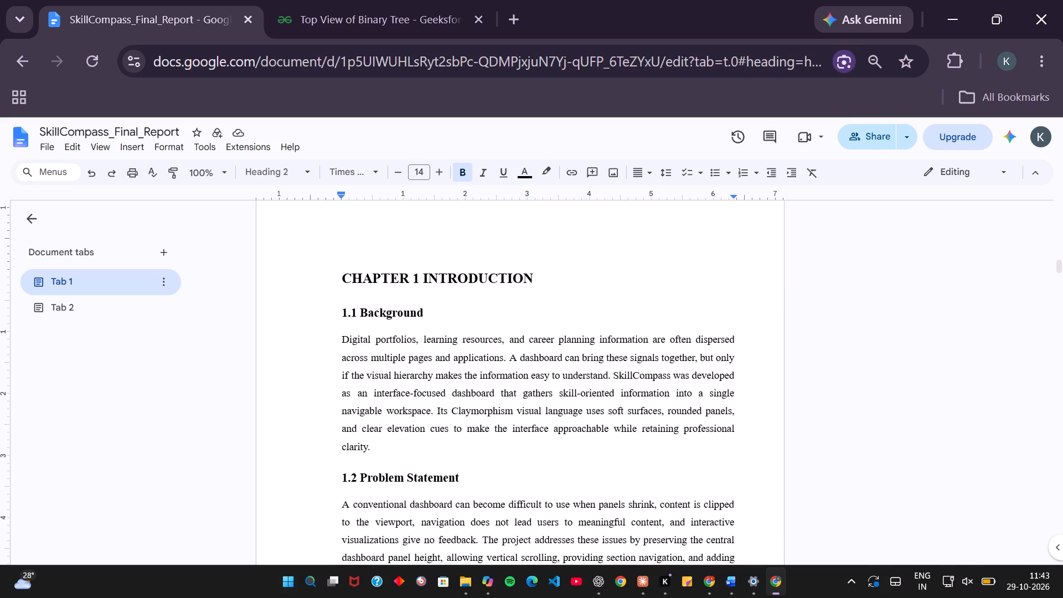
pyautogui.scroll(-4, 368, 347)
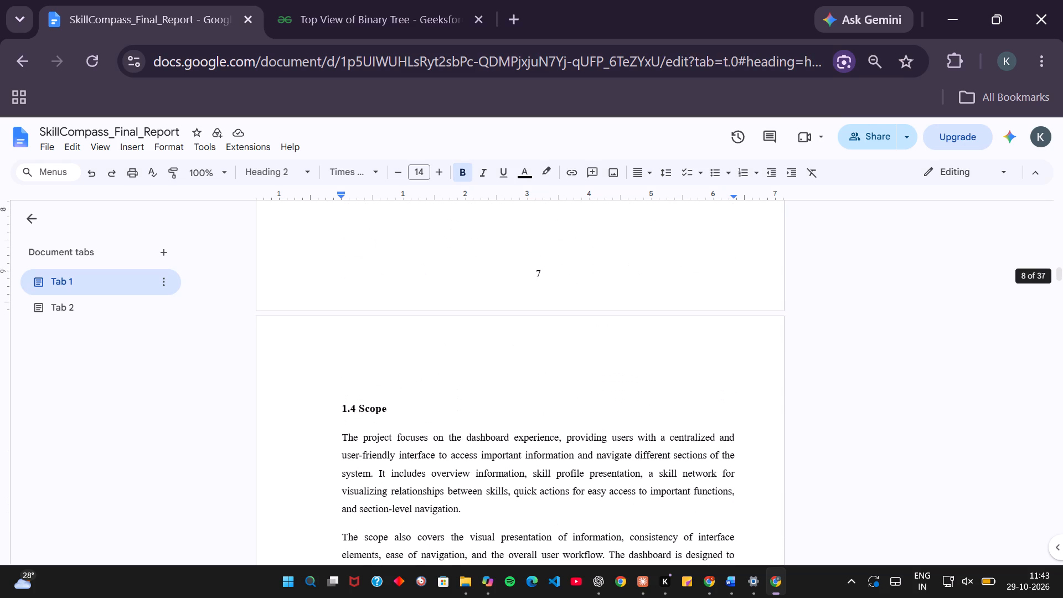
# Set the font size of the 1.4 Scope heading to 14.
pyautogui.scroll(-2, 368, 347)
pyautogui.press('Down')
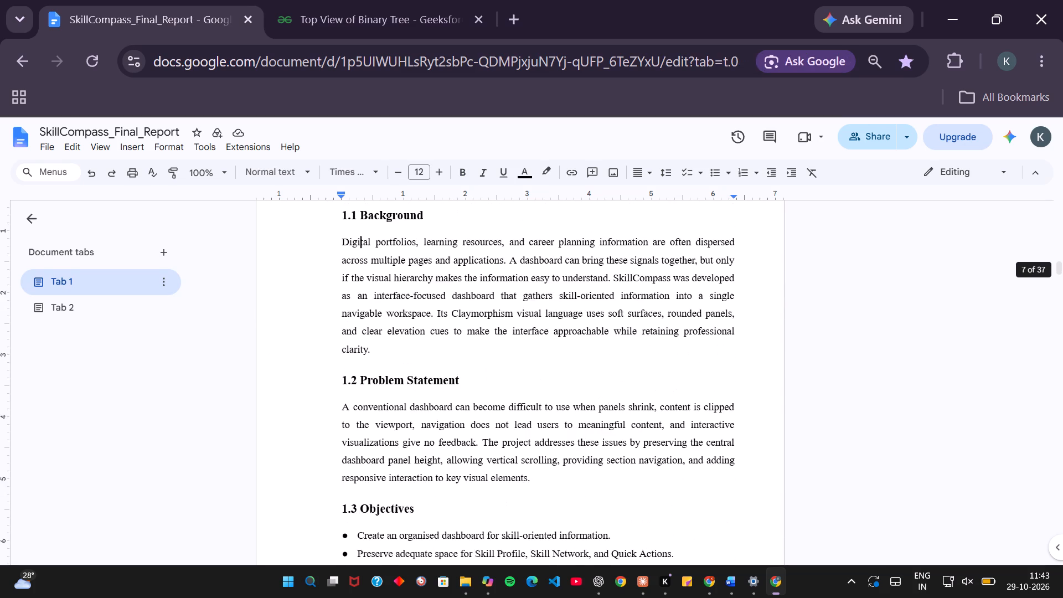
pyautogui.scroll(-6, 269, 350)
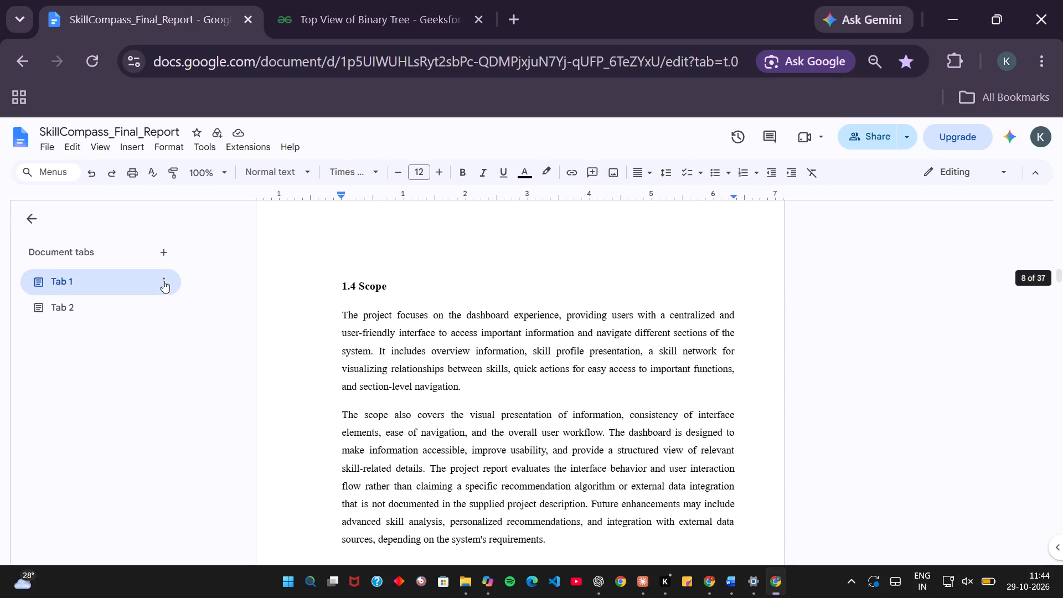
pyautogui.click(354, 291)
pyautogui.press('Left')
pyautogui.press('Left')
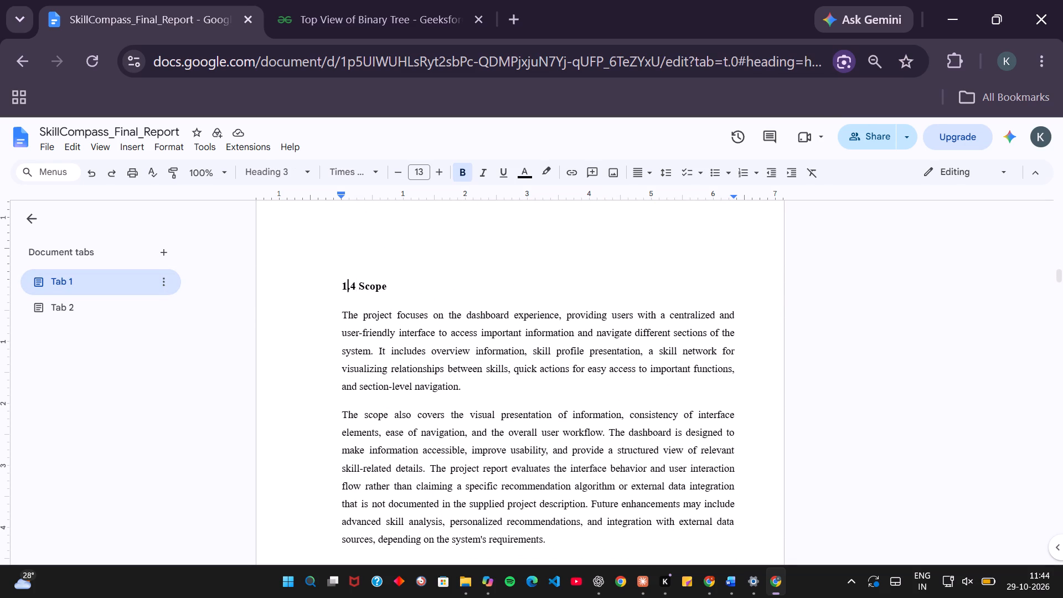
pyautogui.press('Left')
pyautogui.hotkey('shift', 'Left')
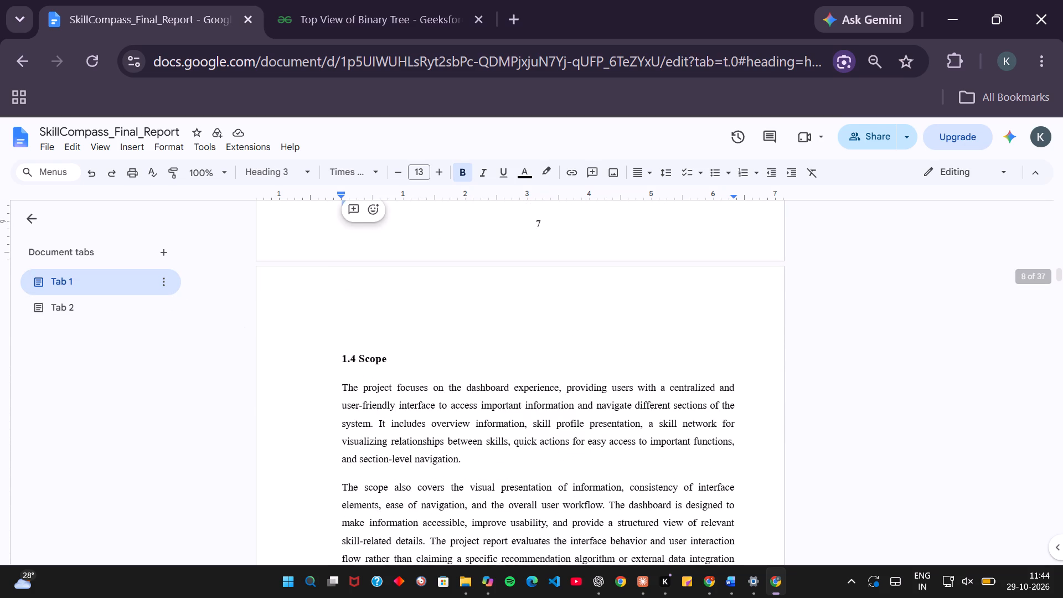
pyautogui.moveTo(344, 359); pyautogui.dragTo(396, 359)
pyautogui.click(419, 173)
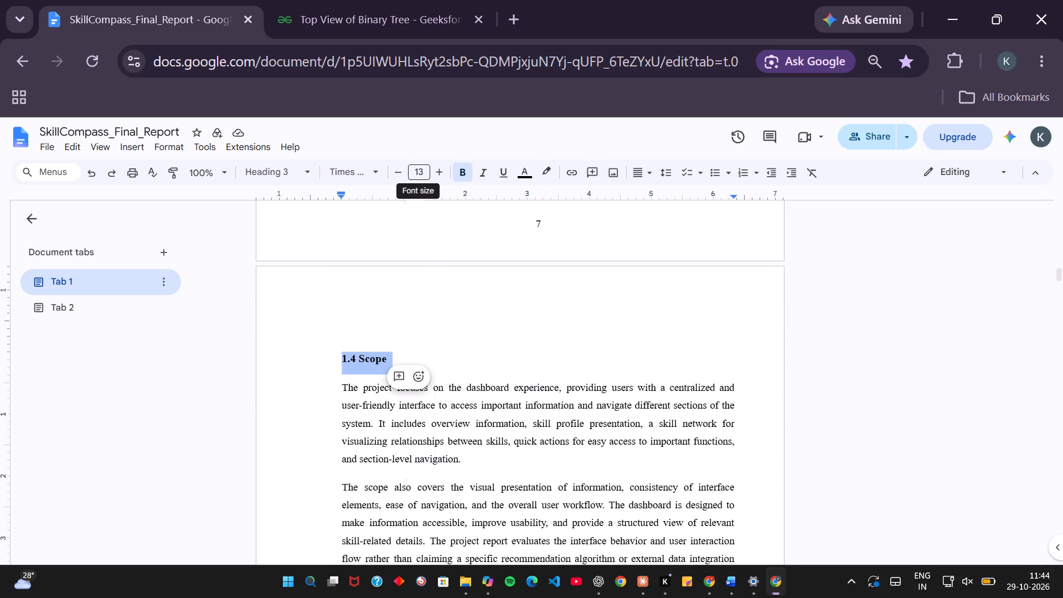
pyautogui.write('14')
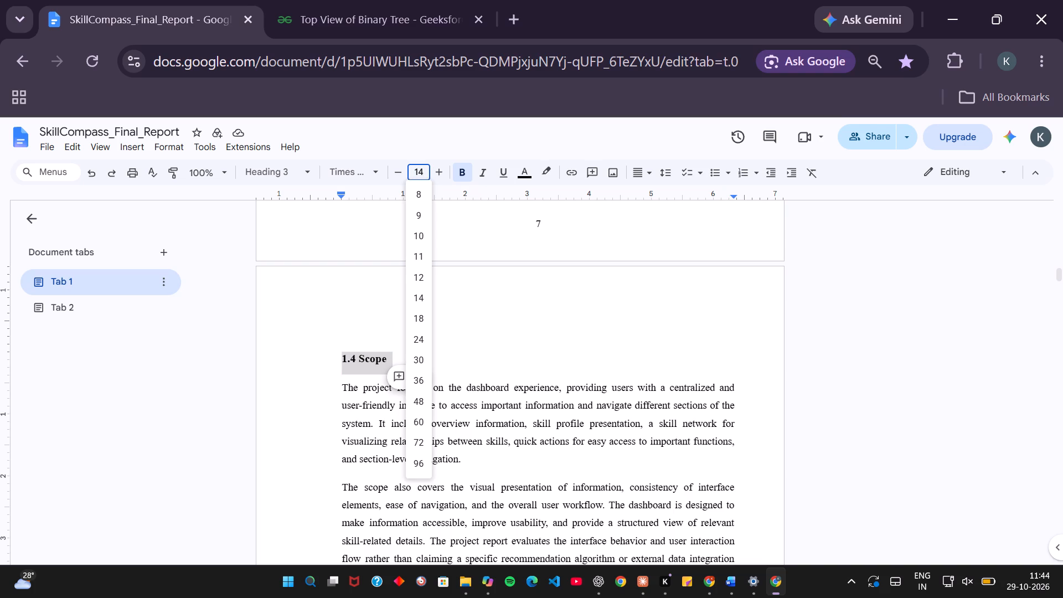
pyautogui.press('Return')
# Set the font size of the 1.5 Organization of the Report heading to 14.
pyautogui.scroll(-3, 419, 173)
pyautogui.scroll(-1, 499, 293)
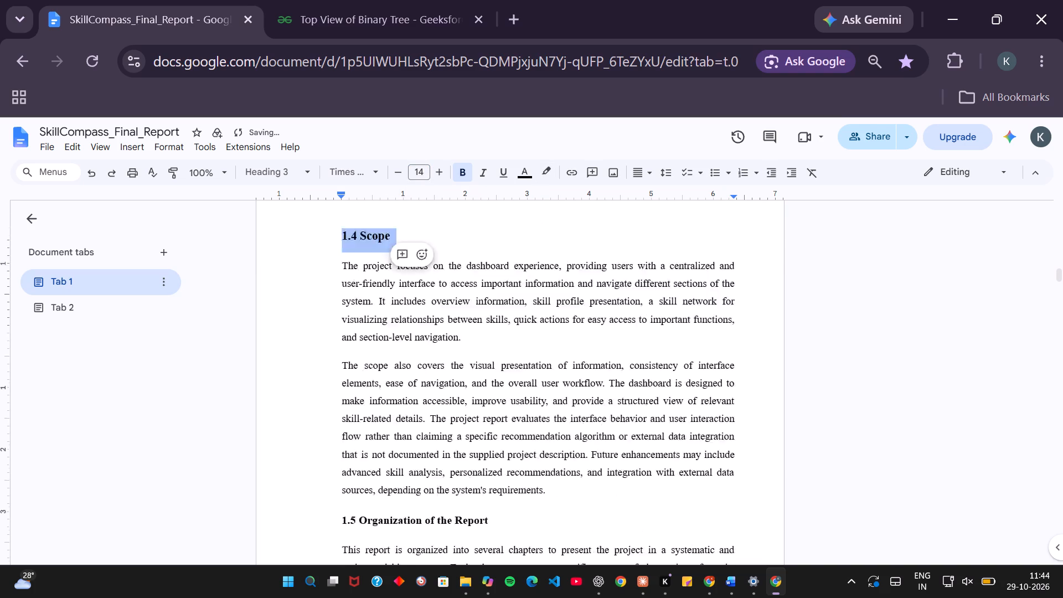
pyautogui.scroll(-2, 499, 293)
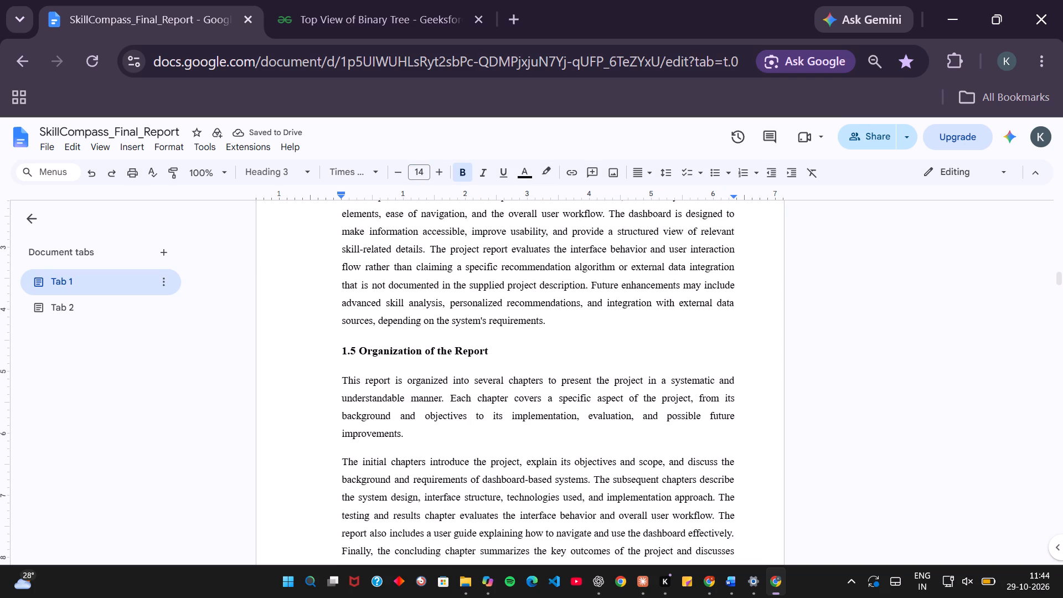
pyautogui.moveTo(341, 351); pyautogui.dragTo(493, 354)
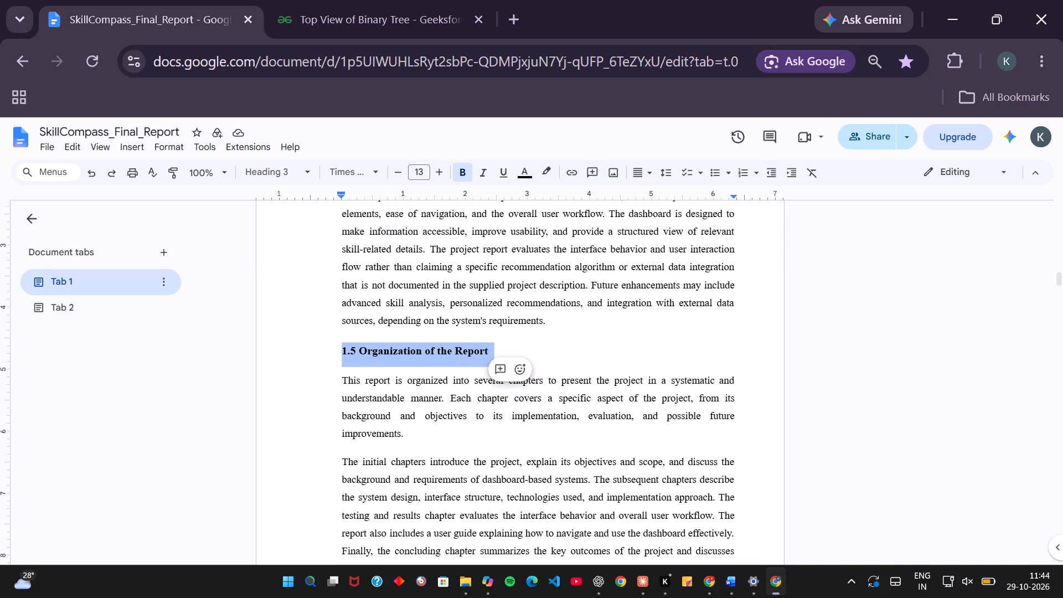
pyautogui.write('14')
pyautogui.hotkey('ctrl', 'z')
pyautogui.click(428, 171)
pyautogui.write('14')
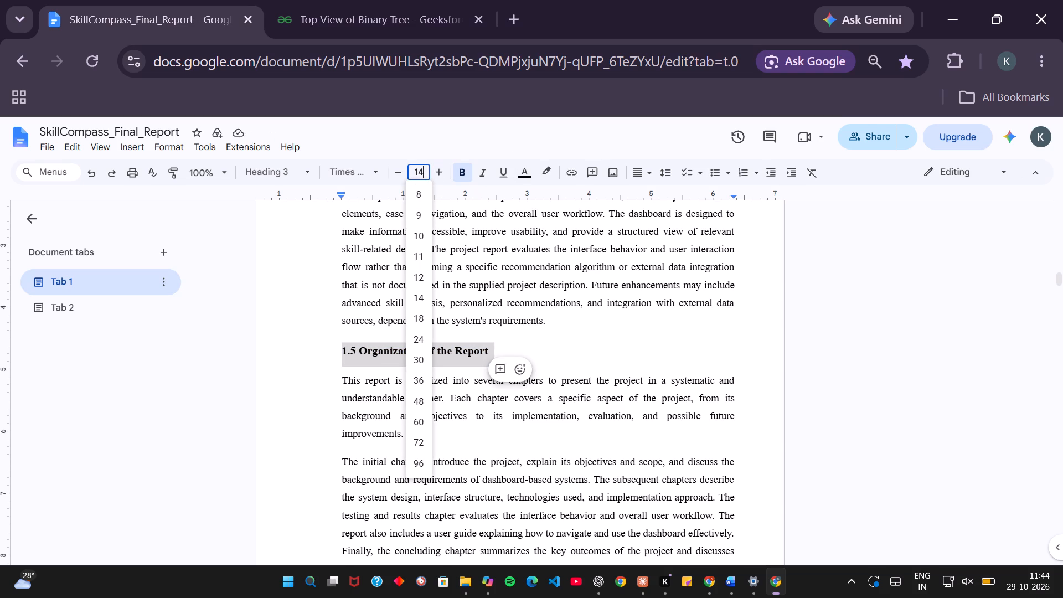
pyautogui.press('Return')
# Set the font size of the CHAPTER 2 LITERATURE REVIEW AND EXISTING SYSTEM heading to 16.
pyautogui.scroll(-2, 292, 382)
pyautogui.scroll(-1, 302, 463)
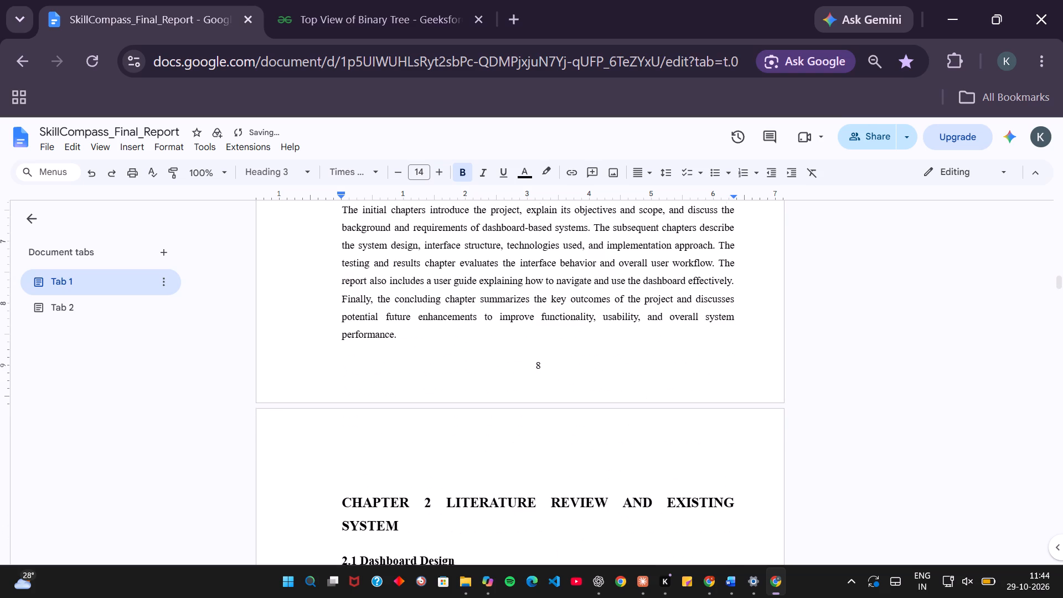
pyautogui.scroll(-1, 302, 463)
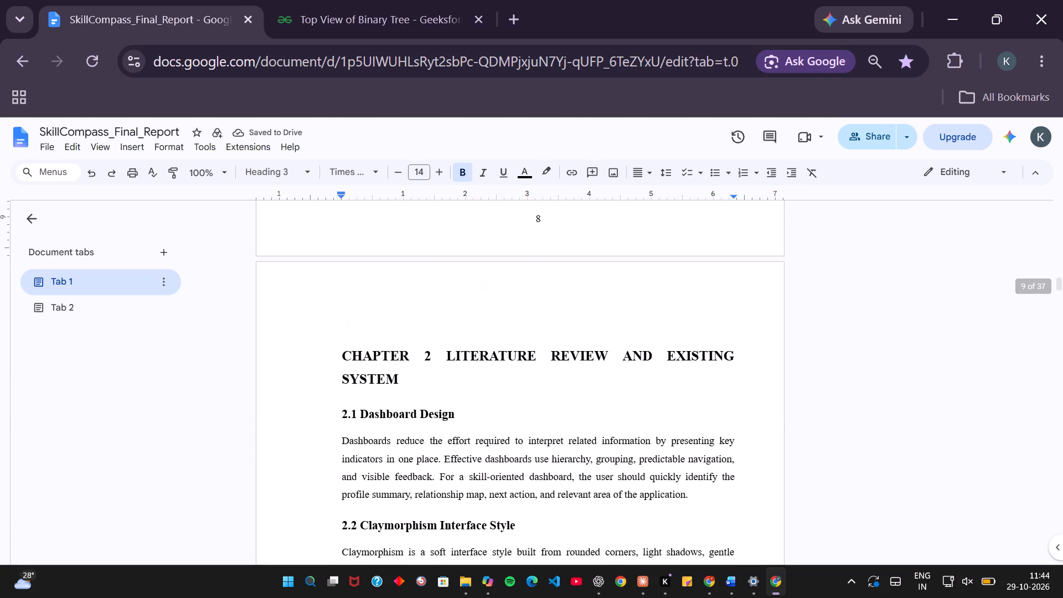
pyautogui.moveTo(342, 357); pyautogui.dragTo(412, 378)
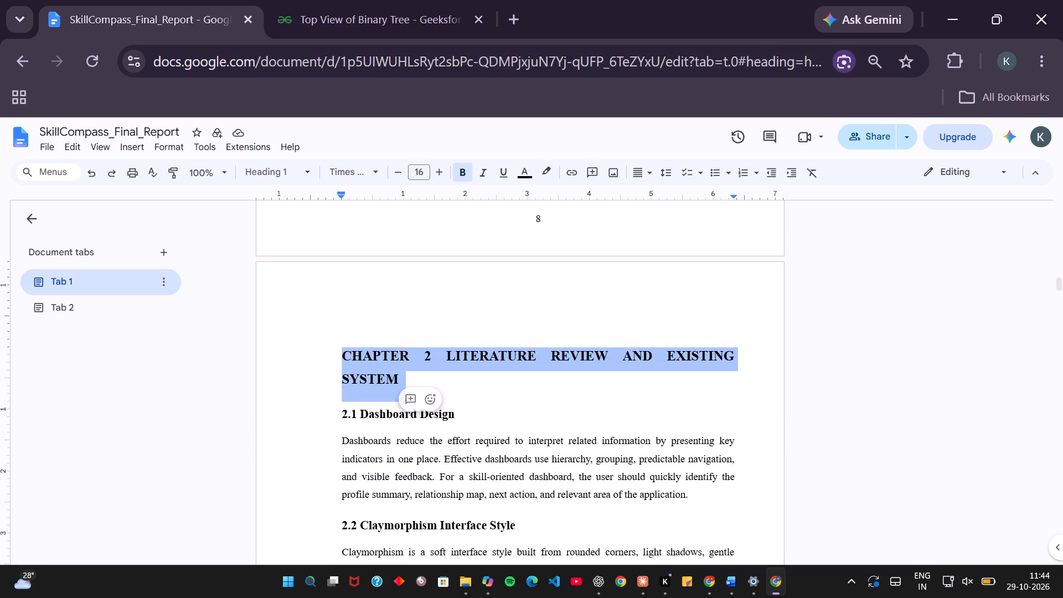
pyautogui.click(426, 167)
pyautogui.write('16')
pyautogui.press('Return')
# Check the font size and style of the Chapter 2 section headings and body text from 2.1 Dashboard Design to 2.4 Comparative Summary.
pyautogui.scroll(-2, 431, 339)
pyautogui.click(348, 224)
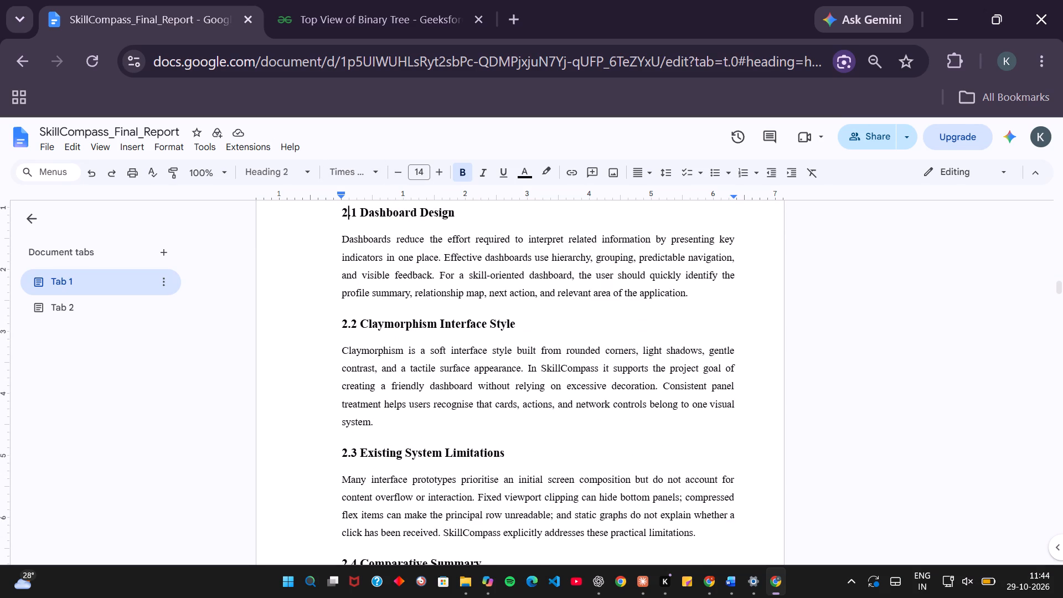
pyautogui.click(384, 323)
pyautogui.scroll(-1, 384, 323)
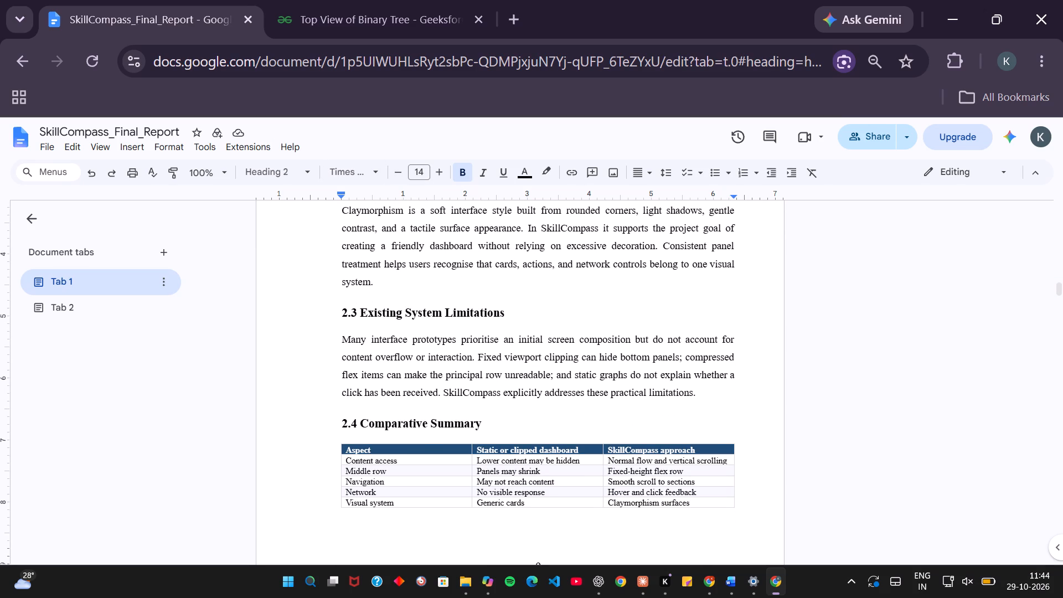
pyautogui.click(382, 313)
pyautogui.scroll(-1, 382, 313)
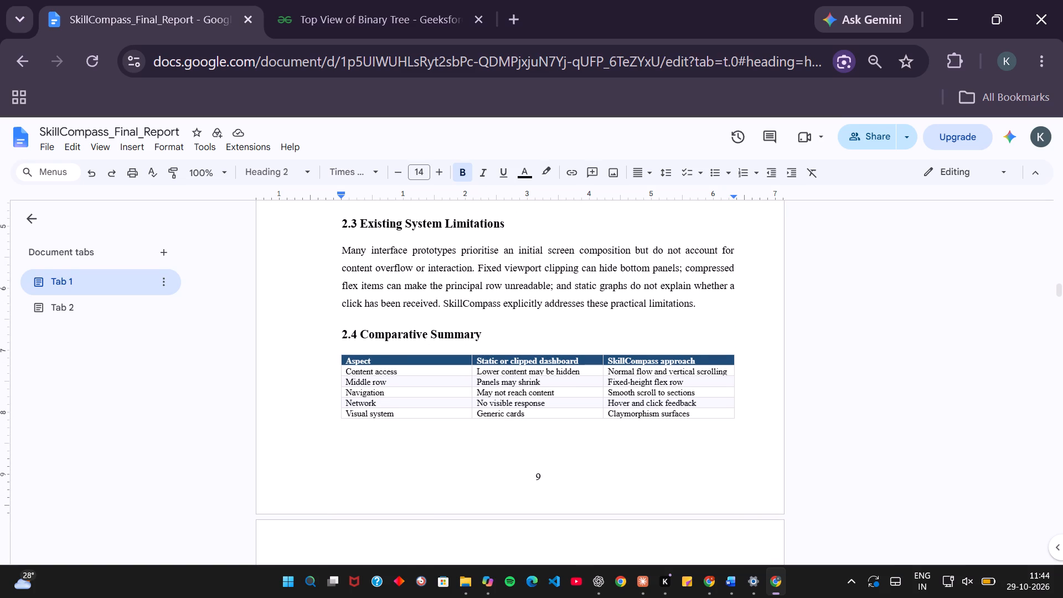
pyautogui.click(379, 293)
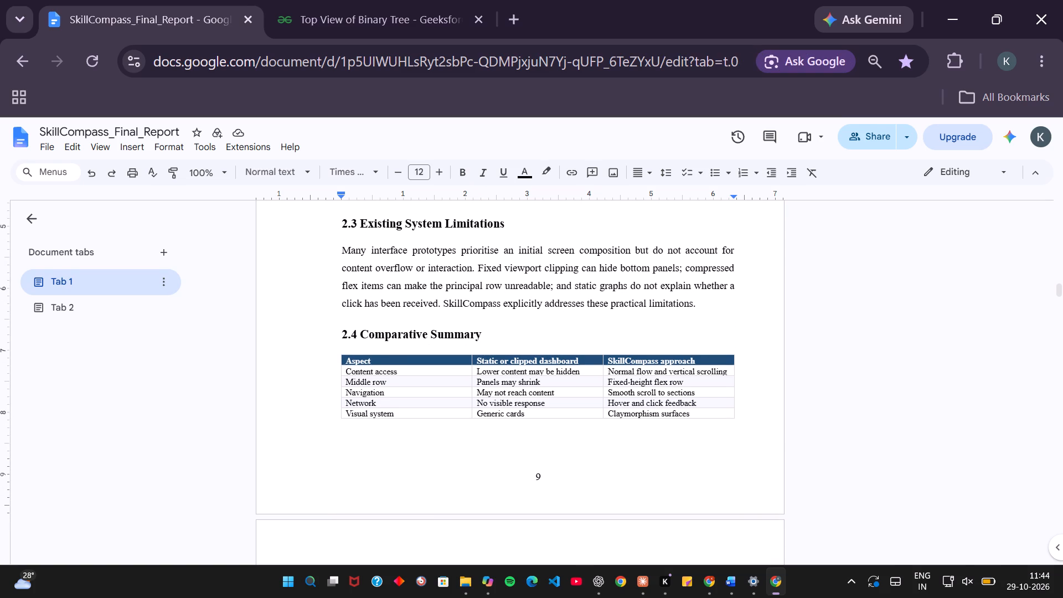
pyautogui.press('Down')
# Check the font size and style of the CHAPTER 3 REQUIREMENTS ANALYSIS and CHAPTER 4 SYSTEM DESIGN headings and the functional requirements table.
pyautogui.scroll(-3, 380, 322)
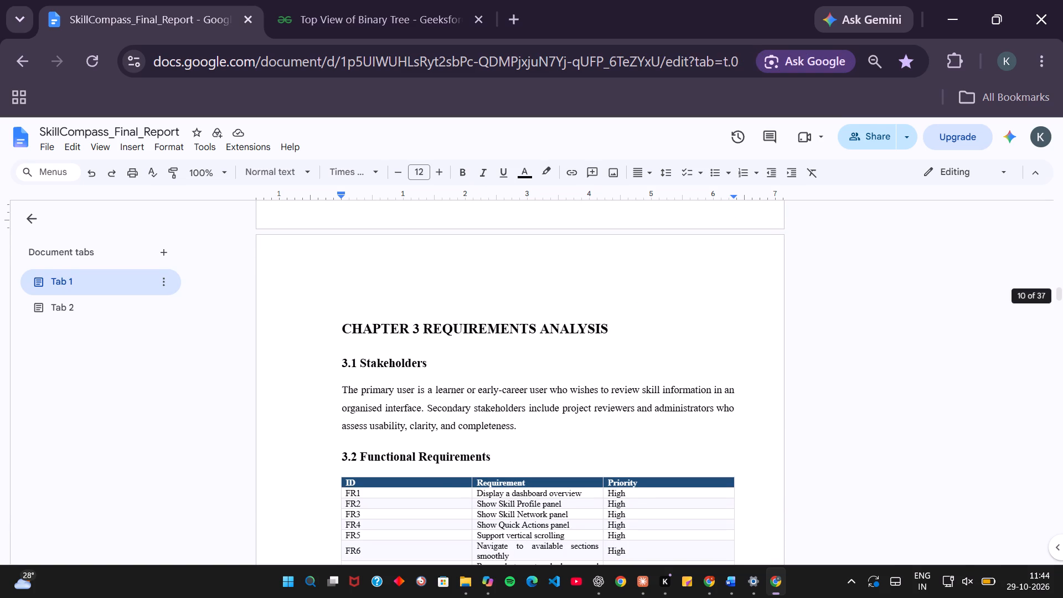
pyautogui.click(384, 275)
pyautogui.scroll(-1, 392, 245)
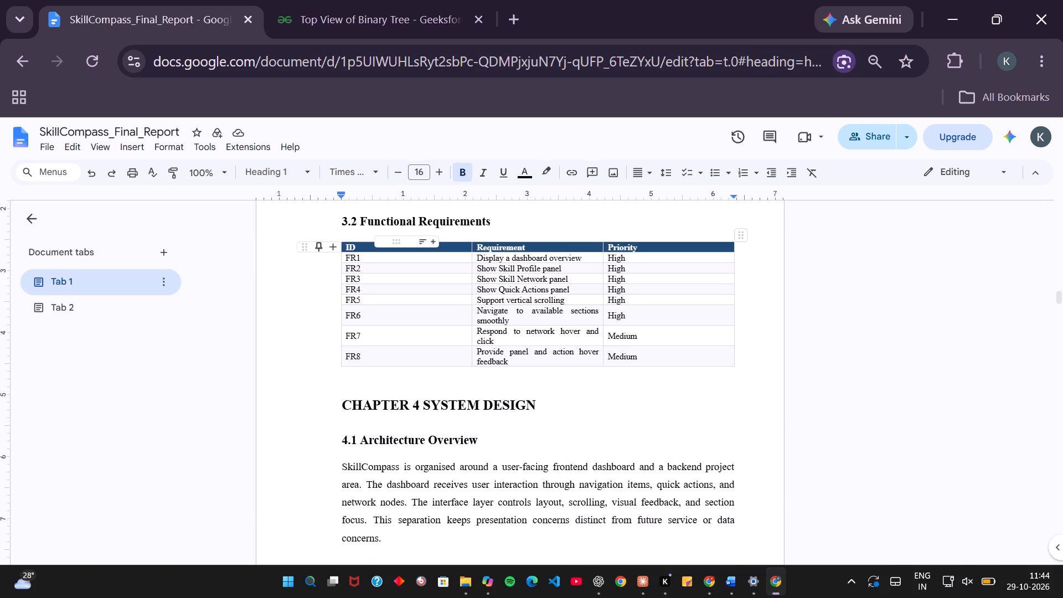
pyautogui.scroll(-2, 392, 245)
pyautogui.click(395, 262)
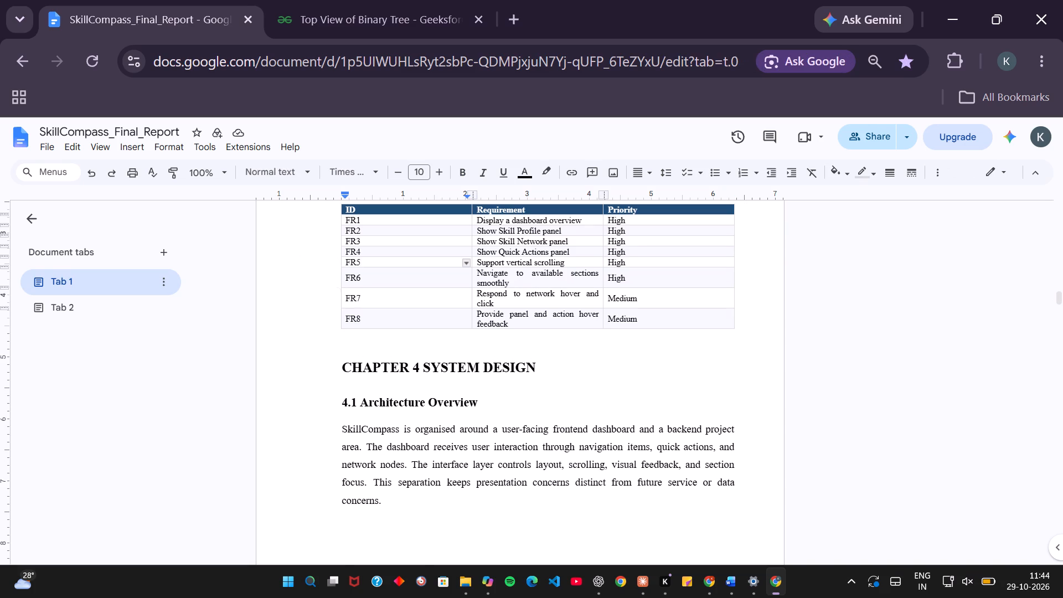
pyautogui.click(436, 373)
# Review the Chapter 4 section headings, spacing and text formatting from 4.2 Module Design through 4.7.2 Request and Analysis Lifecycle.
pyautogui.scroll(-2, 436, 373)
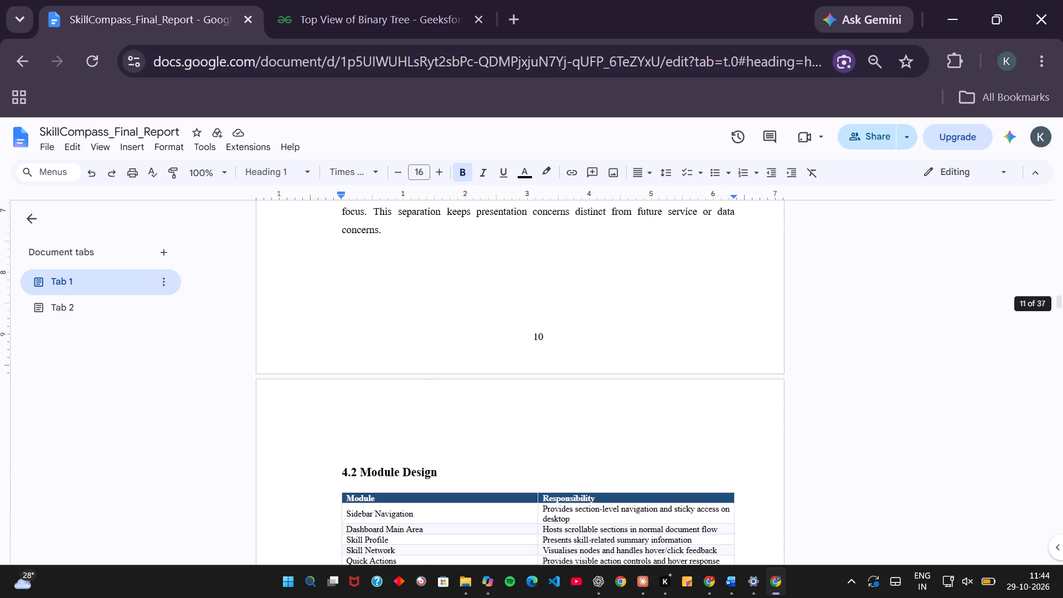
pyautogui.scroll(-3, 436, 373)
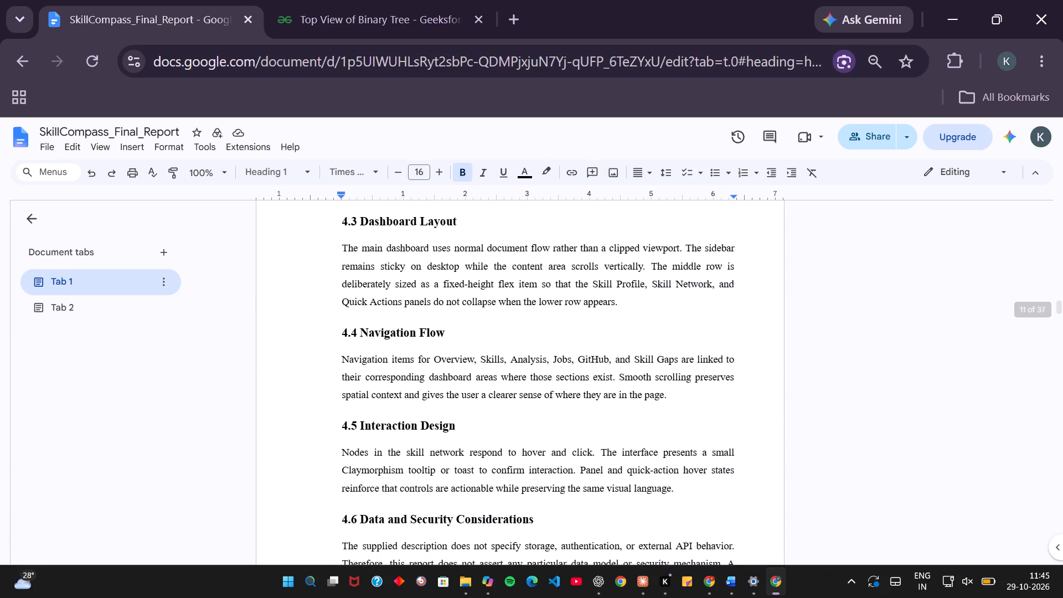
pyautogui.scroll(-2, 436, 373)
pyautogui.click(371, 371)
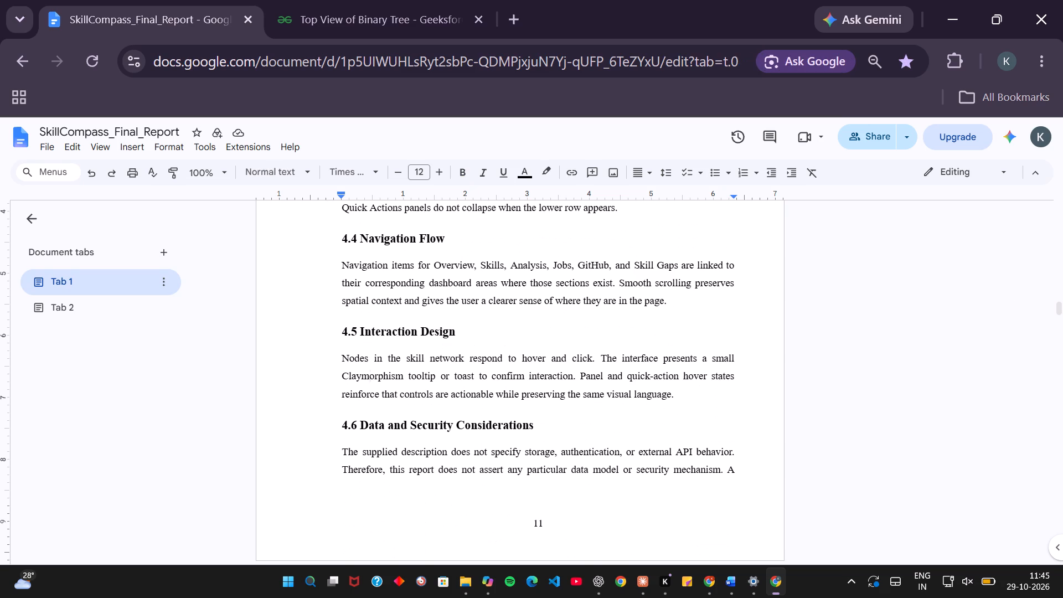
pyautogui.click(378, 459)
pyautogui.press('Up')
pyautogui.scroll(-2, 378, 459)
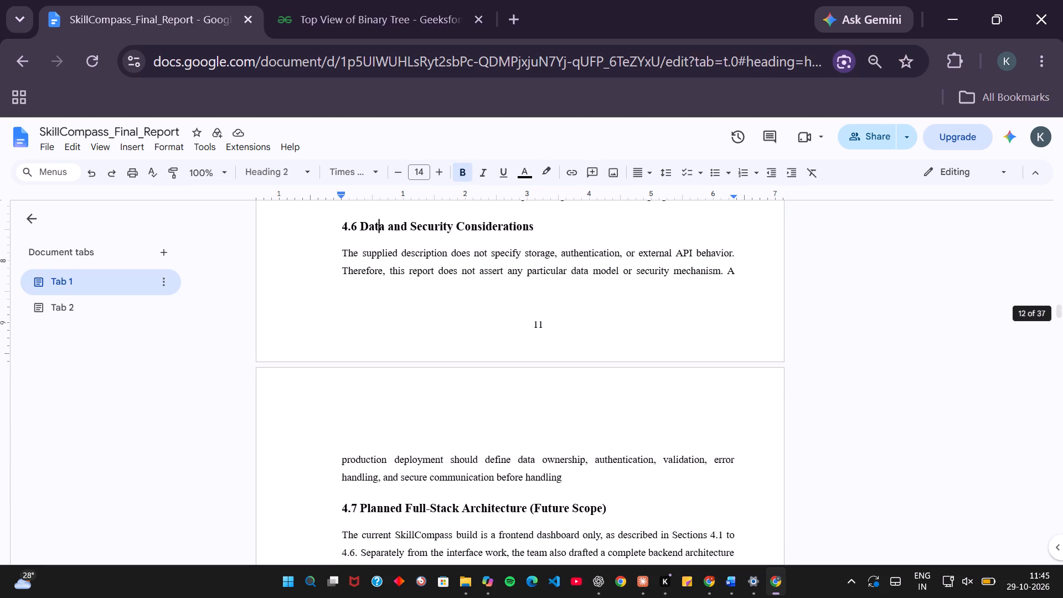
pyautogui.scroll(-2, 378, 459)
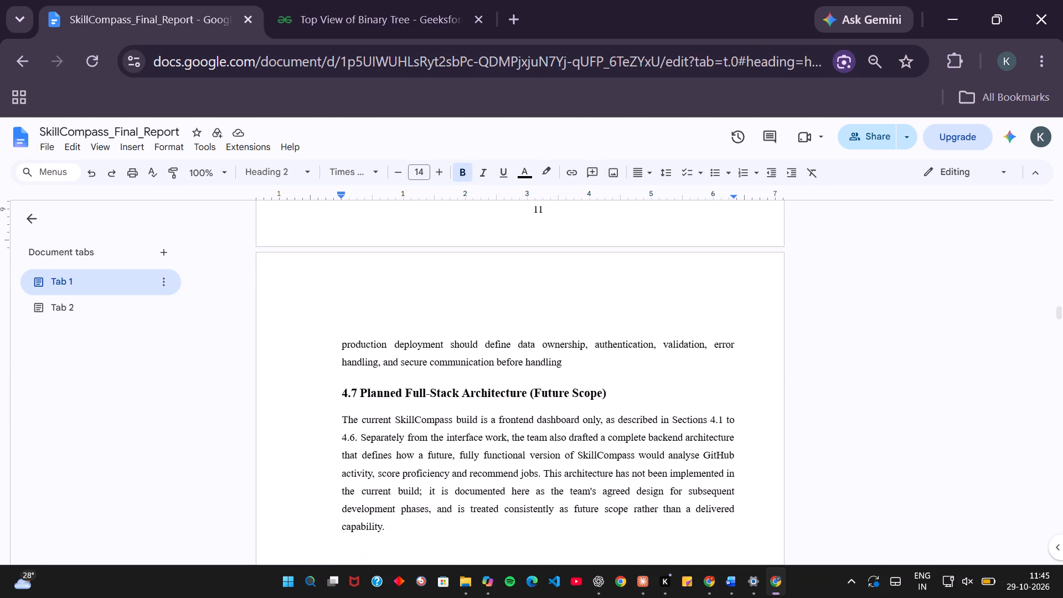
pyautogui.scroll(-2, 378, 459)
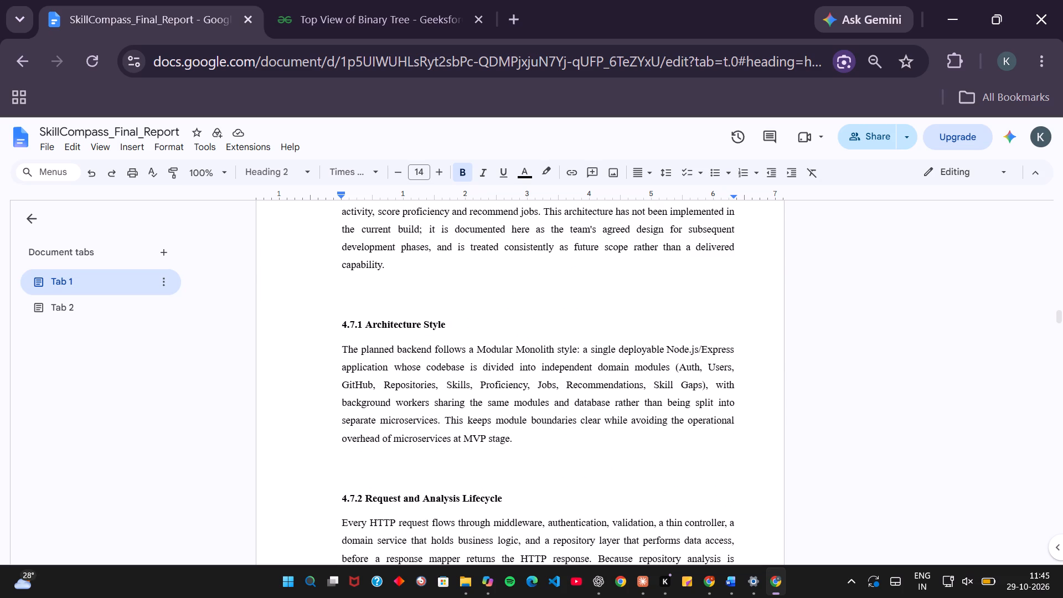
pyautogui.press('Down')
pyautogui.scroll(-3, 338, 461)
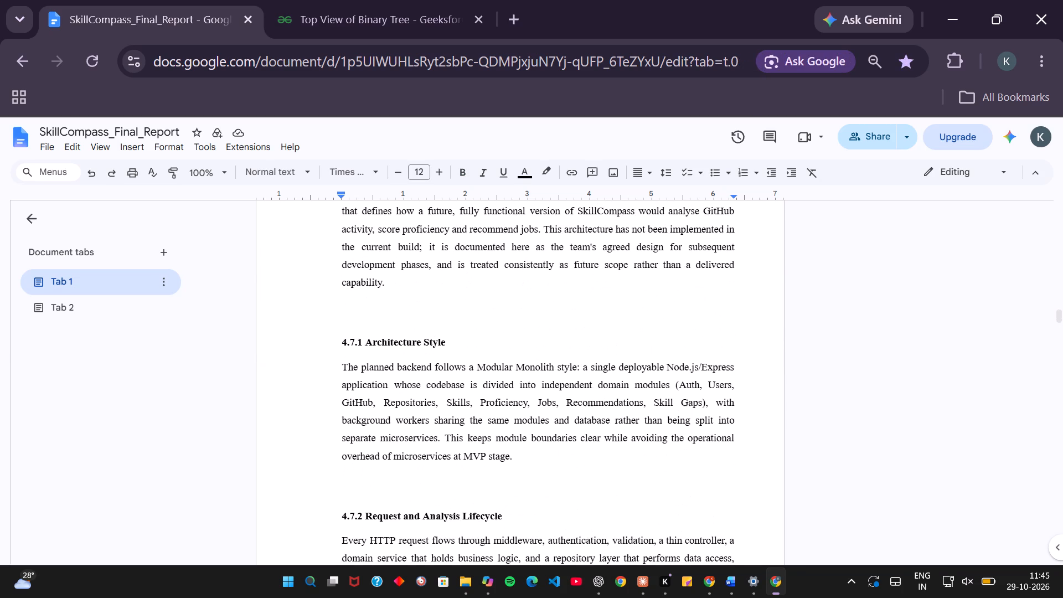
pyautogui.click(328, 458)
# Reload the report page to apply the updated browser extension settings for this site.
pyautogui.click(944, 63)
pyautogui.click(811, 188)
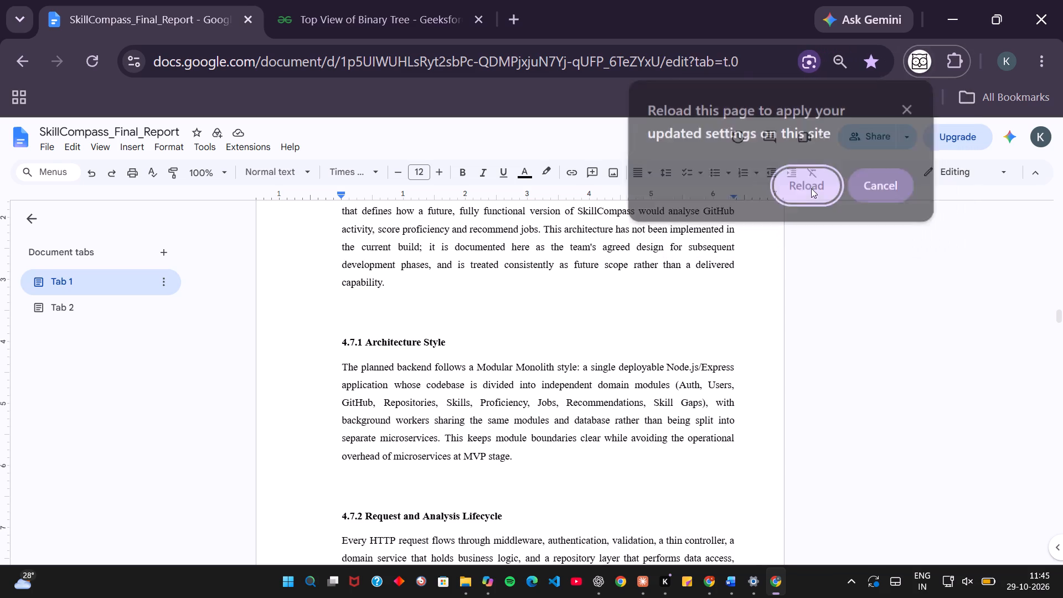
pyautogui.doubleClick(811, 188)
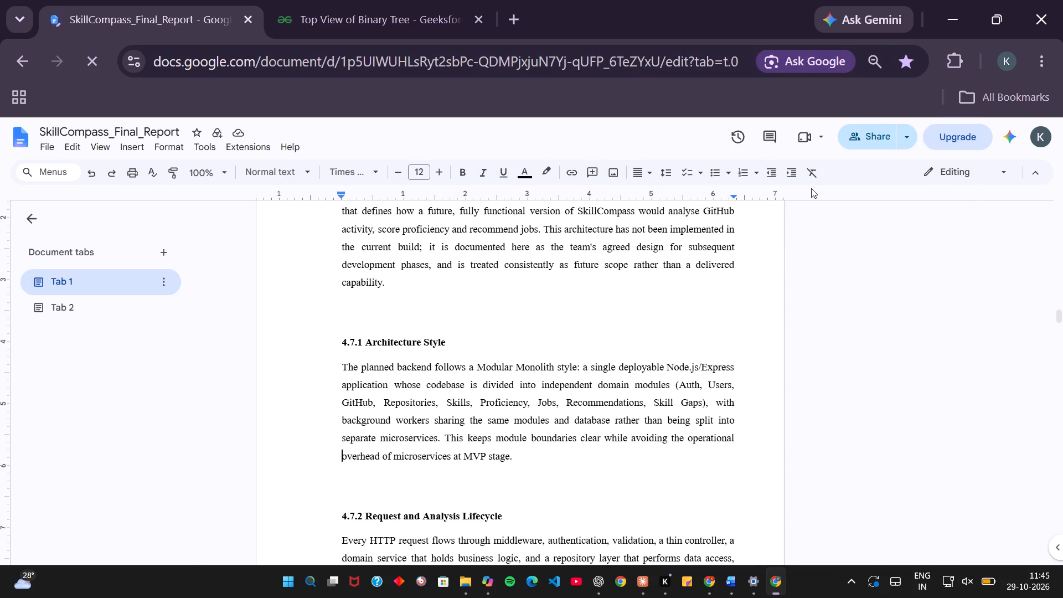
pyautogui.scroll(-2, 681, 295)
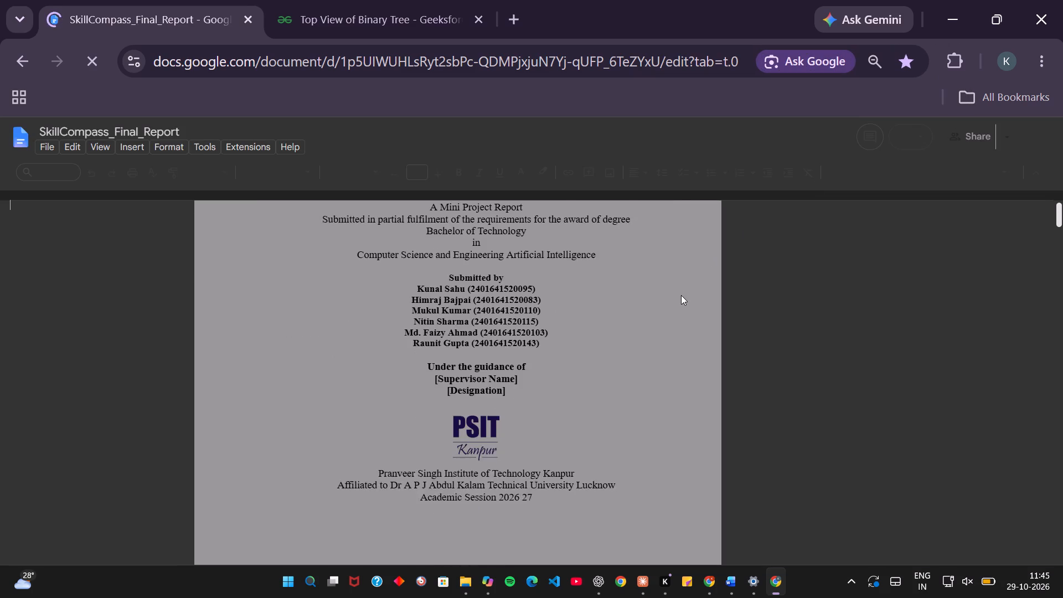
pyautogui.scroll(-5, 681, 295)
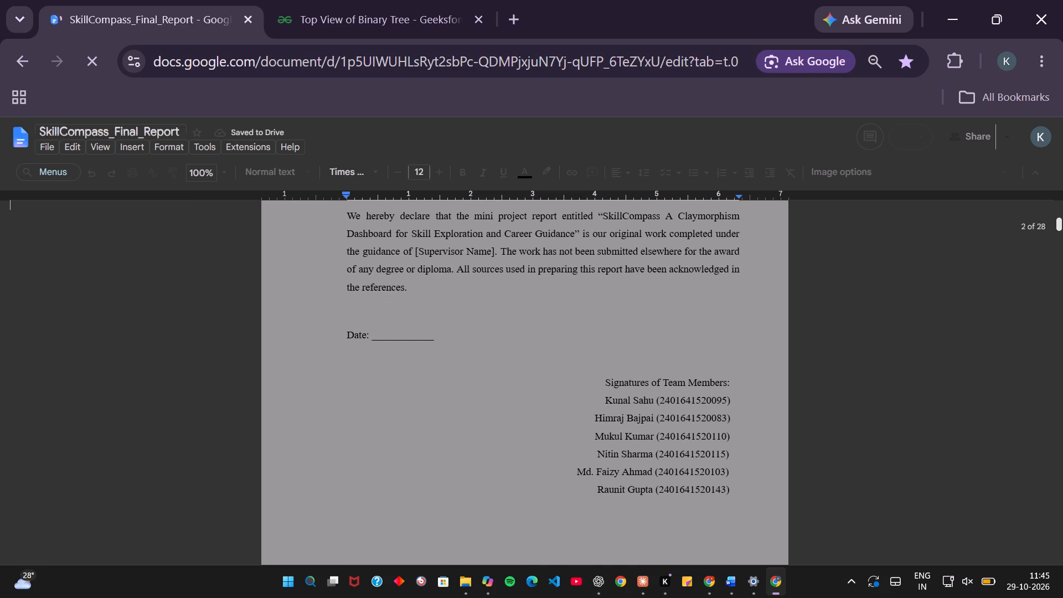
# Set the 4.7.1 Architecture Style heading to font size 14, after checking the 4.7 heading's size.
pyautogui.scroll(-6, 491, 284)
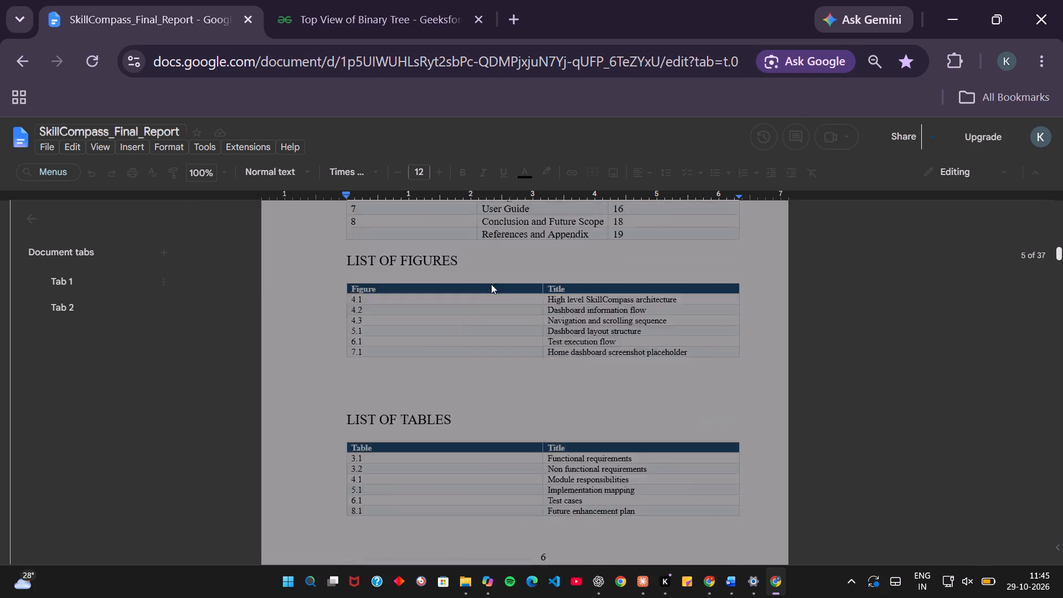
pyautogui.scroll(-8, 491, 284)
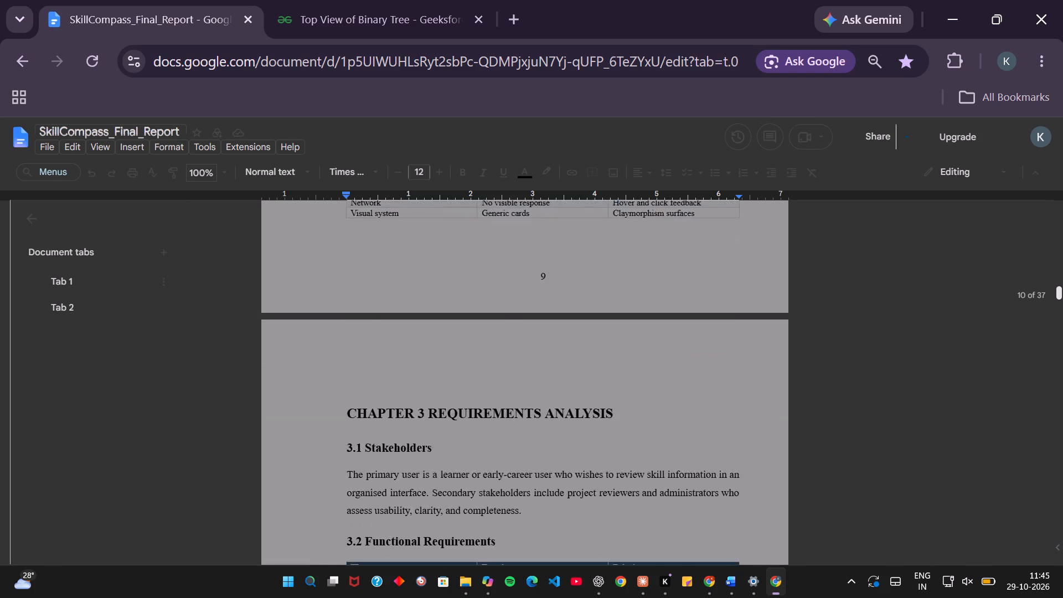
pyautogui.scroll(-8, 491, 284)
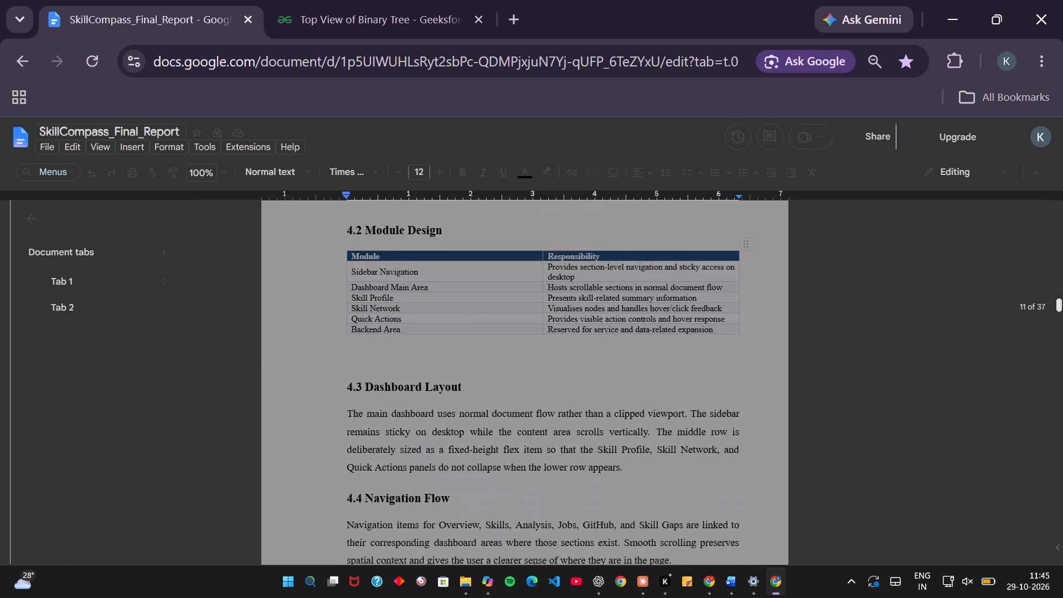
pyautogui.scroll(-8, 491, 284)
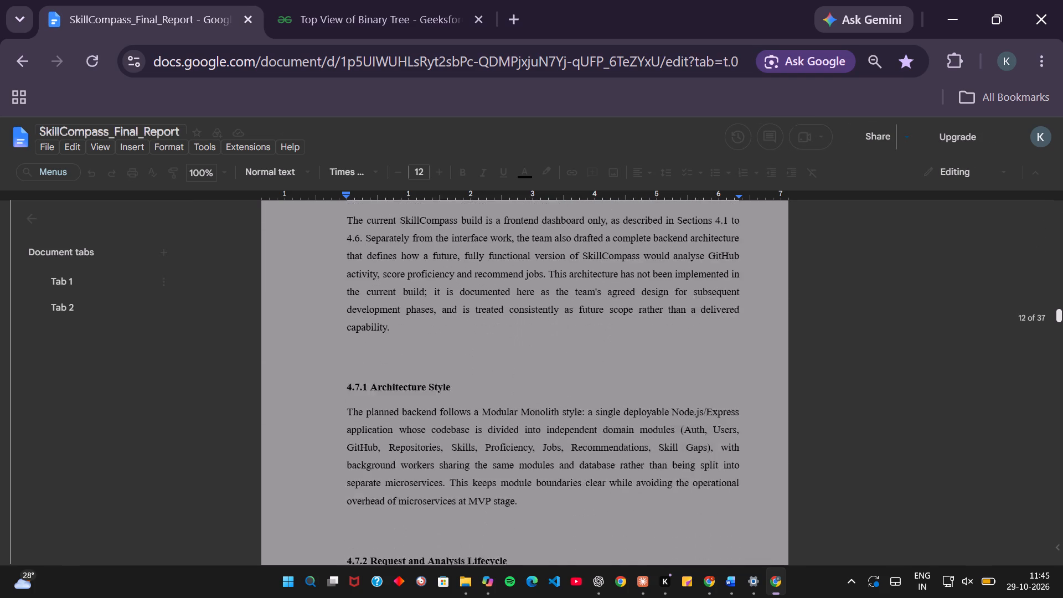
pyautogui.scroll(-3, 491, 284)
pyautogui.scroll(1, 495, 284)
pyautogui.scroll(-1, 495, 284)
pyautogui.click(453, 230)
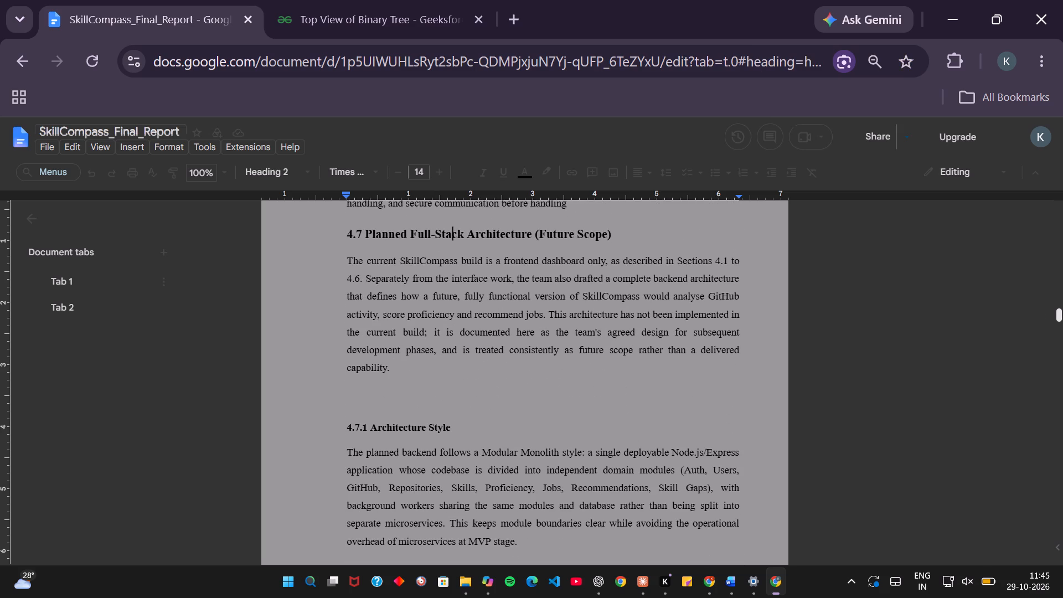
pyautogui.click(398, 422)
pyautogui.moveTo(346, 429); pyautogui.dragTo(449, 436)
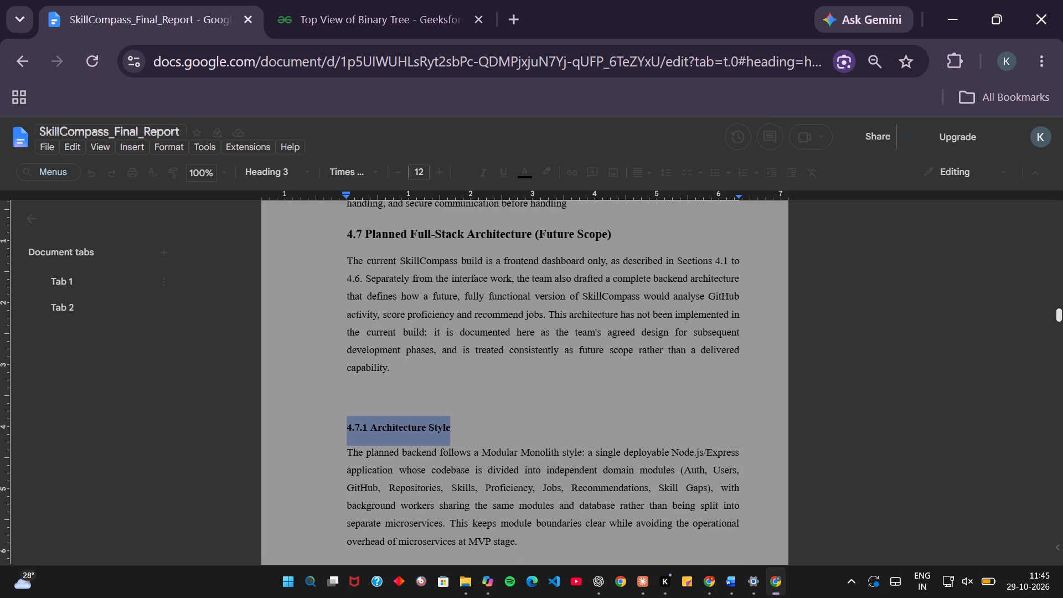
pyautogui.moveTo(449, 436); pyautogui.dragTo(450, 436)
pyautogui.click(423, 176)
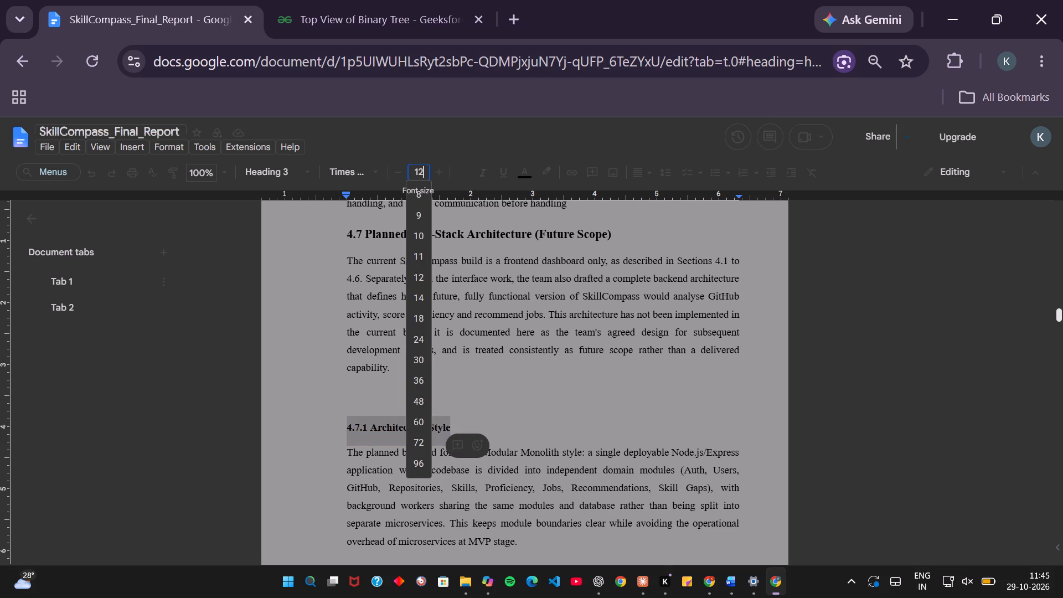
pyautogui.write('14')
pyautogui.press('Return')
# Set the 4.7.2 Request and Analysis Lifecycle heading to font size 14.
pyautogui.scroll(-1, 423, 176)
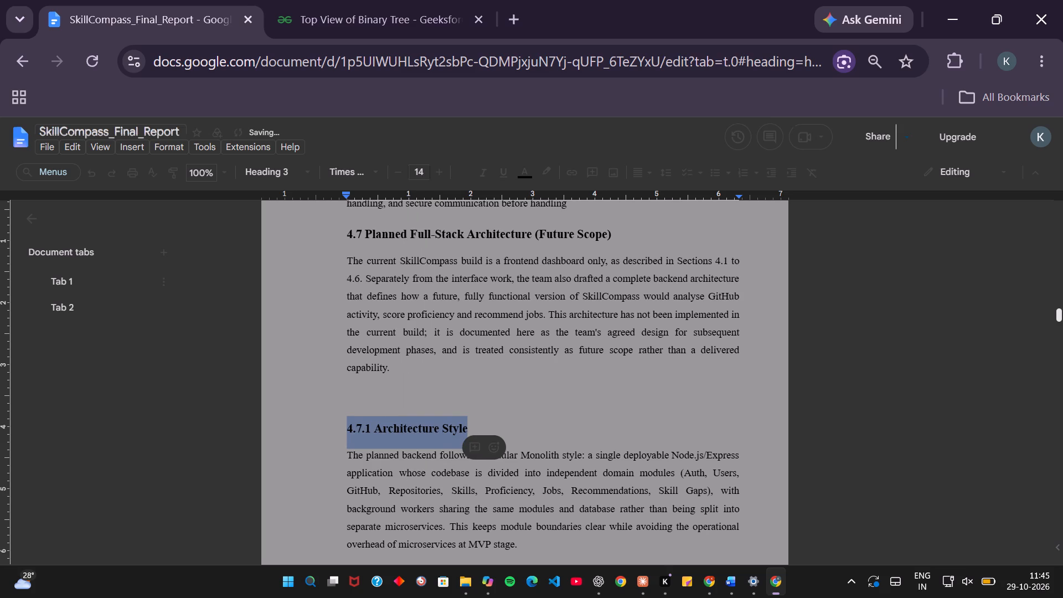
pyautogui.scroll(-2, 480, 358)
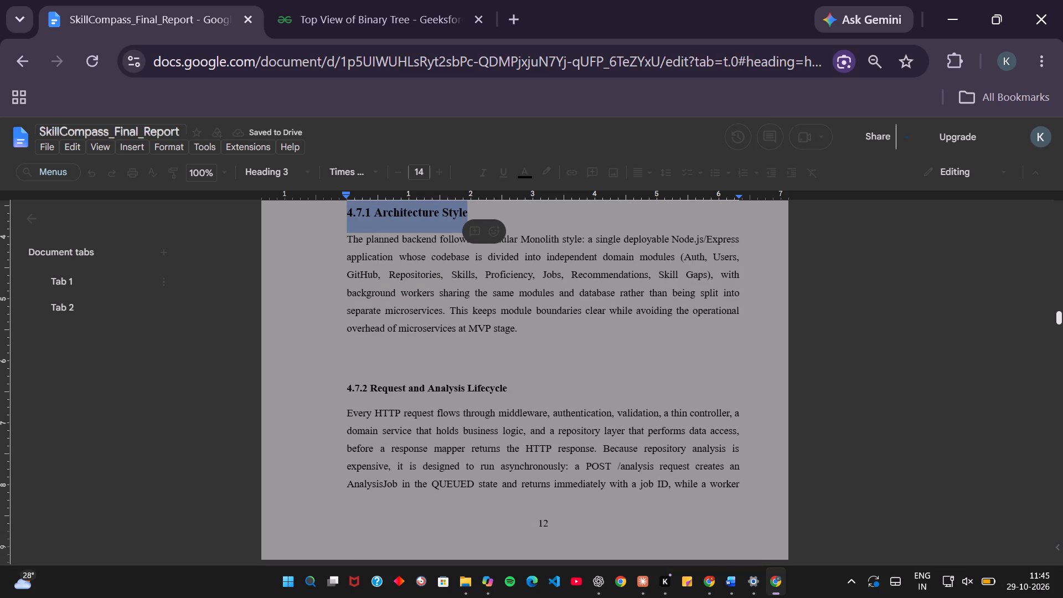
pyautogui.moveTo(344, 390); pyautogui.dragTo(517, 380)
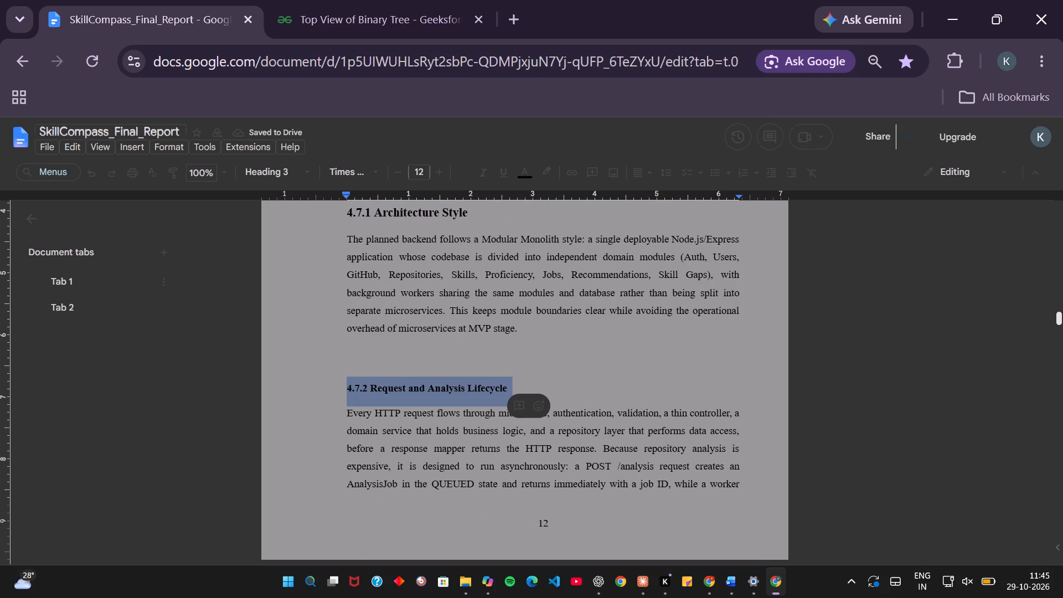
pyautogui.click(419, 176)
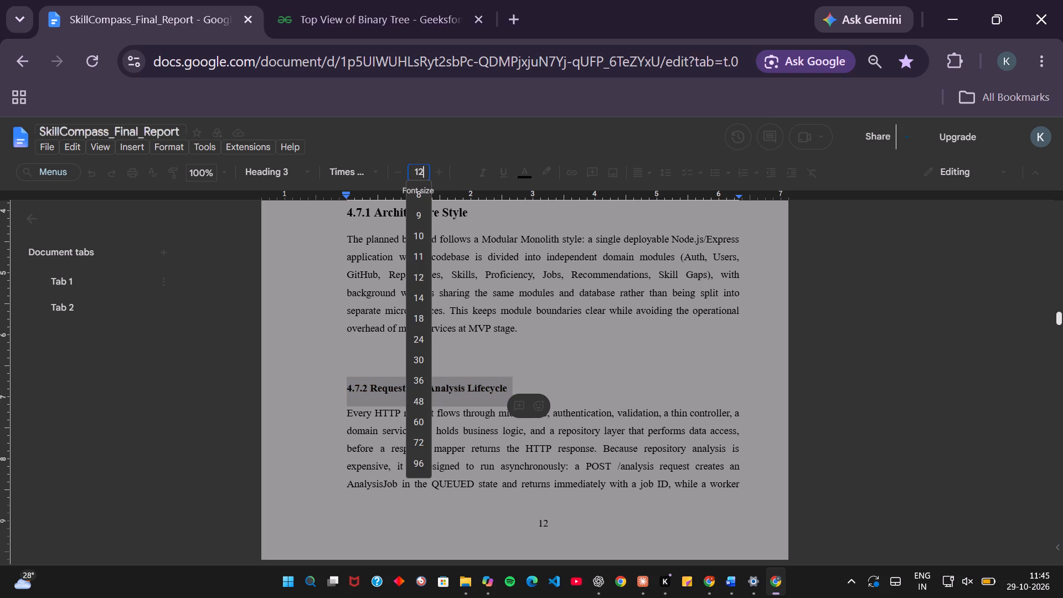
pyautogui.write('14')
pyautogui.press('Return')
# Set the 4.7.3 Planned Domain Modules heading above the module table to font size 14.
pyautogui.scroll(-1, 482, 354)
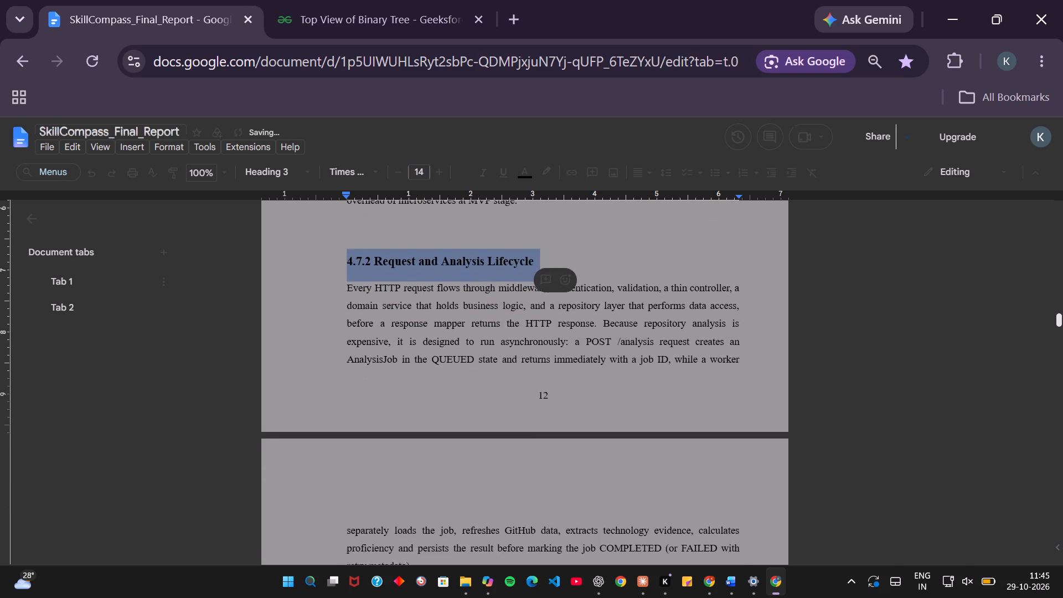
pyautogui.scroll(-2, 482, 354)
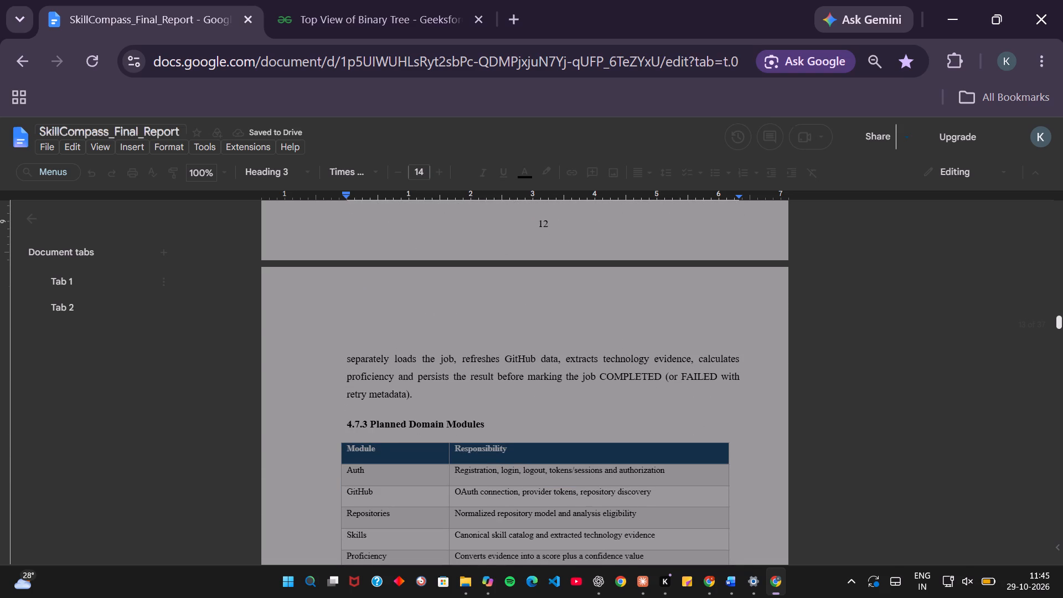
pyautogui.moveTo(343, 422); pyautogui.dragTo(493, 419)
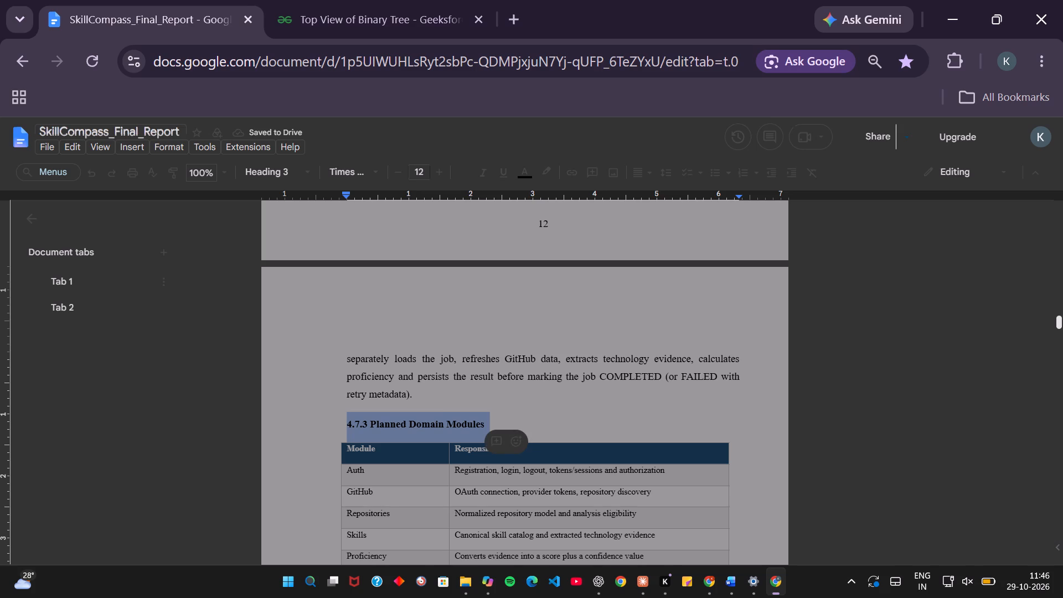
pyautogui.click(419, 172)
pyautogui.write('14')
pyautogui.press('Return')
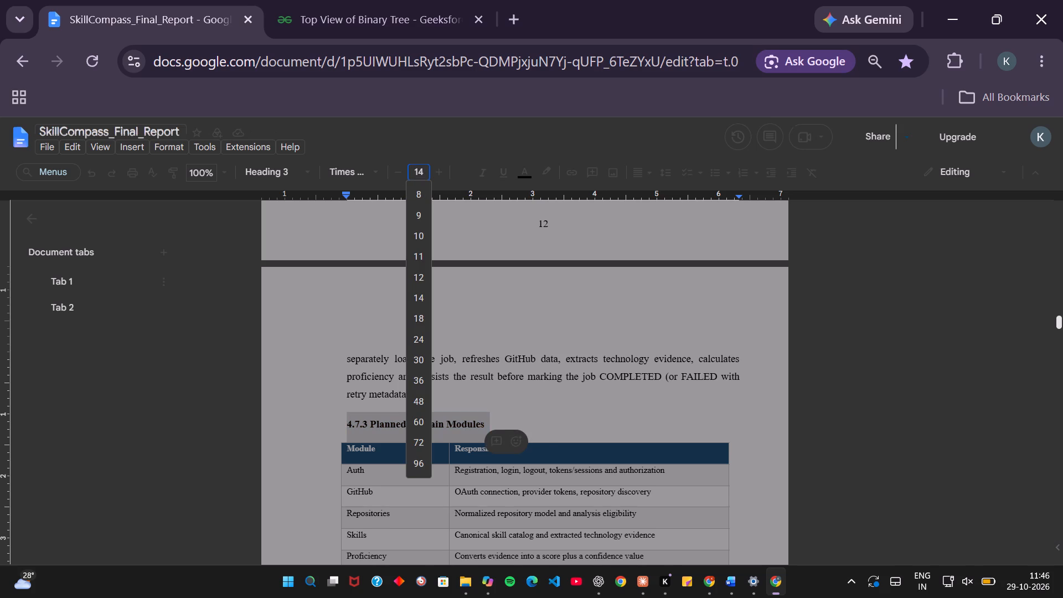
pyautogui.scroll(-2, 419, 172)
pyautogui.click(540, 348)
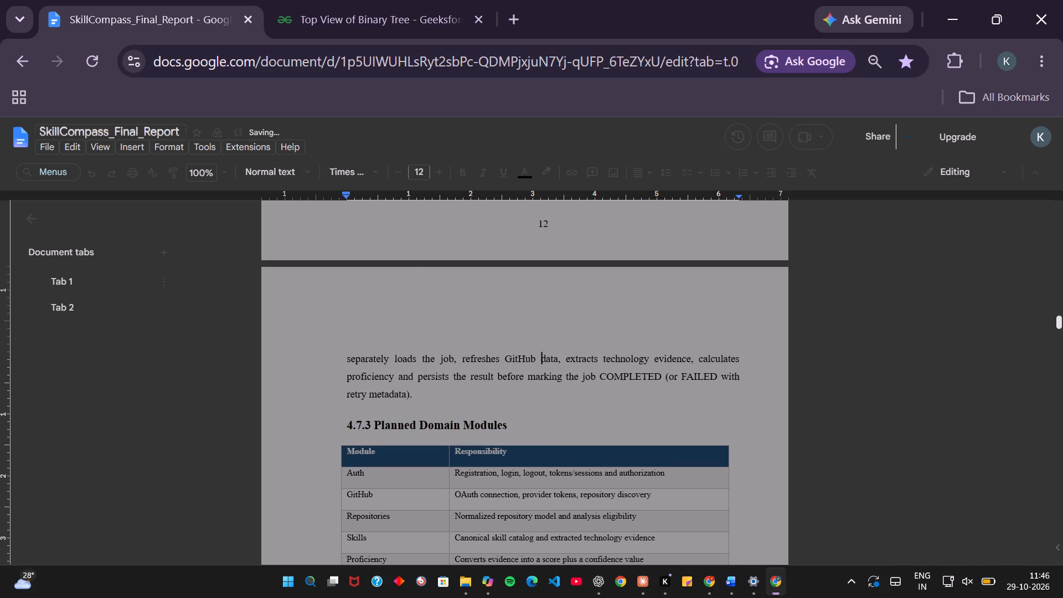
# Set the 4.7.4 Planned Data Model heading below the module table to font size 14.
pyautogui.scroll(-3, 540, 348)
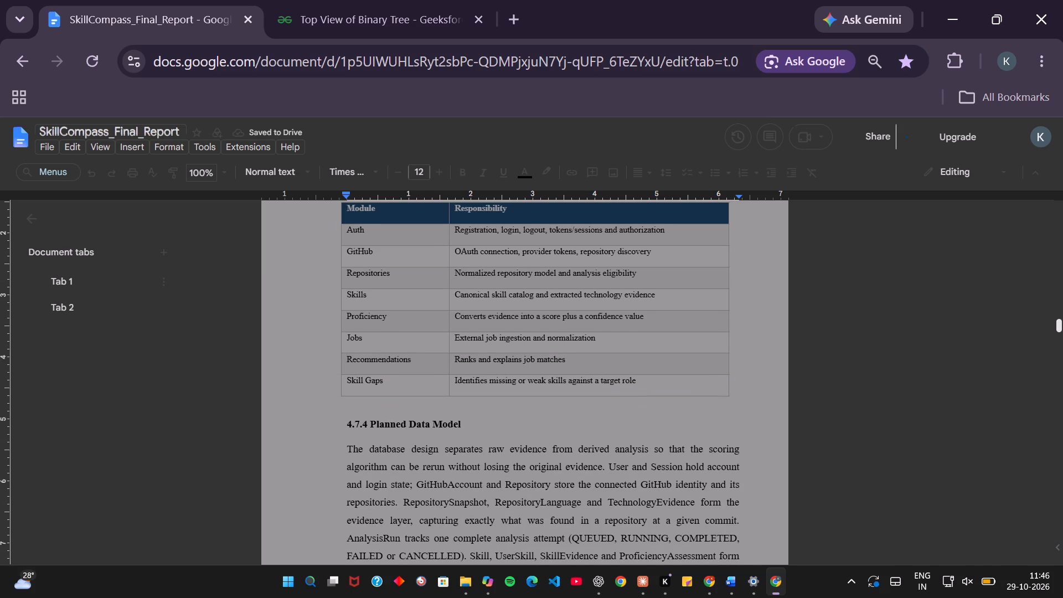
pyautogui.moveTo(344, 424); pyautogui.dragTo(463, 427)
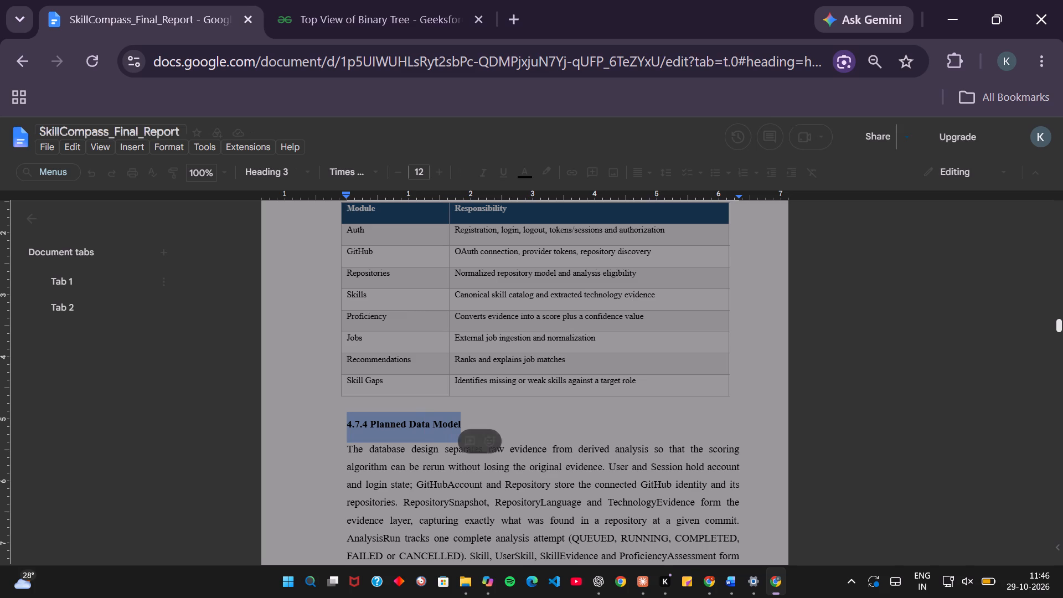
pyautogui.click(426, 173)
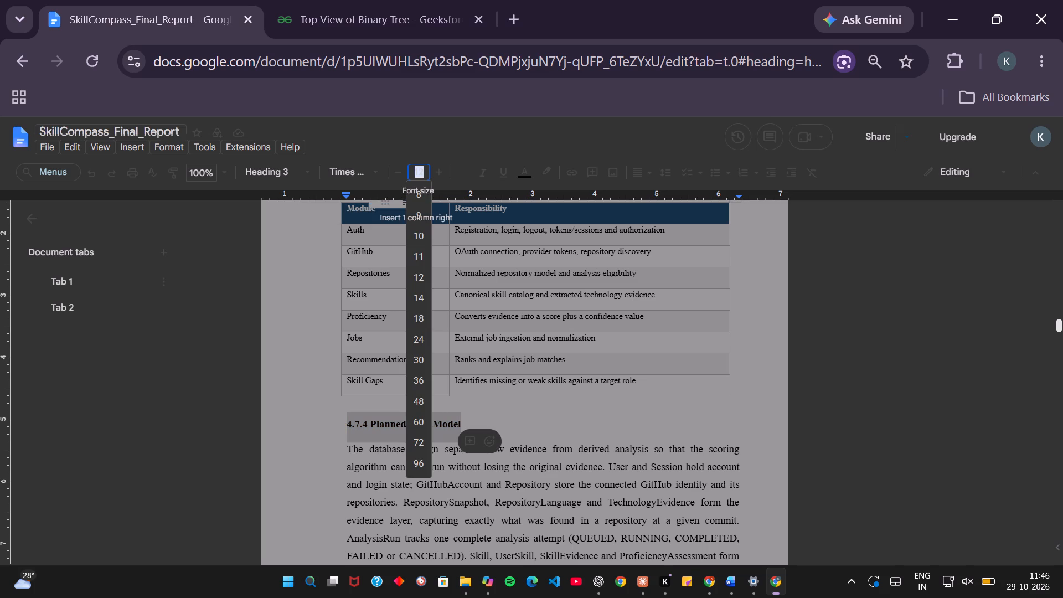
pyautogui.write('14')
pyautogui.press('Return')
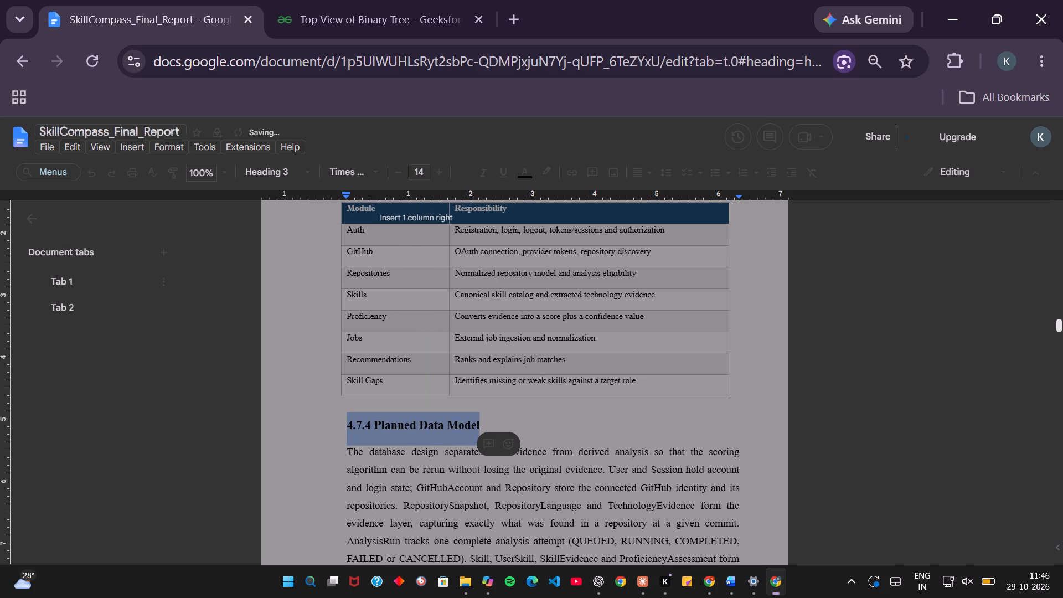
# Set the 4.7.5 Planned API Conventions heading to font size 14.
pyautogui.scroll(-2, 426, 173)
pyautogui.scroll(-2, 426, 329)
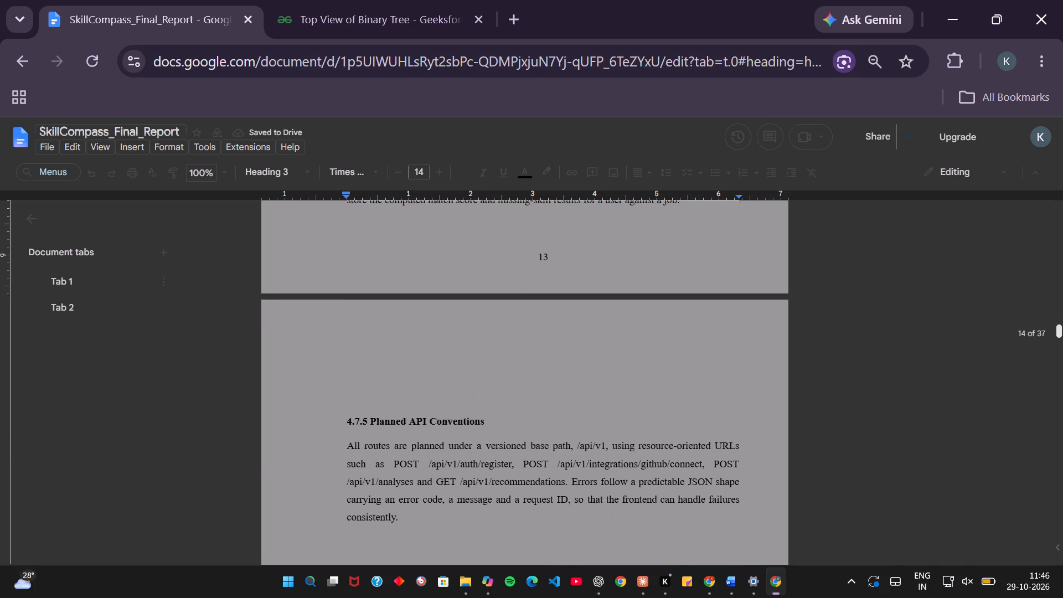
pyautogui.scroll(-2, 426, 329)
pyautogui.moveTo(345, 391); pyautogui.dragTo(436, 398)
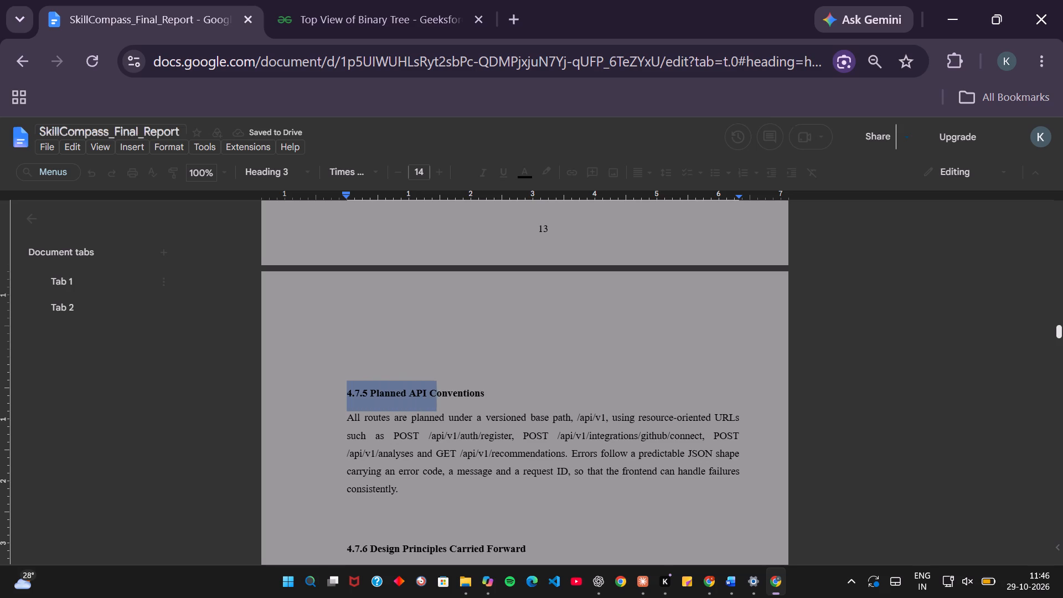
pyautogui.moveTo(436, 398); pyautogui.dragTo(503, 394)
pyautogui.click(424, 166)
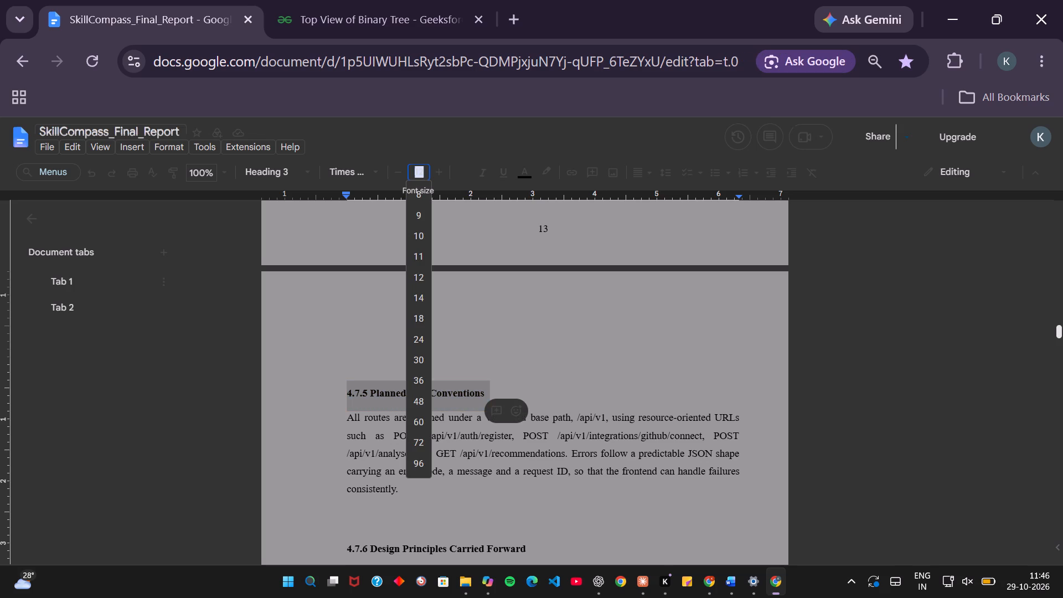
pyautogui.write('14')
pyautogui.press('Return')
# Set the 4.7.6 Design Principles Carried Forward heading above the bulleted list to font size 14.
pyautogui.scroll(-1, 424, 166)
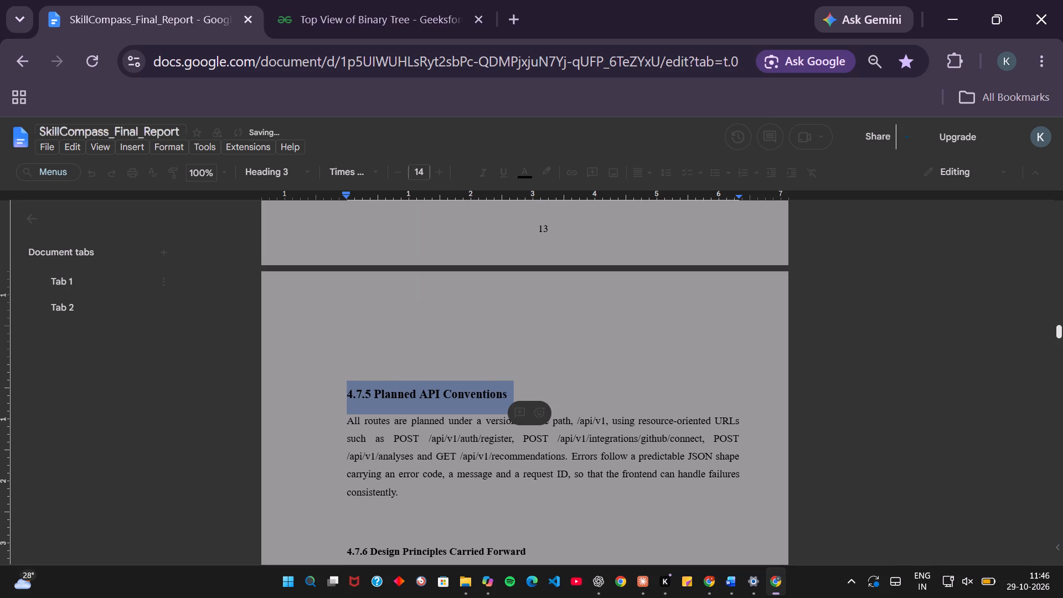
pyautogui.scroll(-1, 438, 476)
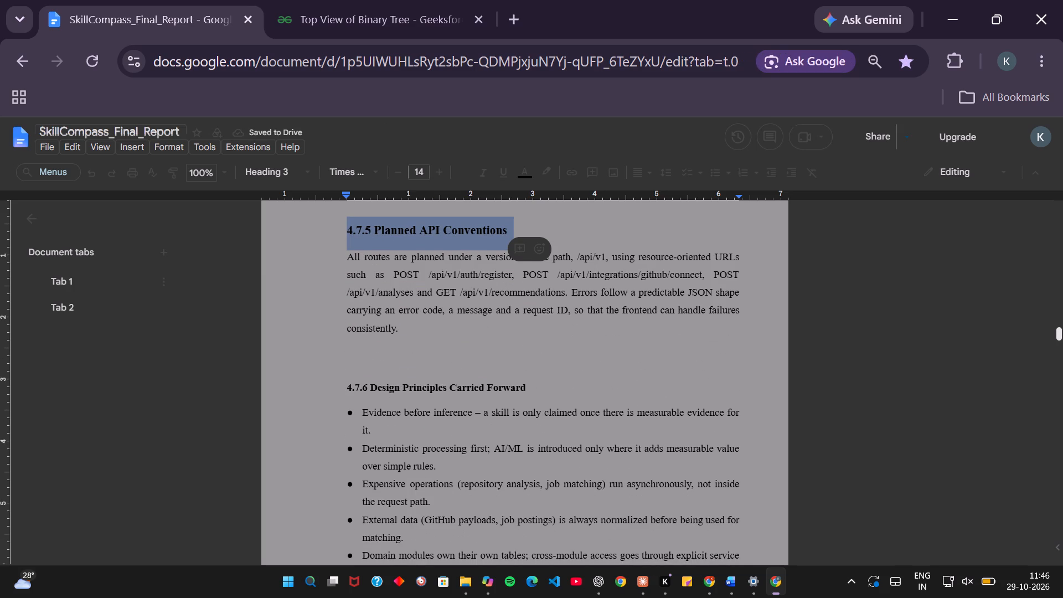
pyautogui.moveTo(344, 390); pyautogui.dragTo(550, 385)
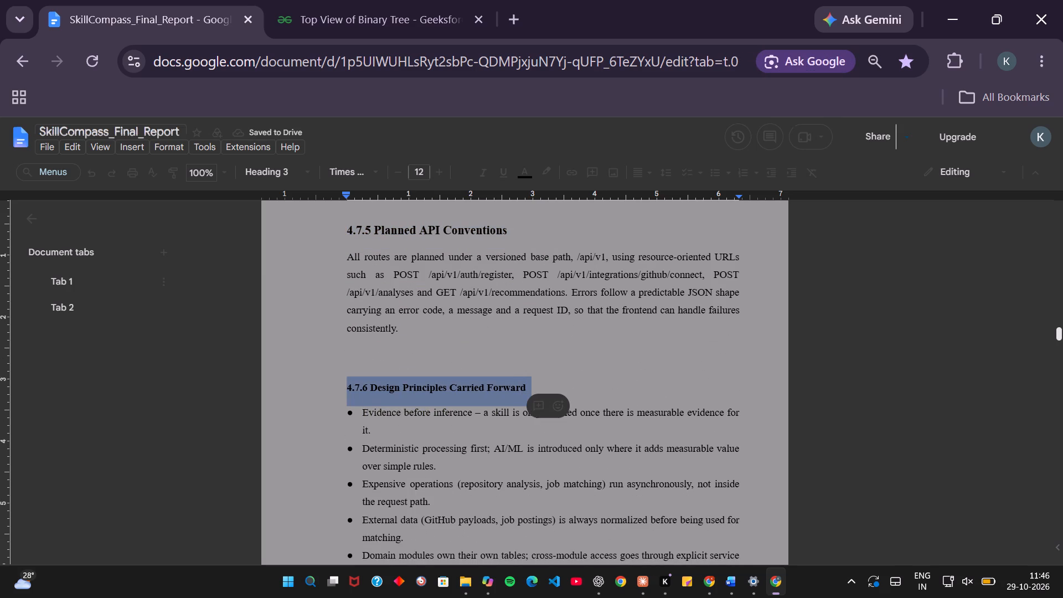
pyautogui.click(425, 169)
pyautogui.press('2')
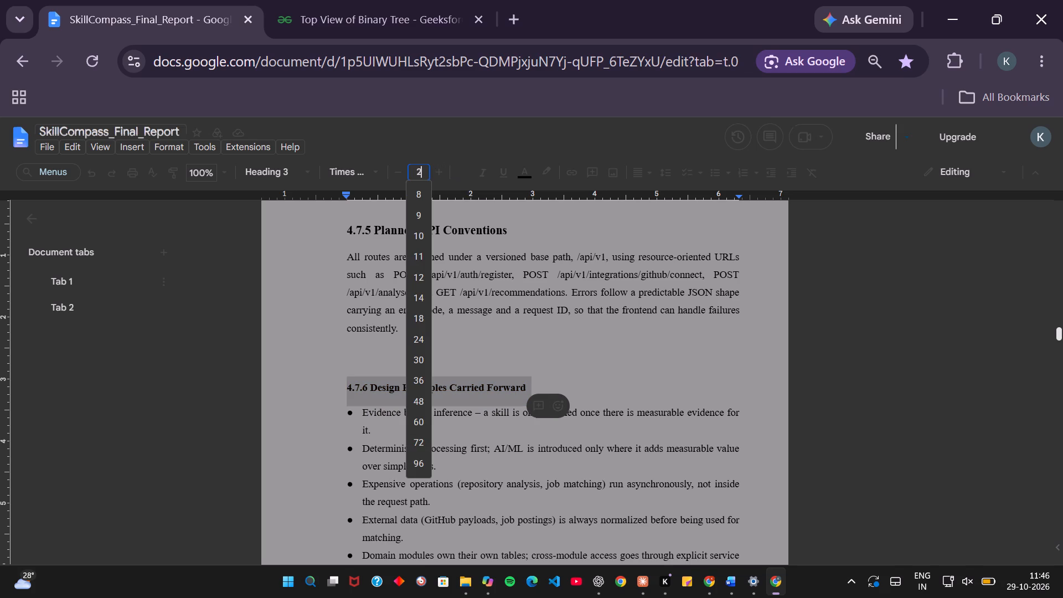
pyautogui.press('BackSpace')
pyautogui.write('14')
pyautogui.press('Return')
# Check the font size and style of the CHAPTER 5 IMPLEMENTATION heading and its section headings from 5.1 to 5.6 Build Workflow.
pyautogui.scroll(-2, 425, 169)
pyautogui.scroll(-1, 429, 392)
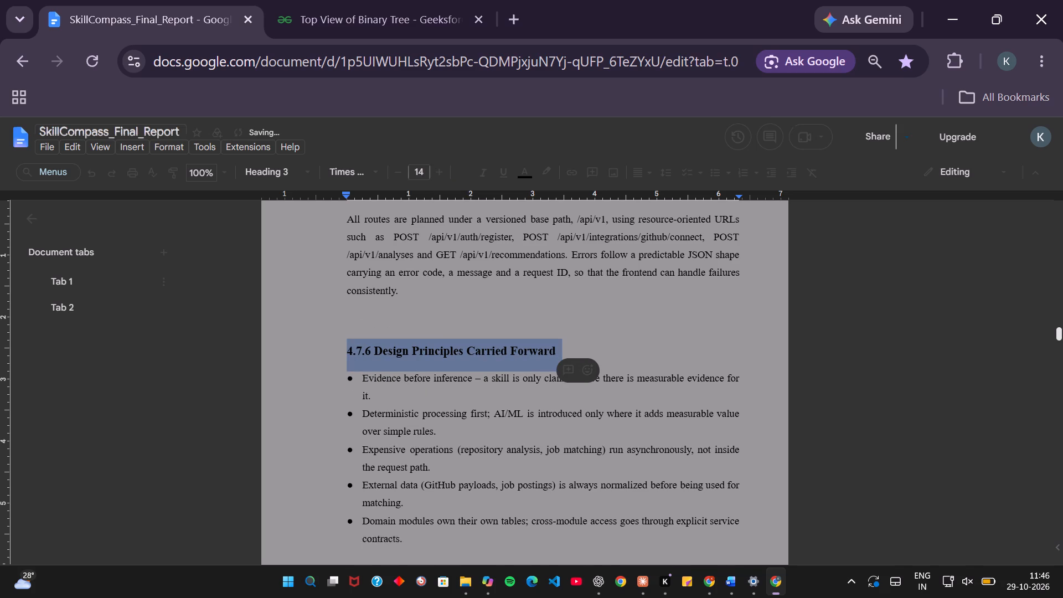
pyautogui.scroll(-4, 429, 392)
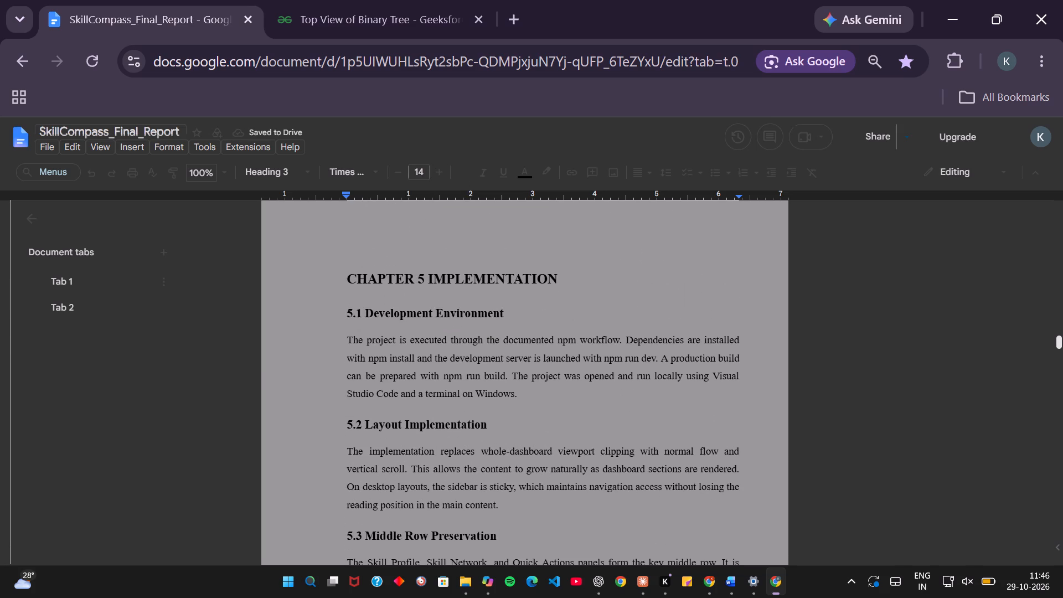
pyautogui.click(400, 286)
pyautogui.click(394, 312)
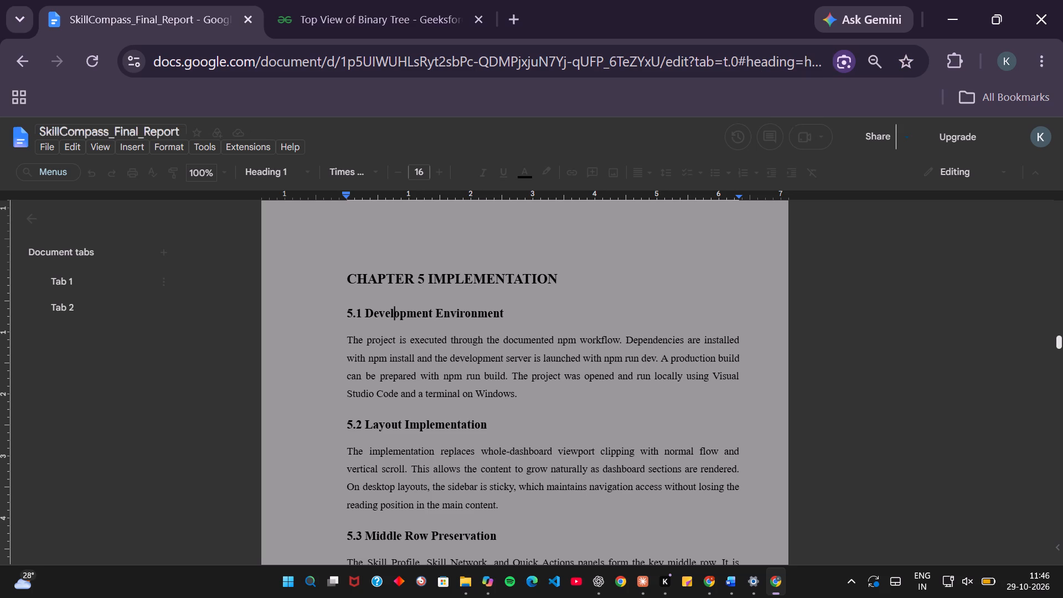
pyautogui.scroll(-1, 394, 312)
pyautogui.scroll(-2, 391, 456)
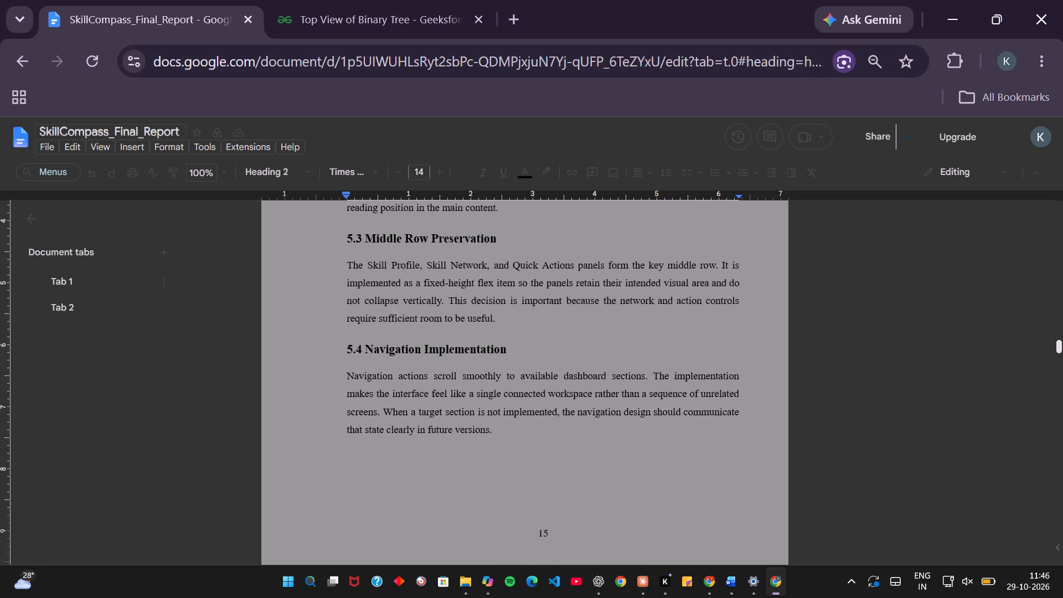
pyautogui.scroll(-3, 391, 456)
pyautogui.click(369, 402)
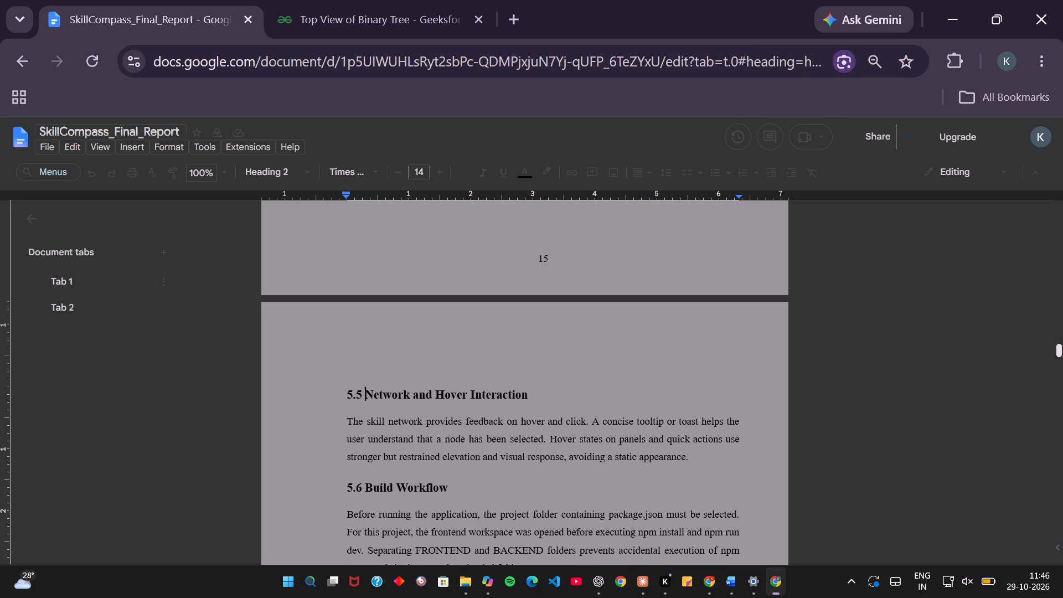
pyautogui.scroll(-1, 369, 402)
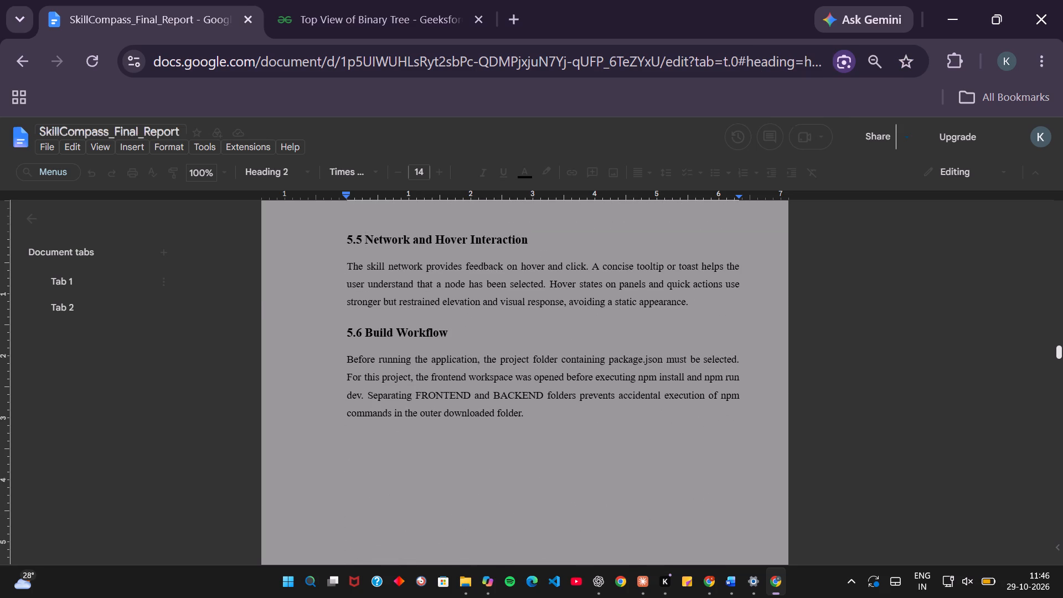
# Check the font size of the 5.6 Build Workflow heading, its body text and the CHAPTER 6 TESTING AND RESULTS heading.
pyautogui.click(393, 339)
pyautogui.click(393, 391)
pyautogui.scroll(-1, 393, 391)
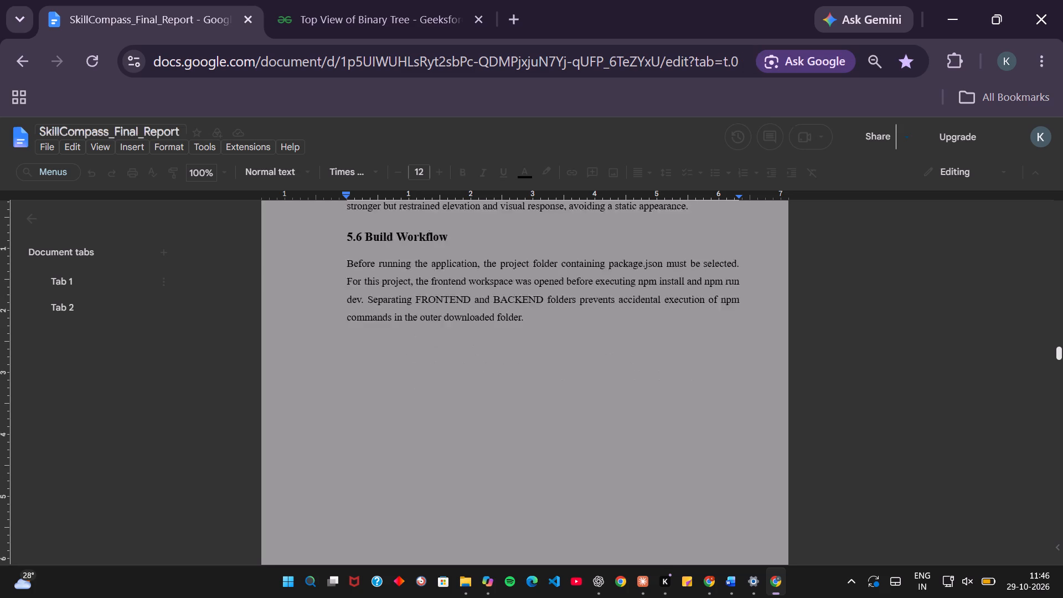
pyautogui.scroll(-5, 393, 391)
pyautogui.click(393, 403)
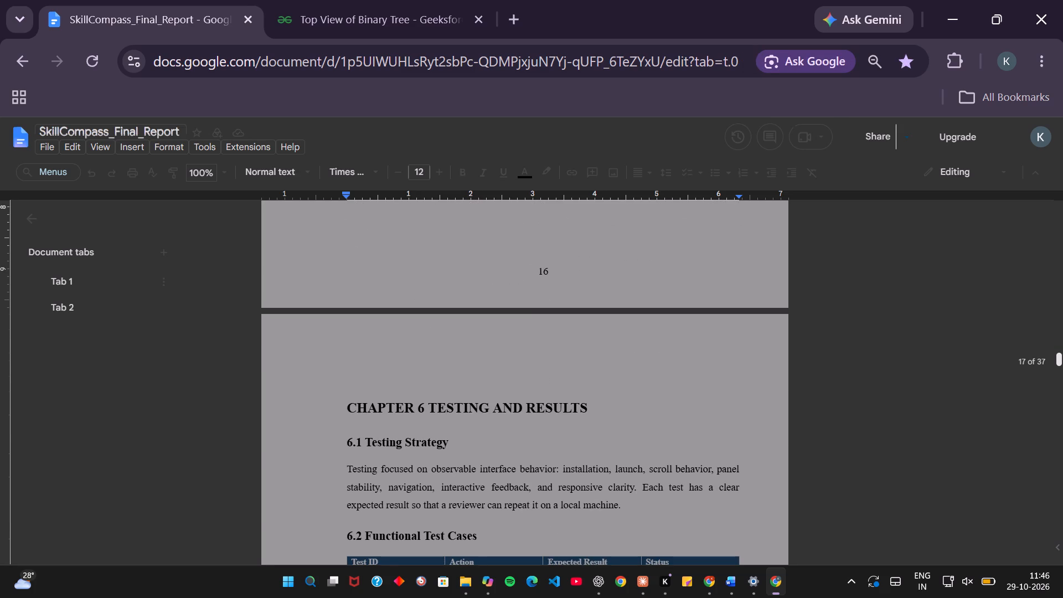
# Set the 6.4 Usability Evaluation heading to font size 14.
pyautogui.scroll(-3, 393, 403)
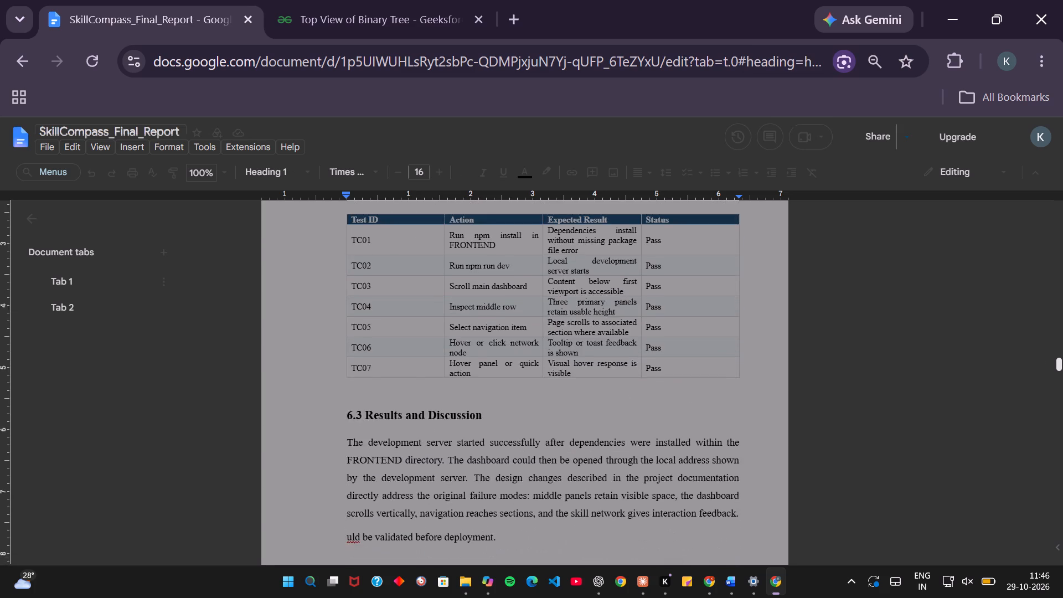
pyautogui.scroll(-4, 389, 405)
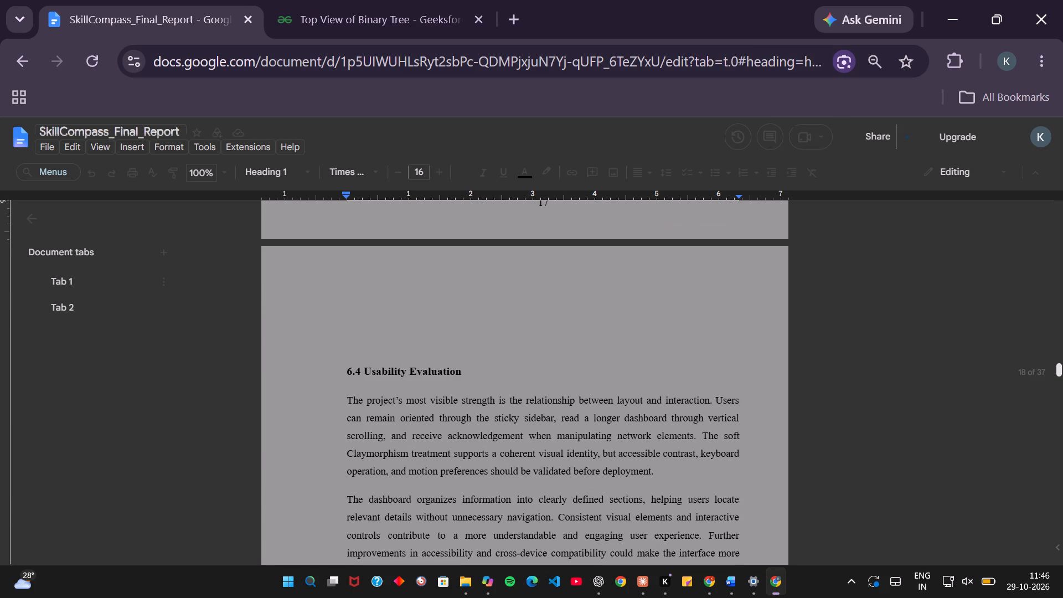
pyautogui.moveTo(347, 370); pyautogui.dragTo(463, 368)
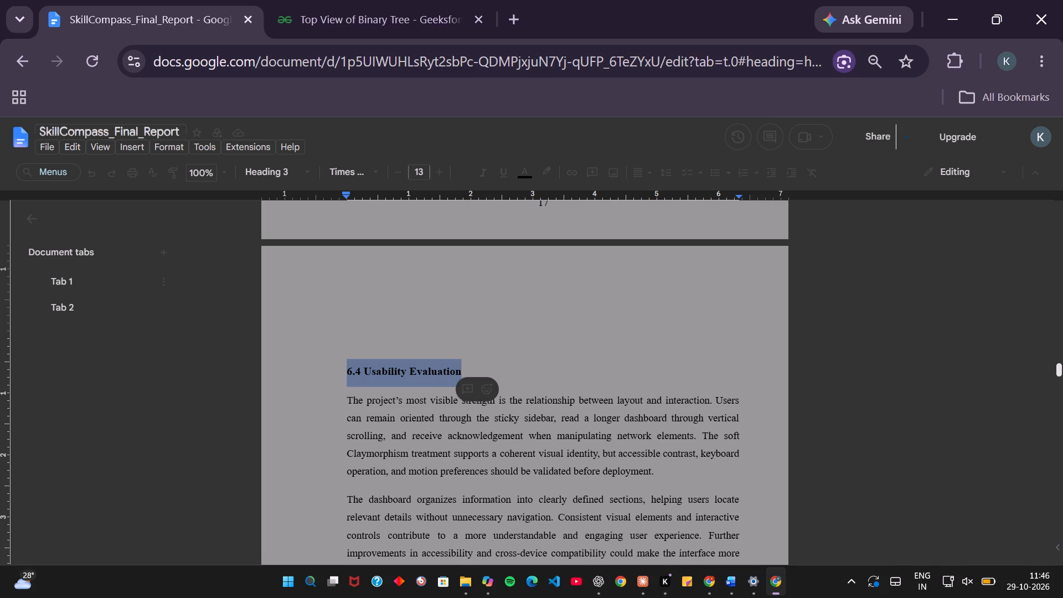
pyautogui.click(418, 178)
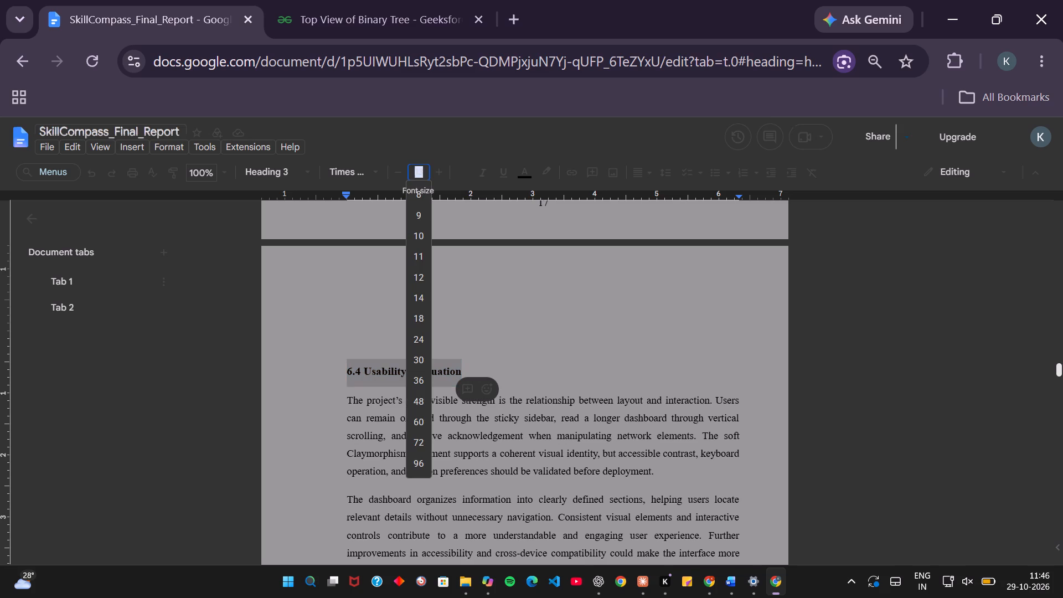
pyautogui.write('14')
pyautogui.press('Return')
# Set the 6.5 Limitations heading to font size 14, keeping its text intact.
pyautogui.scroll(-2, 418, 178)
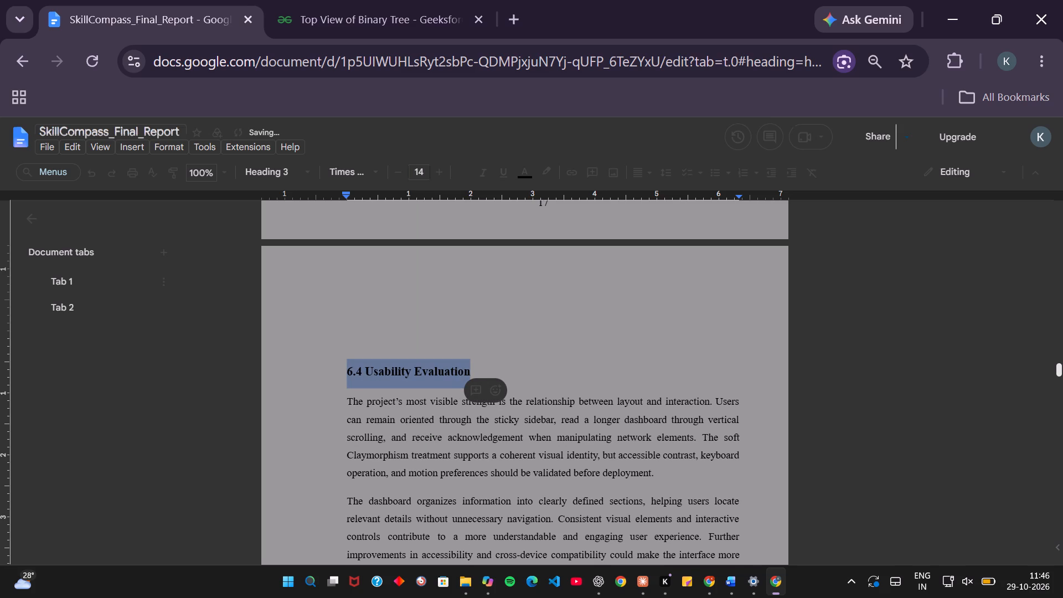
pyautogui.scroll(-2, 411, 354)
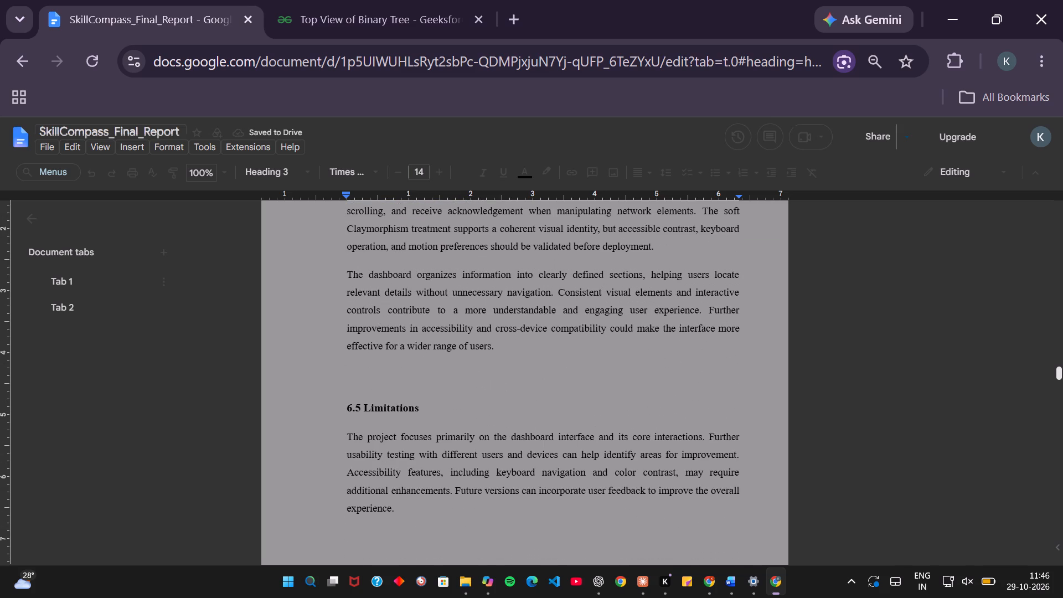
pyautogui.moveTo(345, 411); pyautogui.dragTo(432, 421)
pyautogui.write('14')
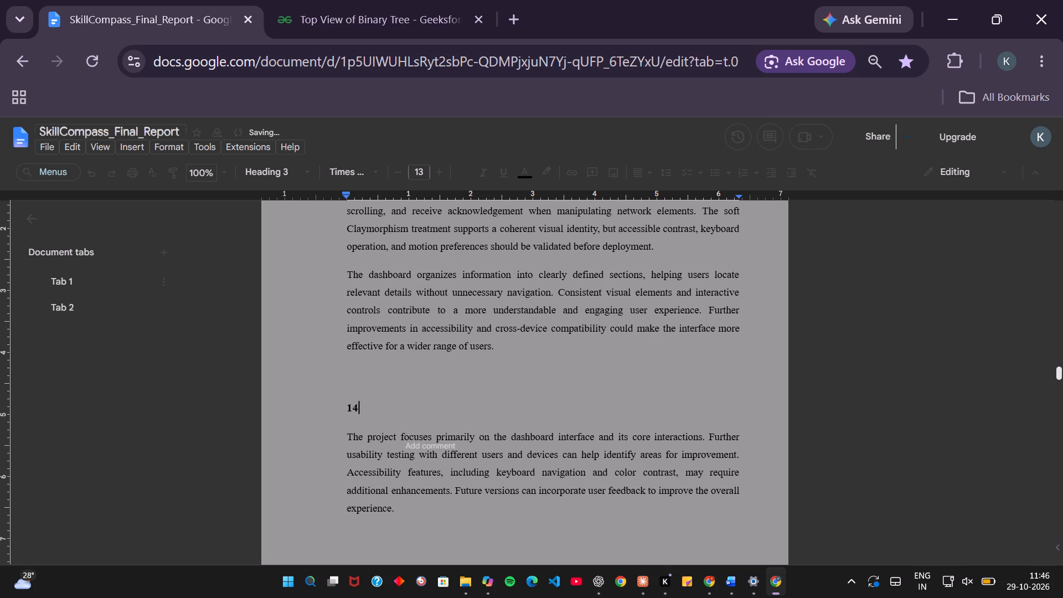
pyautogui.hotkey('ctrl', 'z')
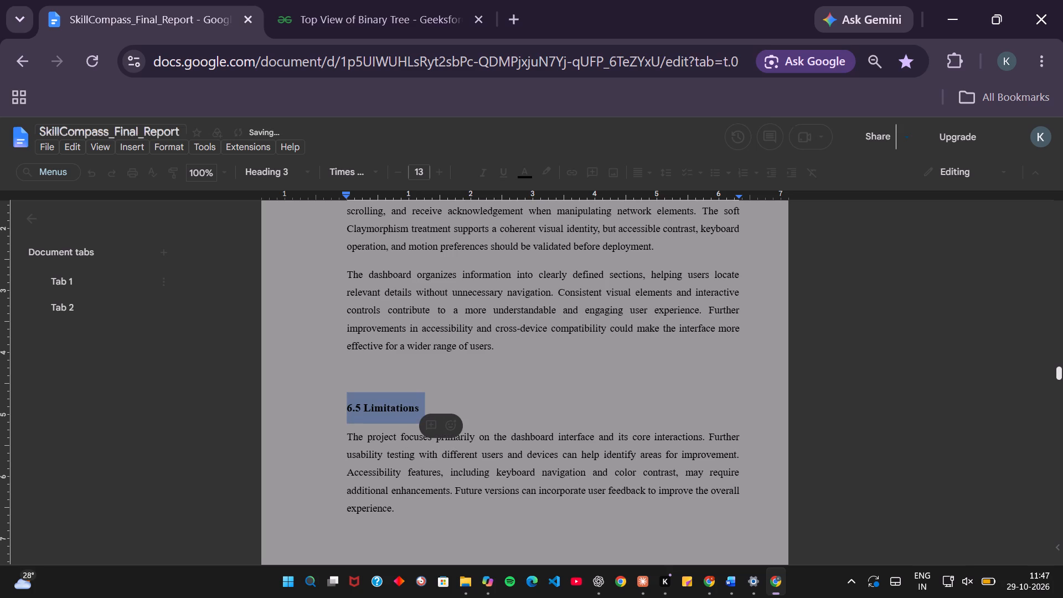
pyautogui.click(420, 172)
pyautogui.write('14')
pyautogui.press('Return')
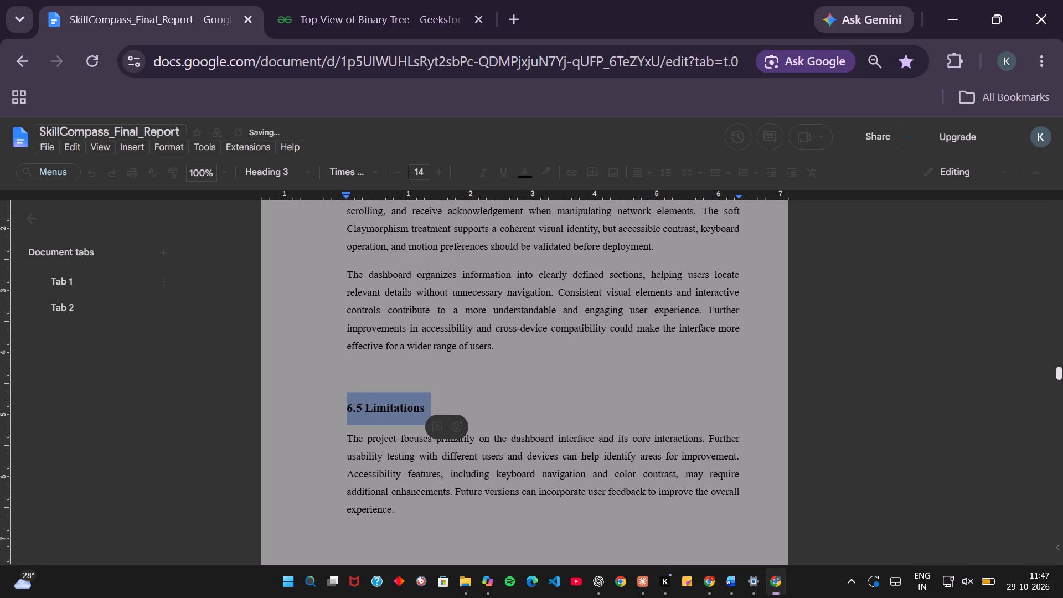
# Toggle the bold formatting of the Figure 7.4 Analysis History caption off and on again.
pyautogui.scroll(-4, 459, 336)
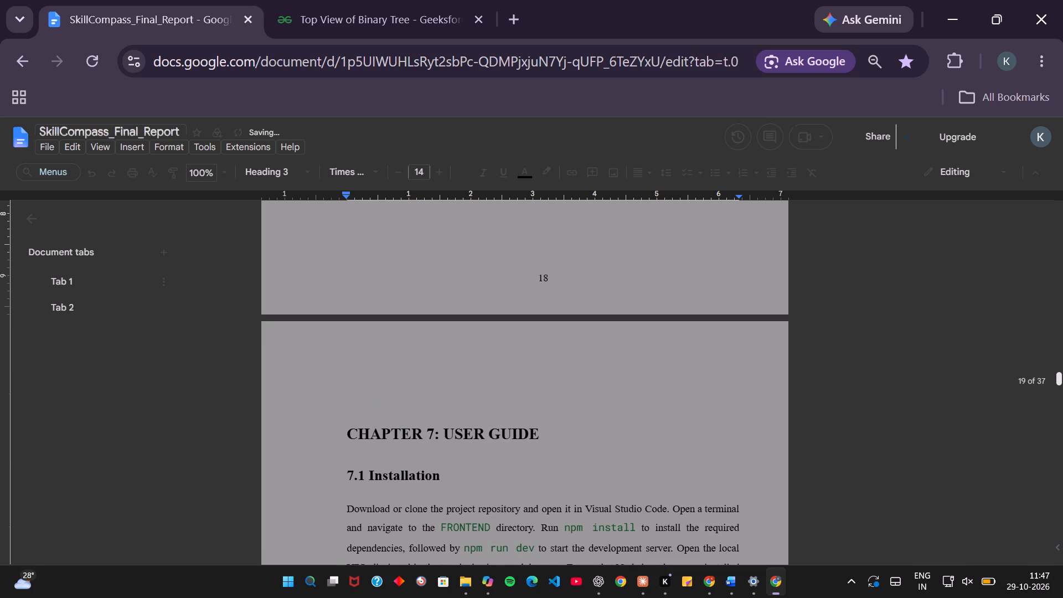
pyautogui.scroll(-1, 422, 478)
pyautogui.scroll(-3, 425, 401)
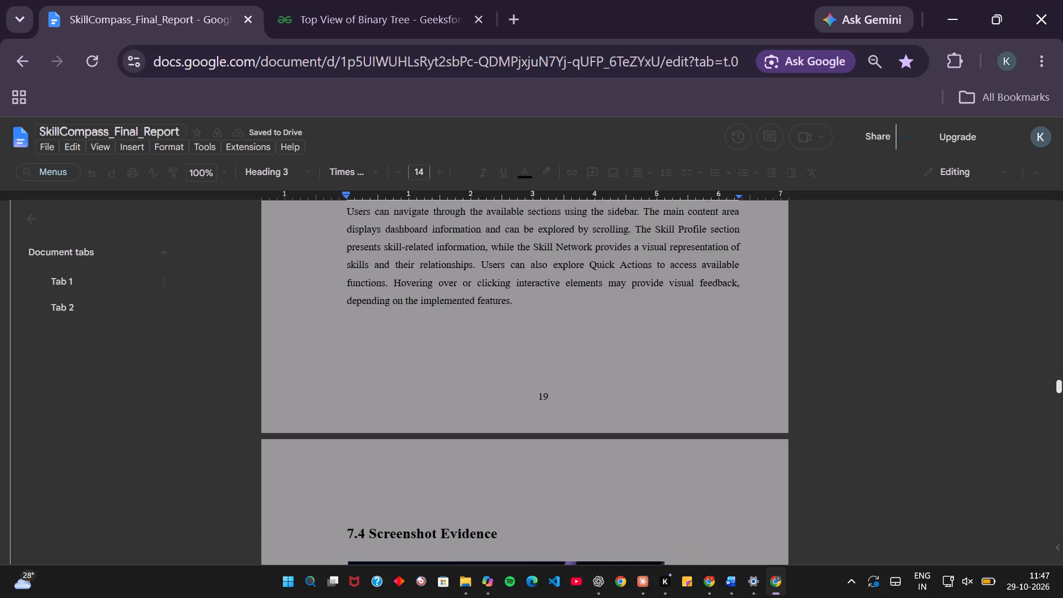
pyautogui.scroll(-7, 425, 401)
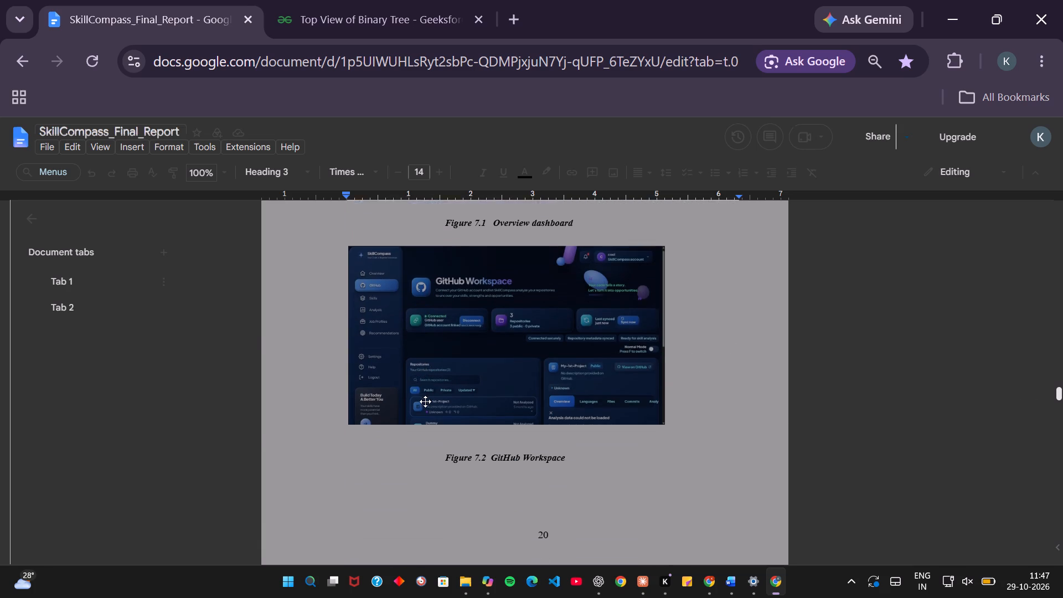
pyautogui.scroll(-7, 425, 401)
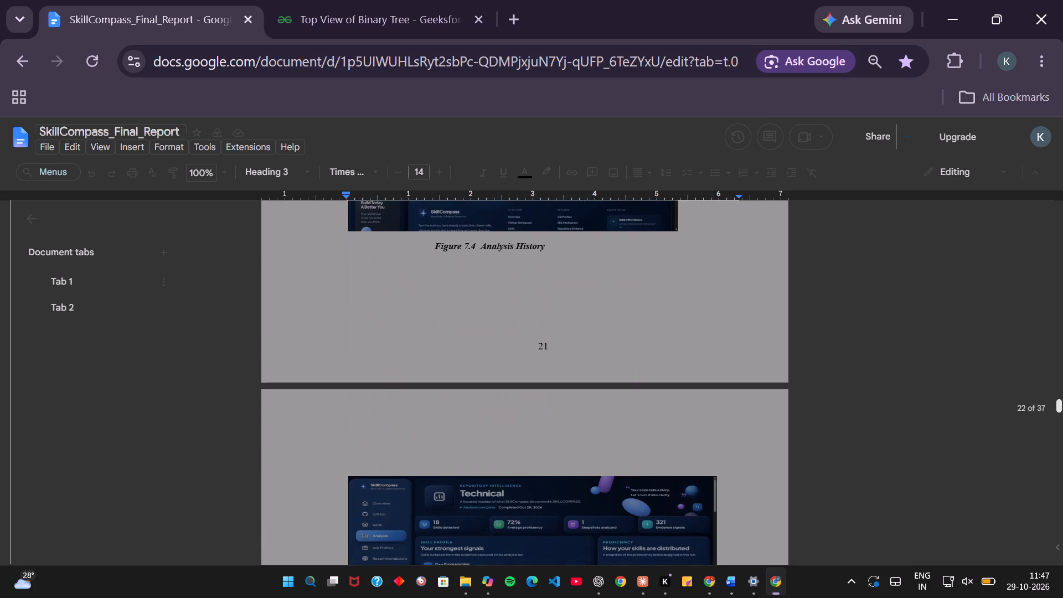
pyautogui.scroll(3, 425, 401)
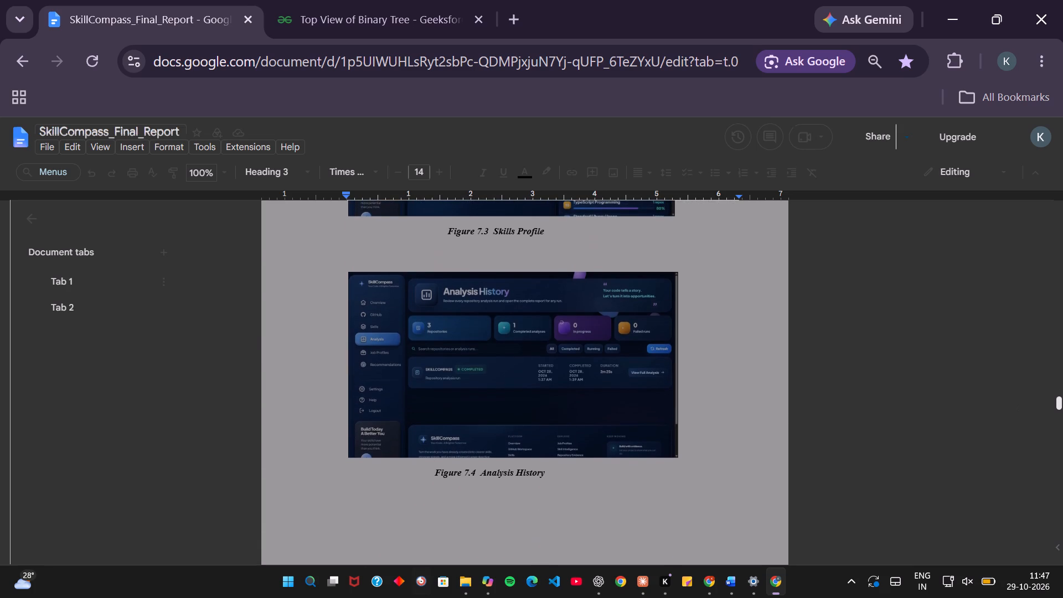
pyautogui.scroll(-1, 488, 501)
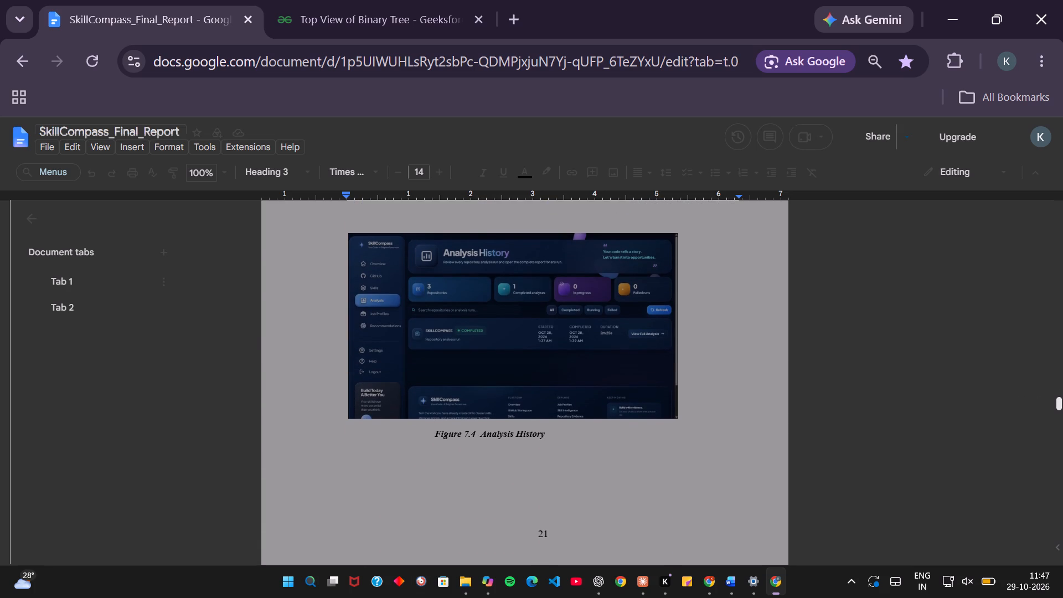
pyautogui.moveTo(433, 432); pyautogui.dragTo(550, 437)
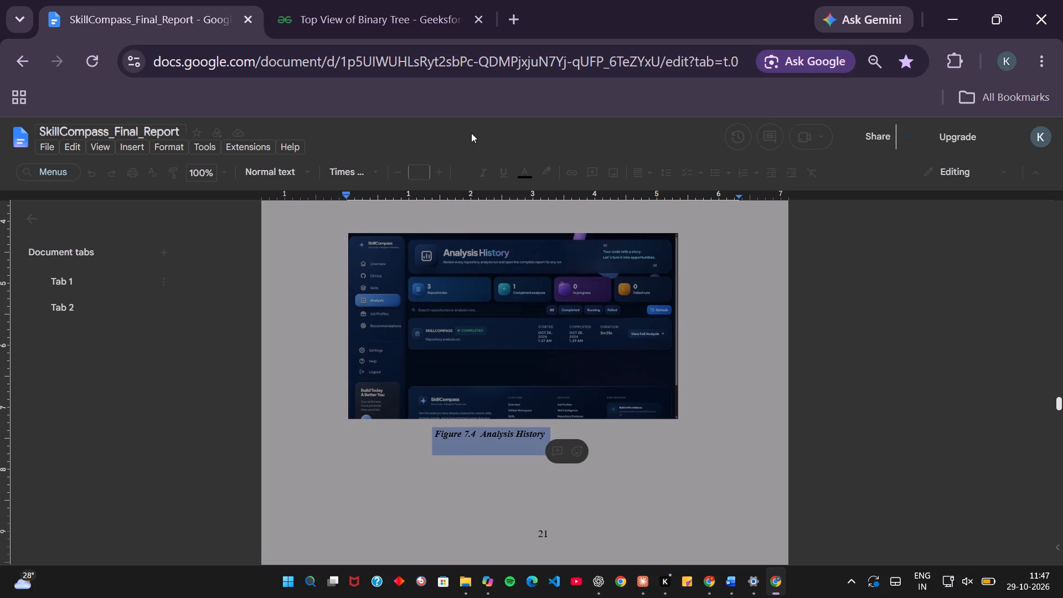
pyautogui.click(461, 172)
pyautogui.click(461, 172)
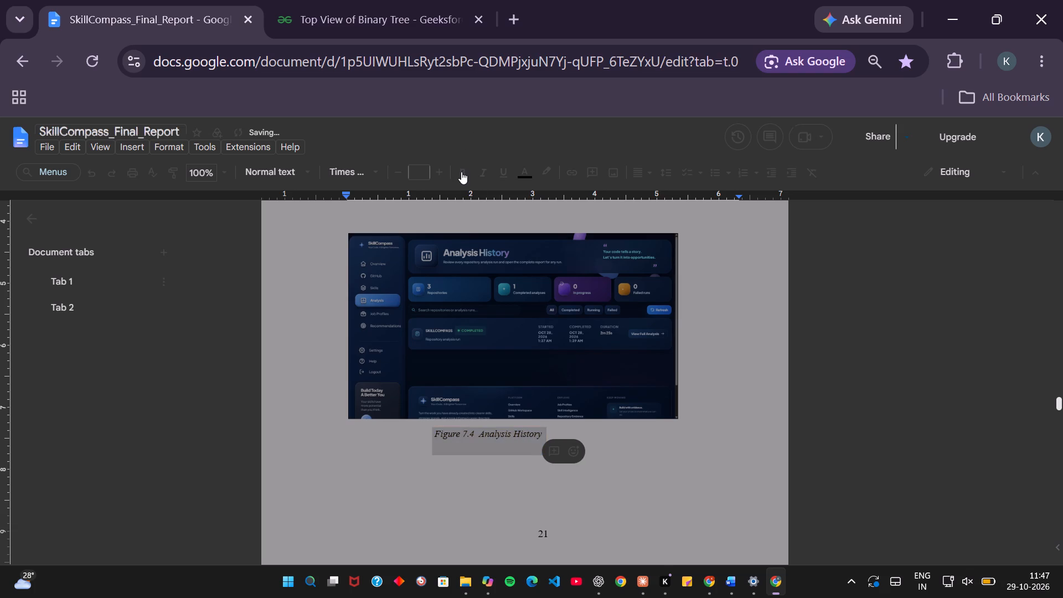
# Review the headings and page layout from Chapter 8 through the appendices to the glossary, checking the APPENDIX D heading's font size.
pyautogui.scroll(-4, 451, 486)
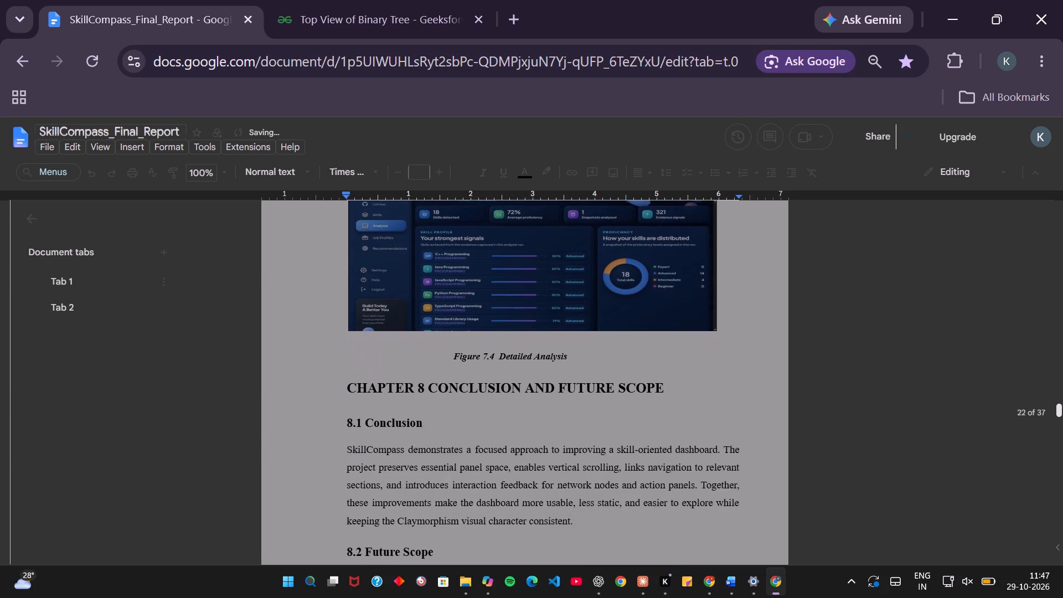
pyautogui.scroll(-5, 451, 486)
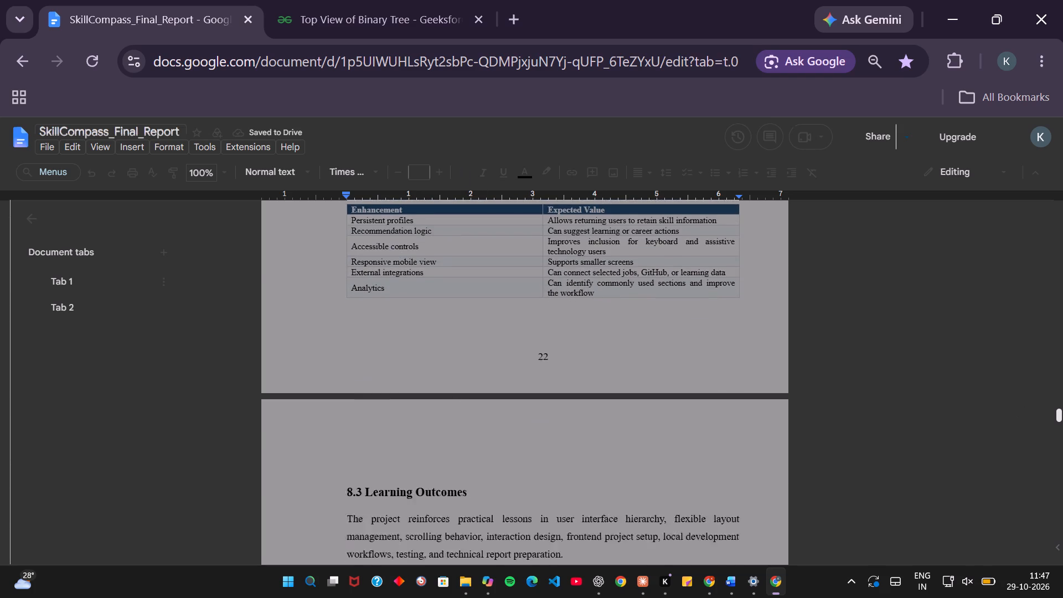
pyautogui.scroll(-7, 451, 486)
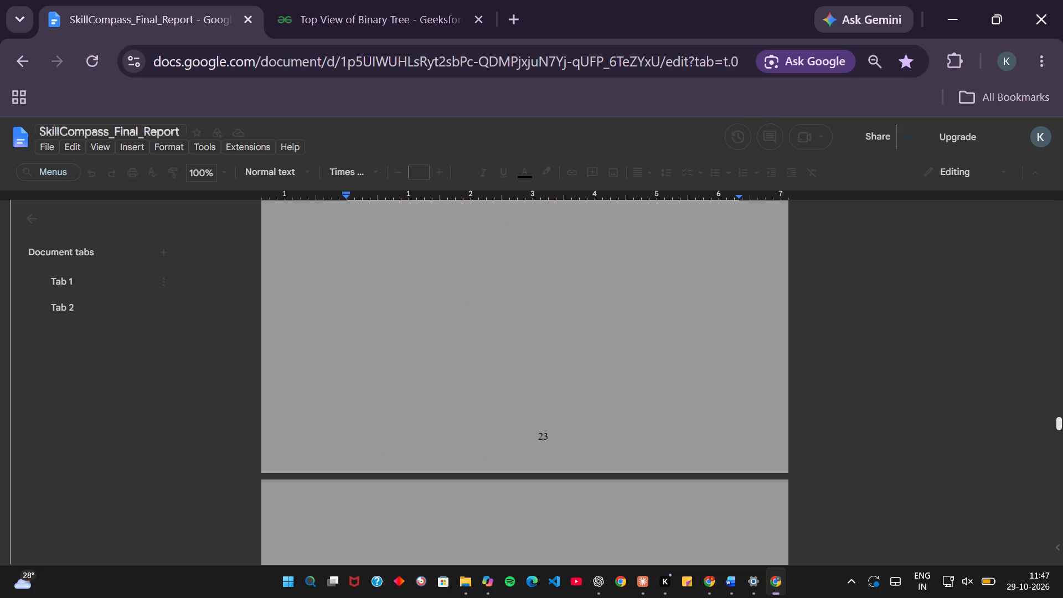
pyautogui.scroll(-7, 451, 486)
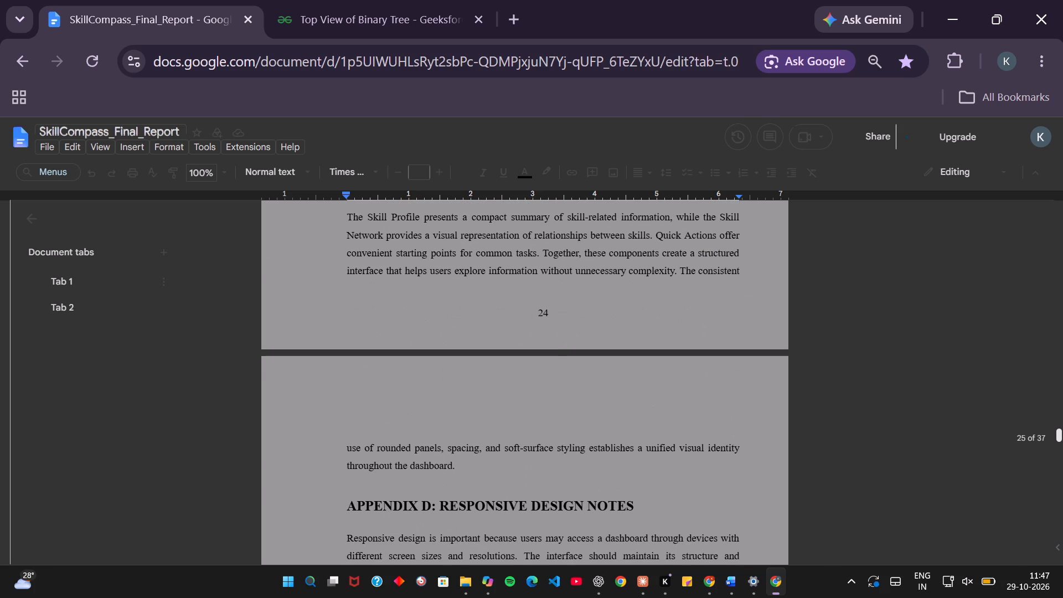
pyautogui.click(438, 506)
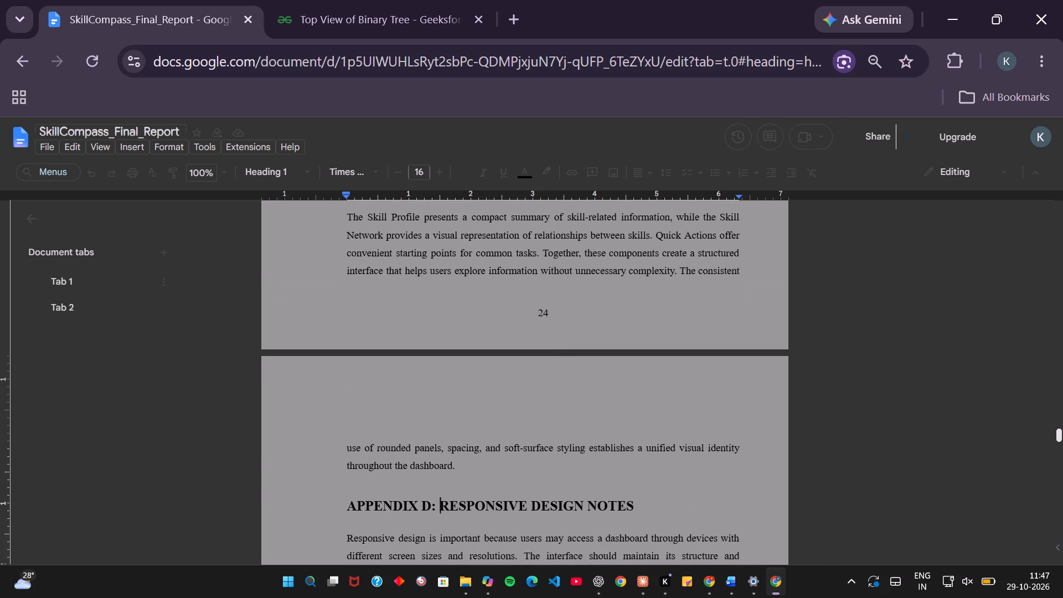
pyautogui.scroll(-11, 438, 506)
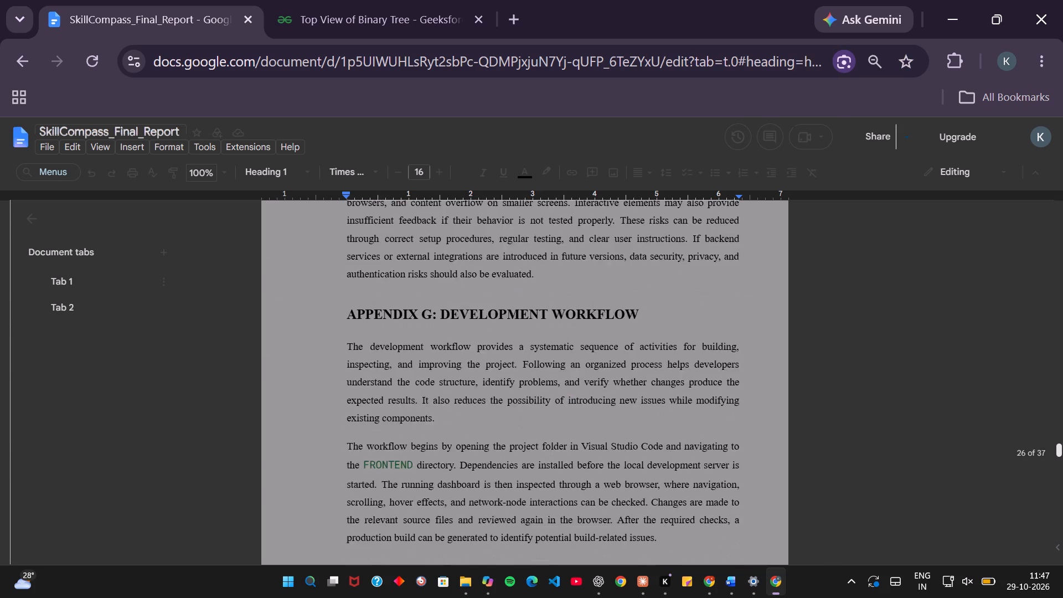
pyautogui.scroll(-11, 438, 506)
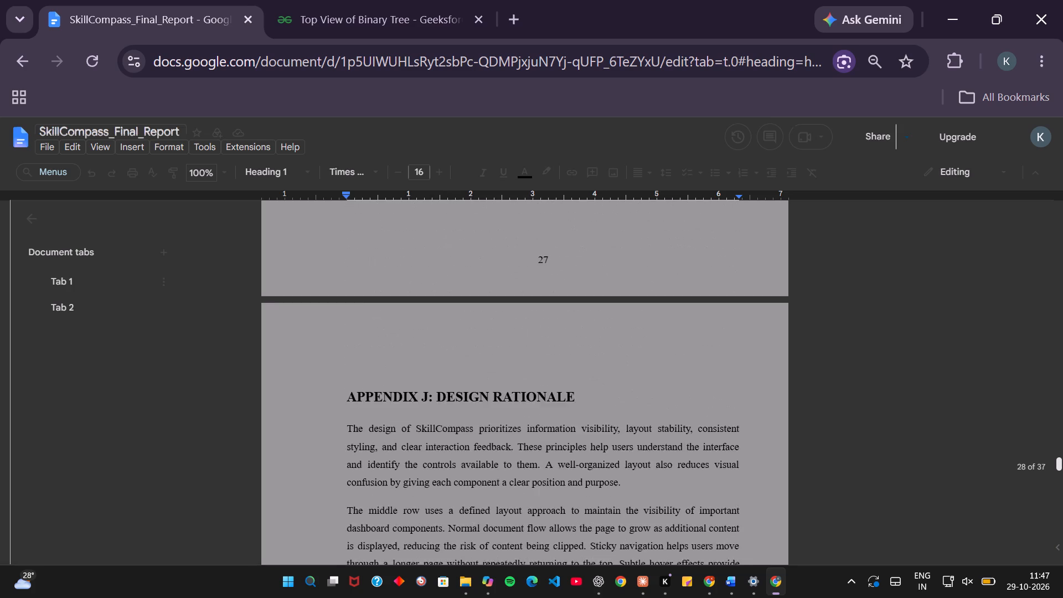
pyautogui.scroll(-10, 438, 506)
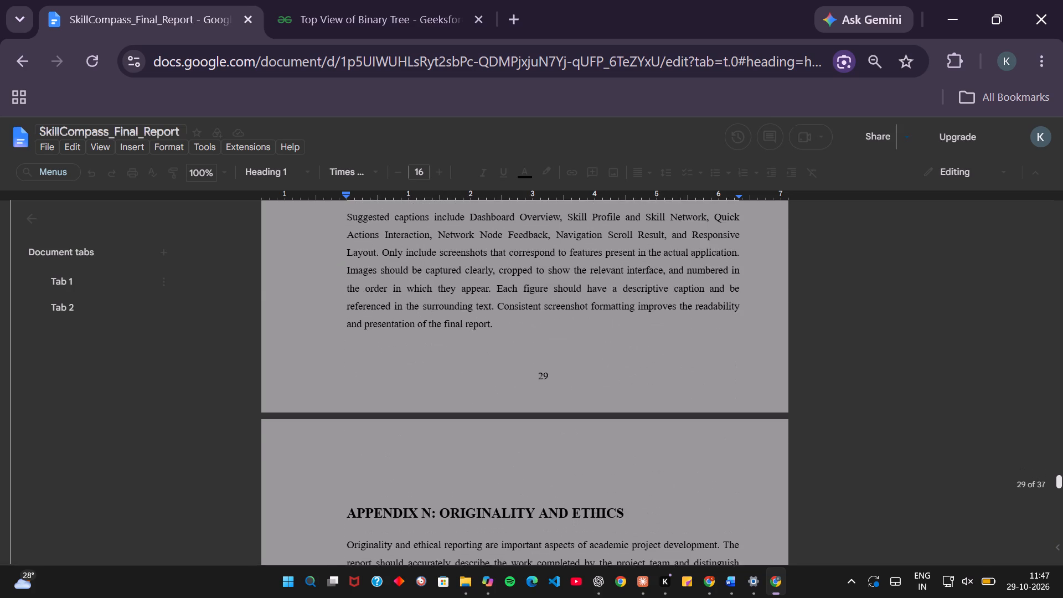
pyautogui.scroll(-10, 438, 506)
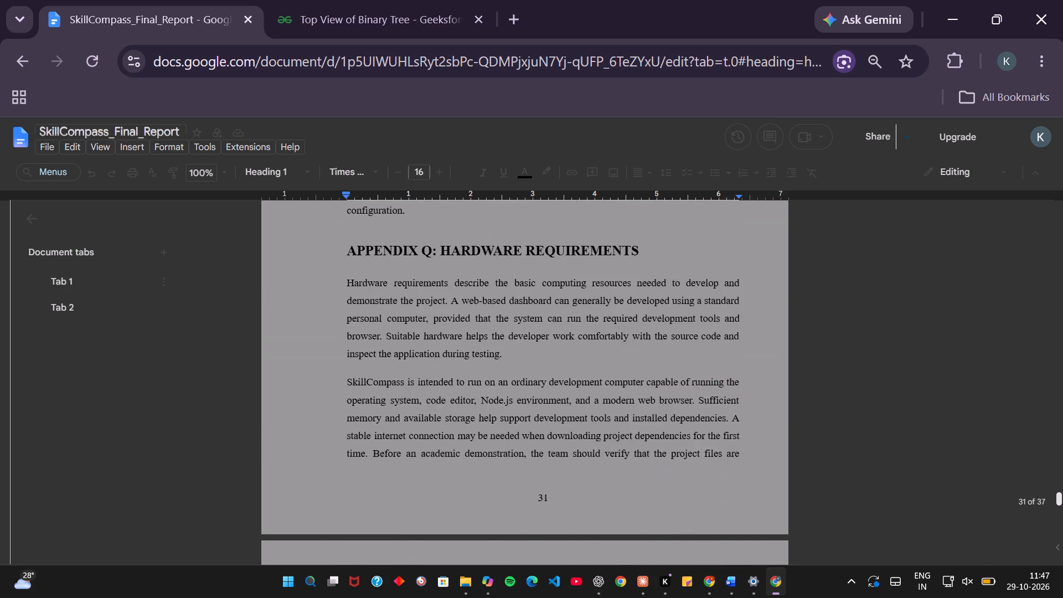
pyautogui.scroll(-10, 438, 506)
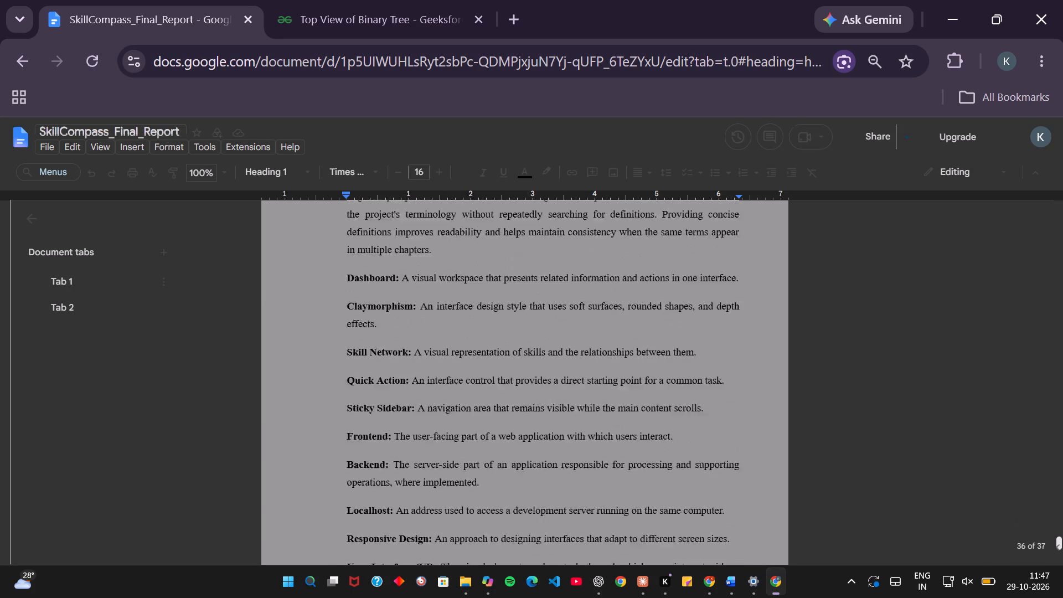
pyautogui.scroll(-9, 438, 506)
# Return to the report's front matter and review the declaration signatures, certificate and acknowledgement pages.
pyautogui.scroll(9, 438, 506)
pyautogui.scroll(20, 438, 506)
pyautogui.scroll(8, 438, 506)
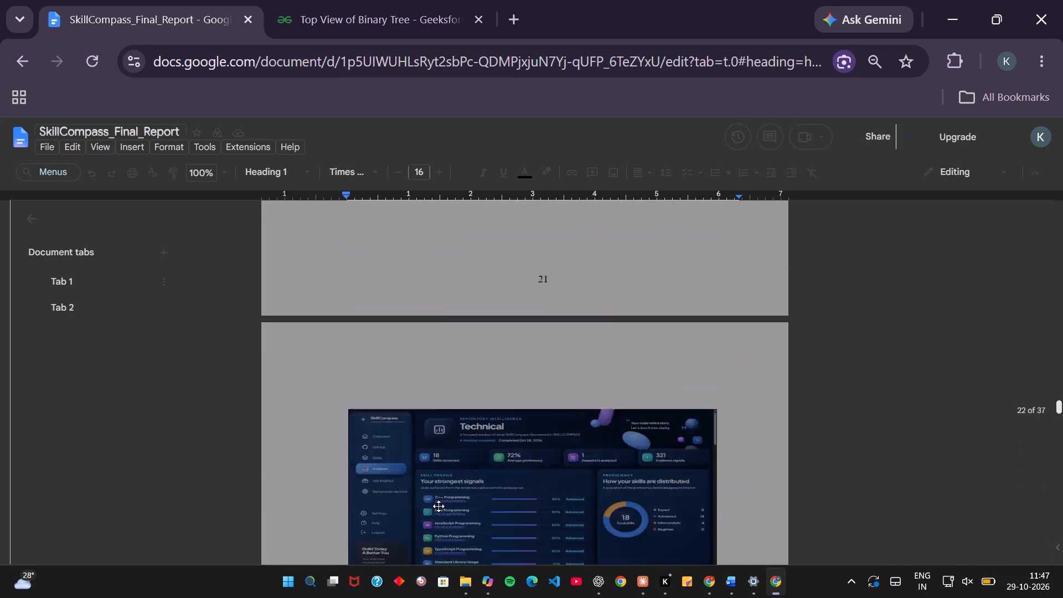
pyautogui.scroll(18, 438, 506)
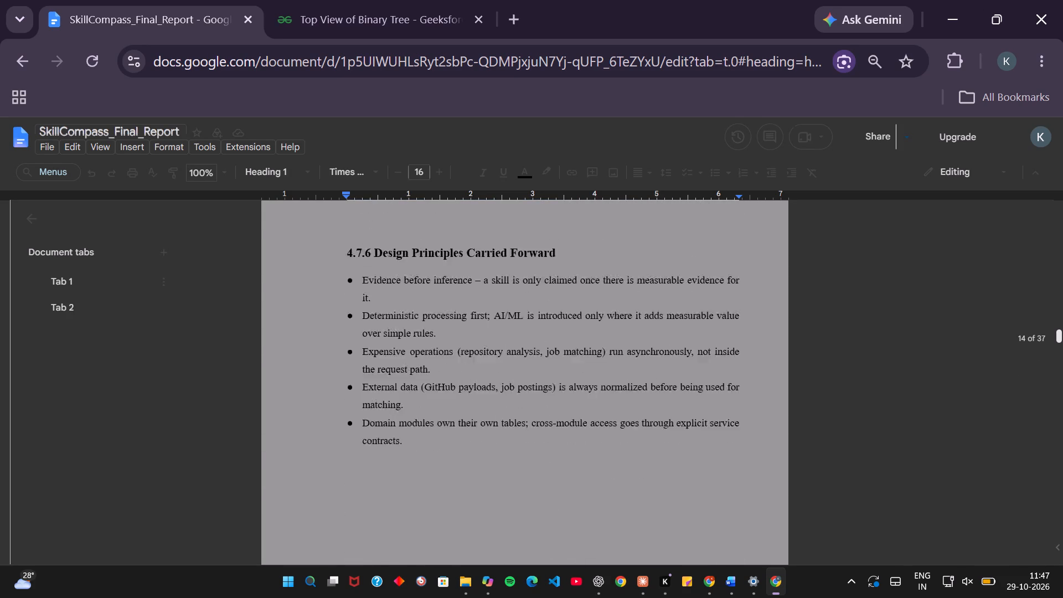
pyautogui.scroll(7, 438, 506)
pyautogui.scroll(19, 438, 506)
pyautogui.scroll(11, 438, 506)
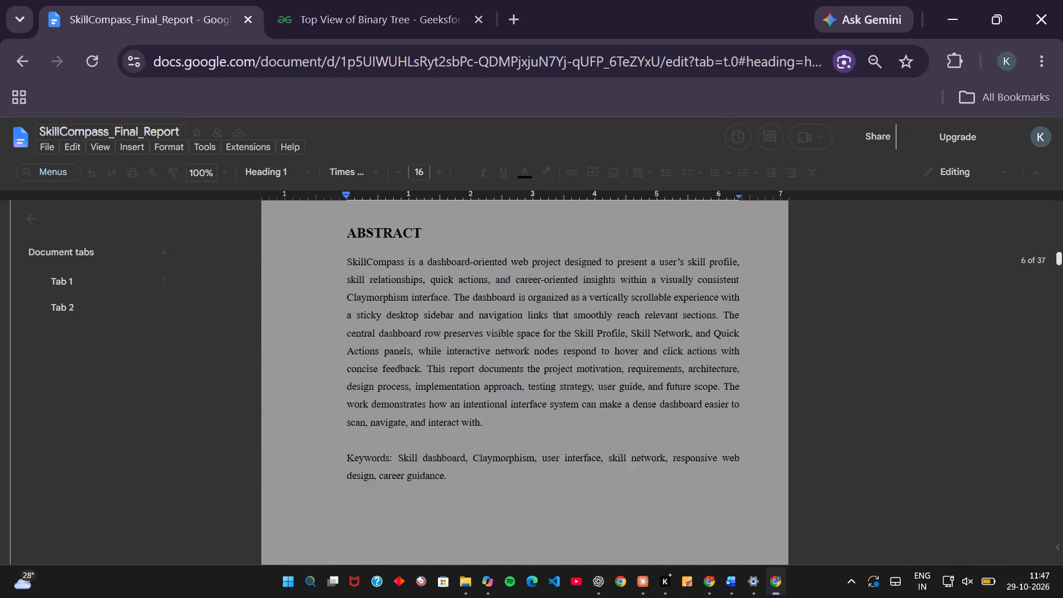
pyautogui.scroll(10, 438, 506)
pyautogui.scroll(-6, 438, 506)
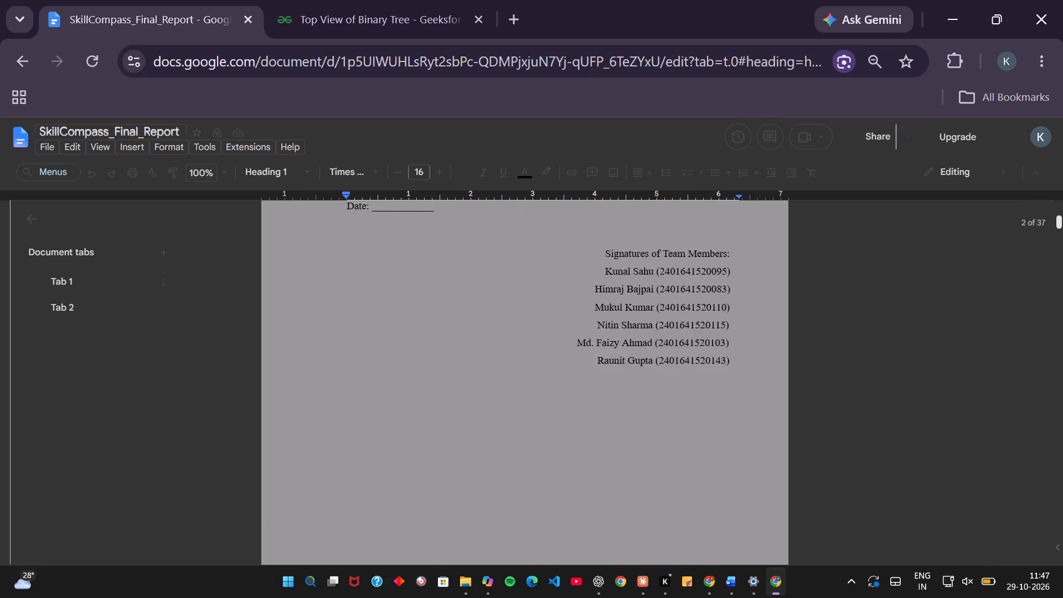
pyautogui.scroll(-3, 438, 506)
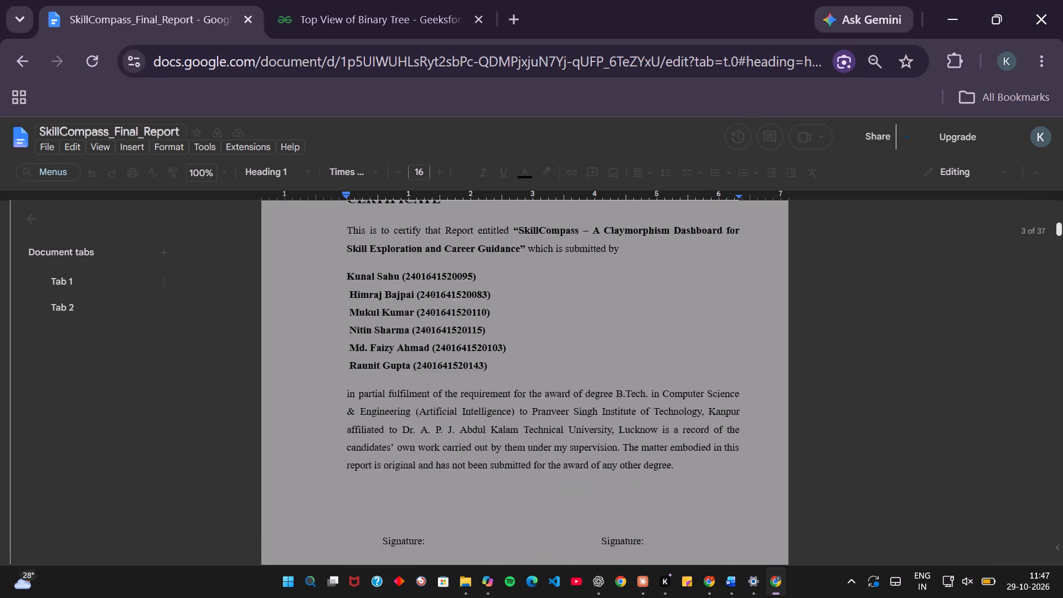
pyautogui.scroll(-3, 438, 506)
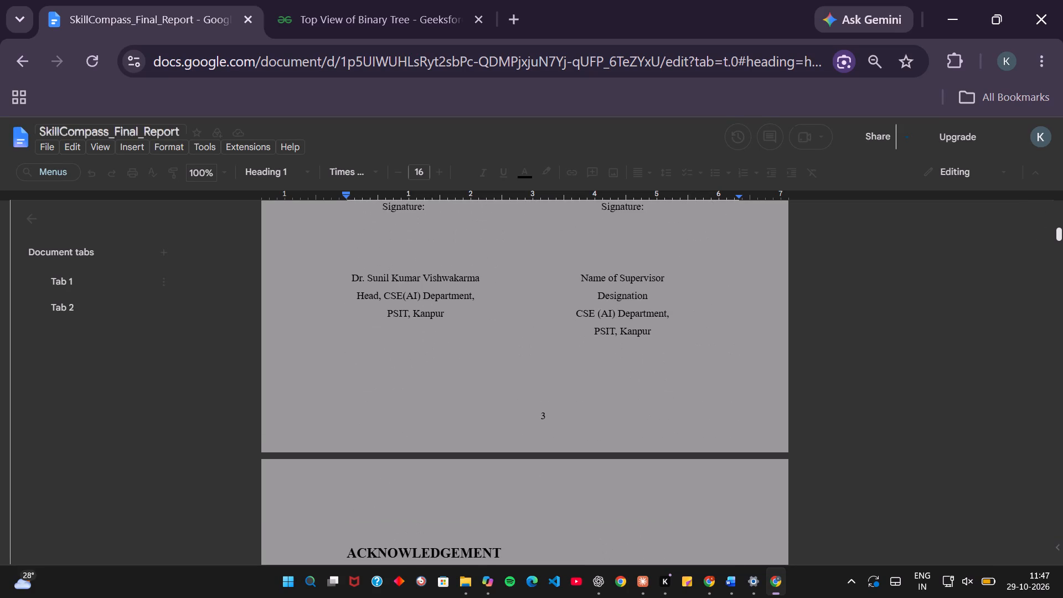
pyautogui.scroll(-4, 438, 506)
pyautogui.scroll(1, 438, 506)
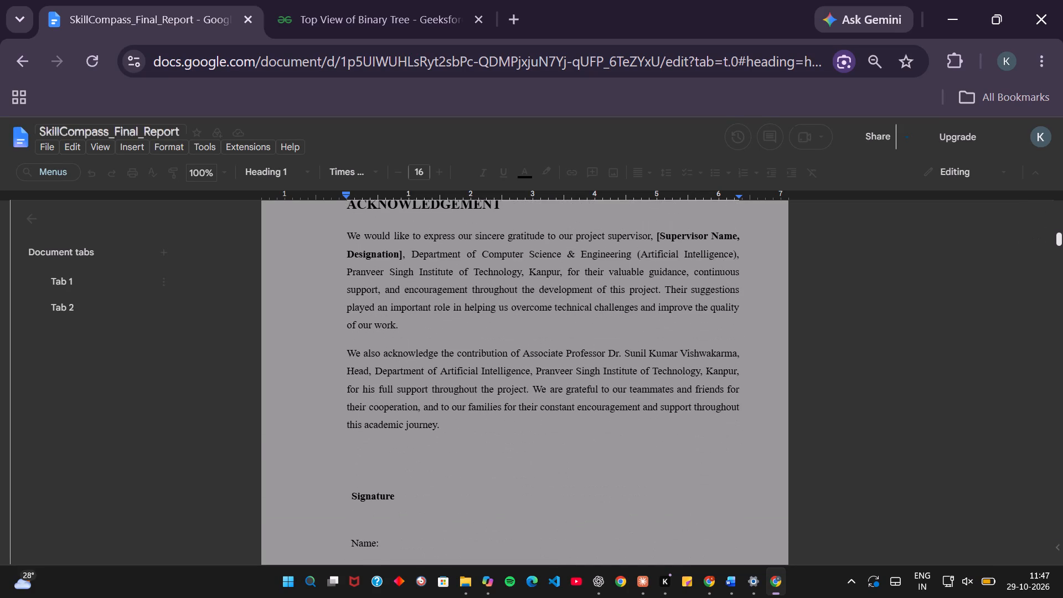
pyautogui.scroll(1, 438, 506)
pyautogui.press('F11')
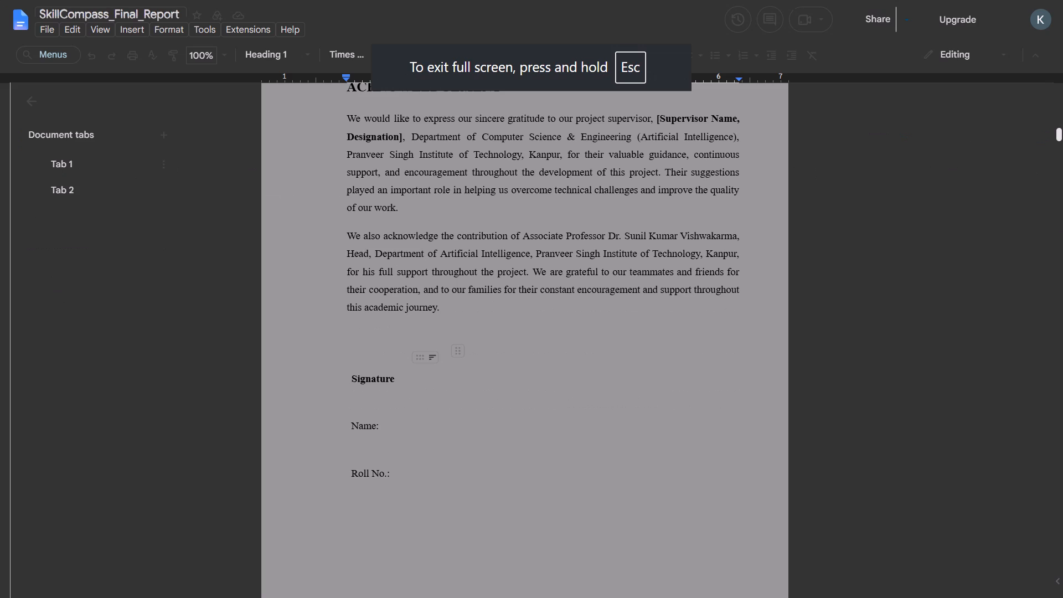
pyautogui.scroll(1, 735, 328)
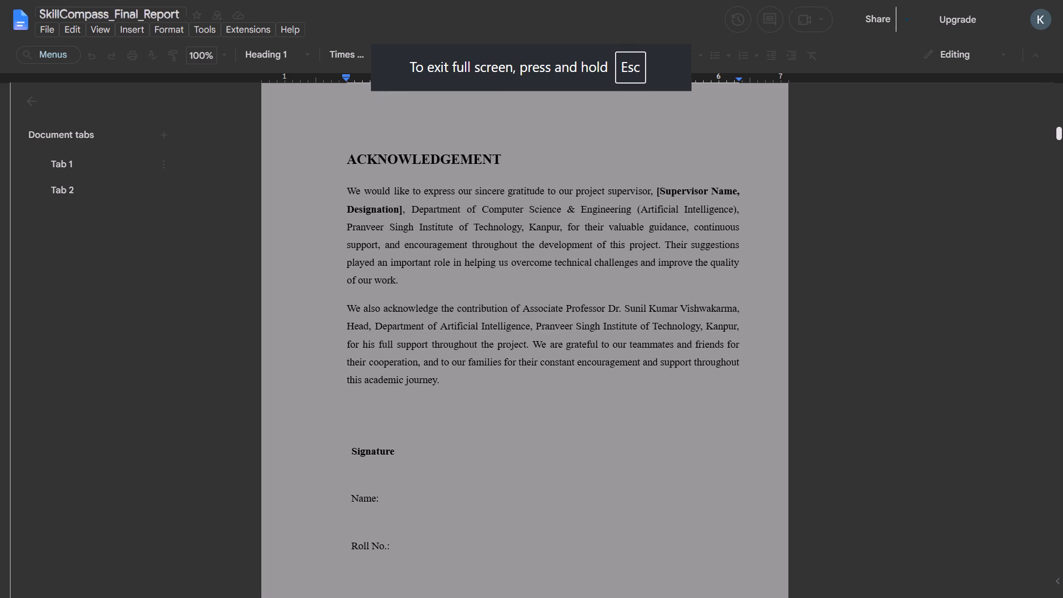
pyautogui.scroll(1, 735, 328)
pyautogui.scroll(-1, 735, 328)
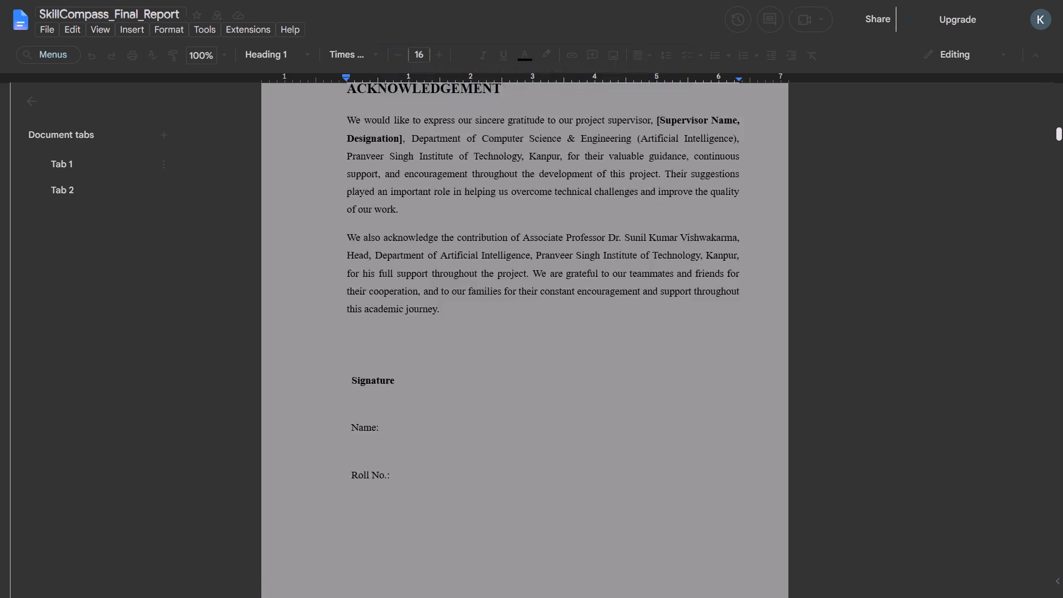
pyautogui.scroll(-1, 735, 328)
pyautogui.scroll(2, 735, 328)
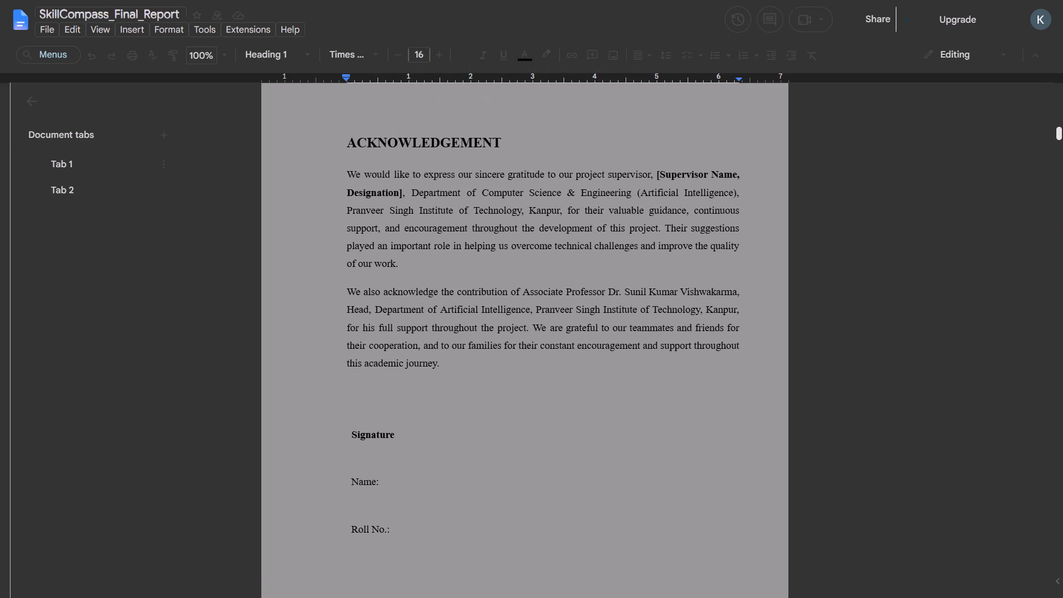
pyautogui.press('Print')
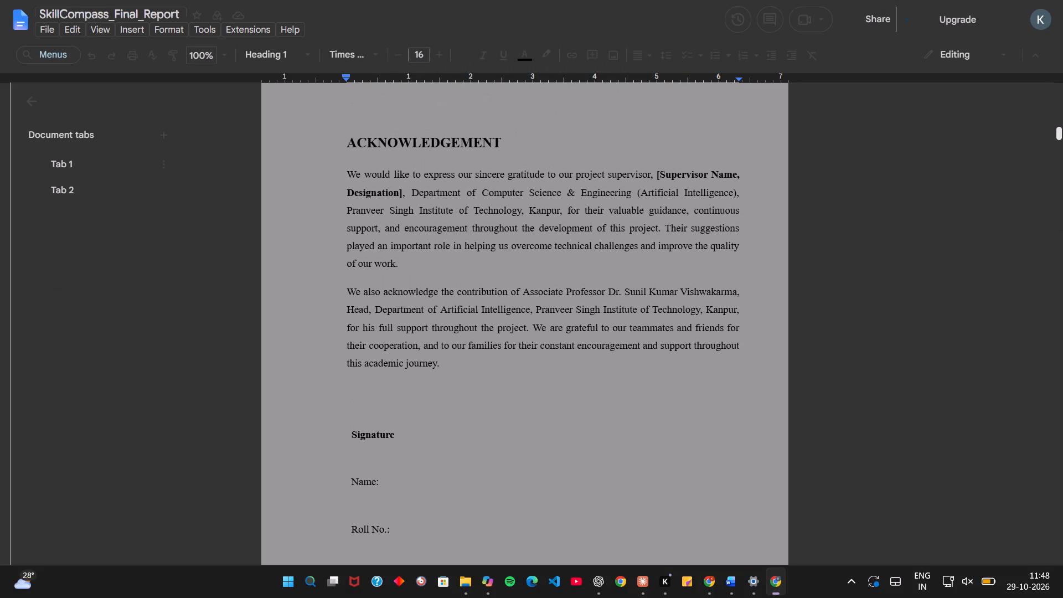
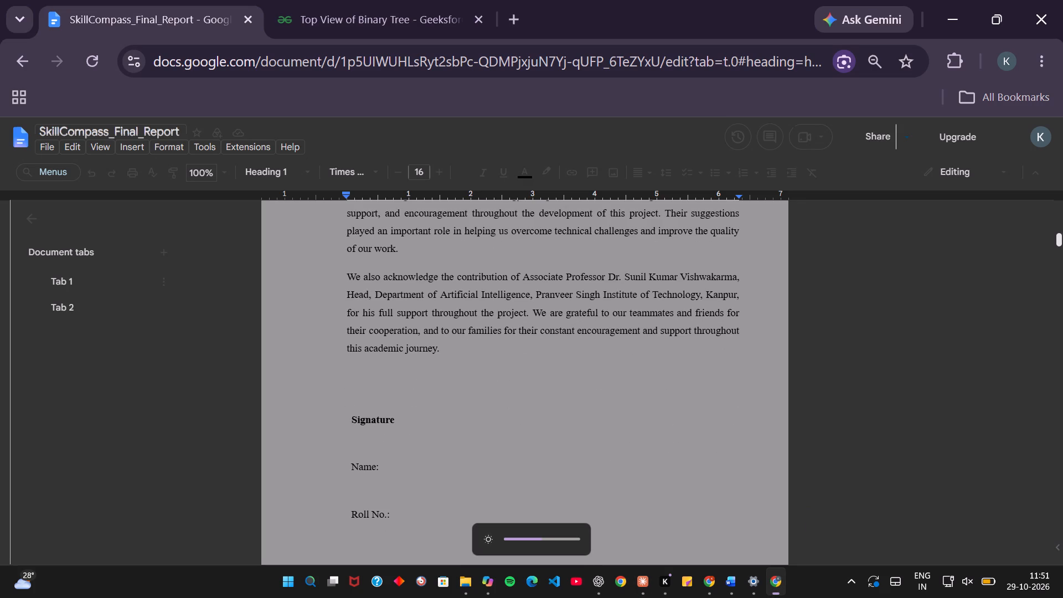
pyautogui.scroll(-1, 570, 361)
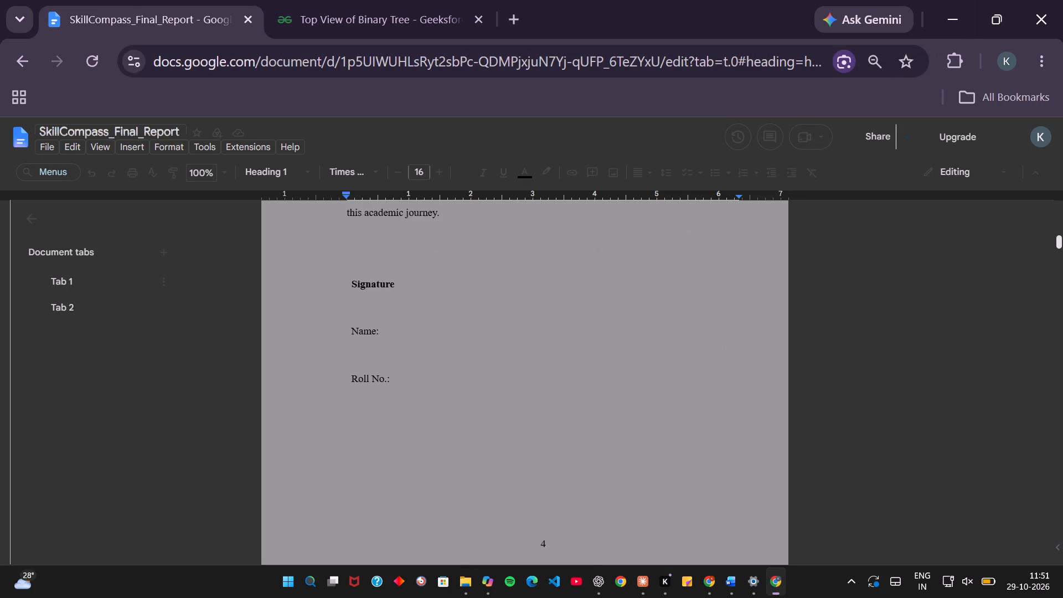
pyautogui.scroll(-1, 570, 361)
pyautogui.scroll(1, 570, 361)
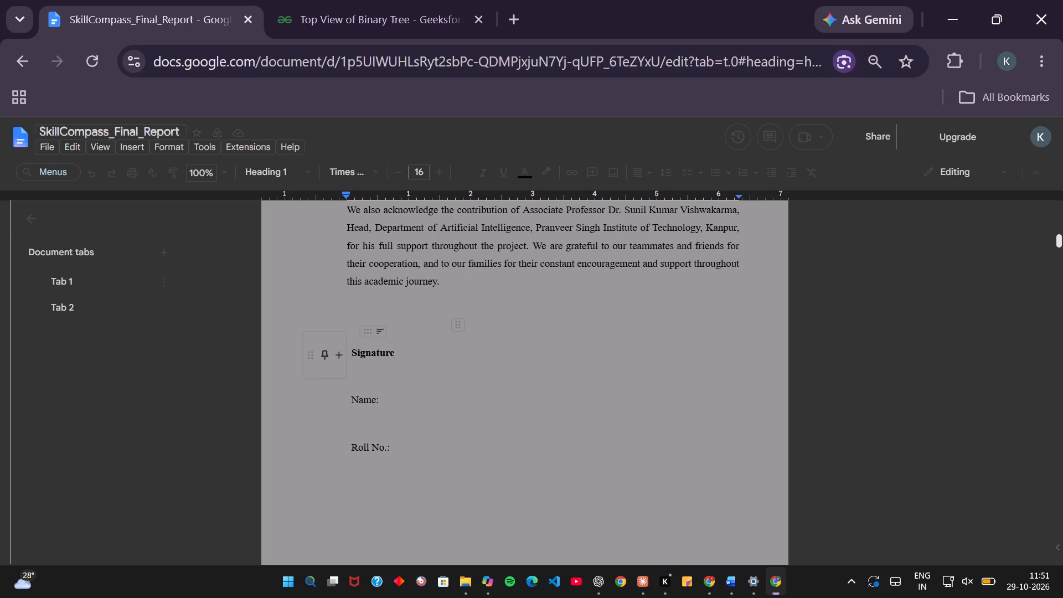
pyautogui.click(353, 354)
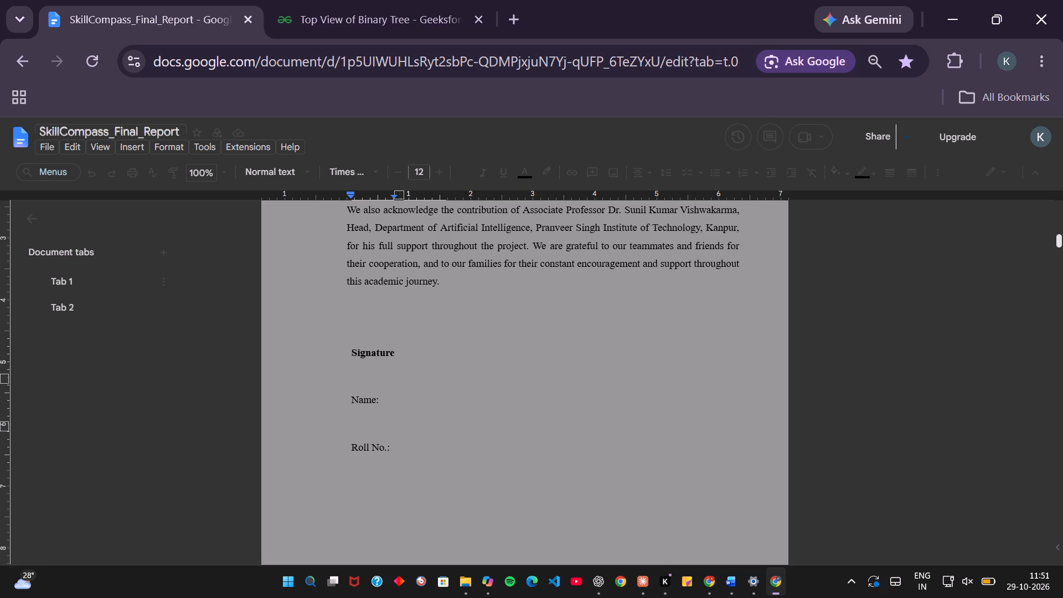
pyautogui.moveTo(353, 354); pyautogui.dragTo(412, 482)
pyautogui.press('BackSpace')
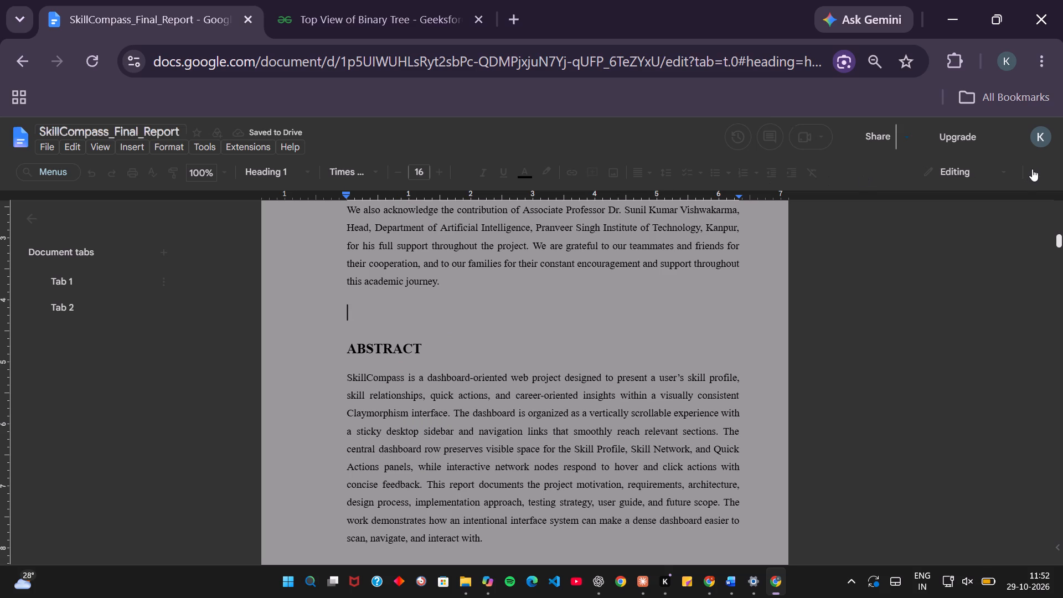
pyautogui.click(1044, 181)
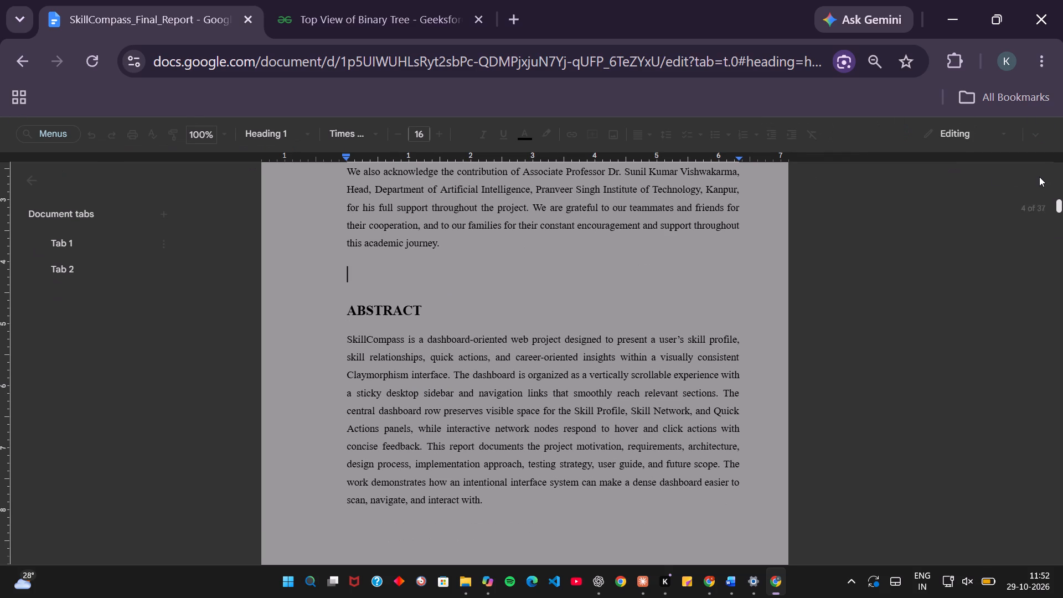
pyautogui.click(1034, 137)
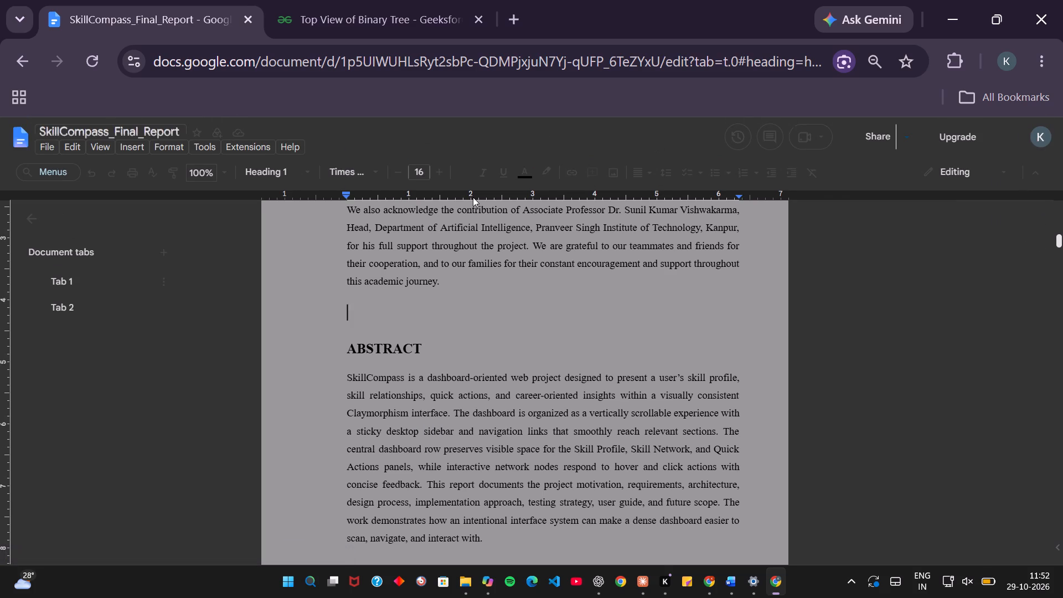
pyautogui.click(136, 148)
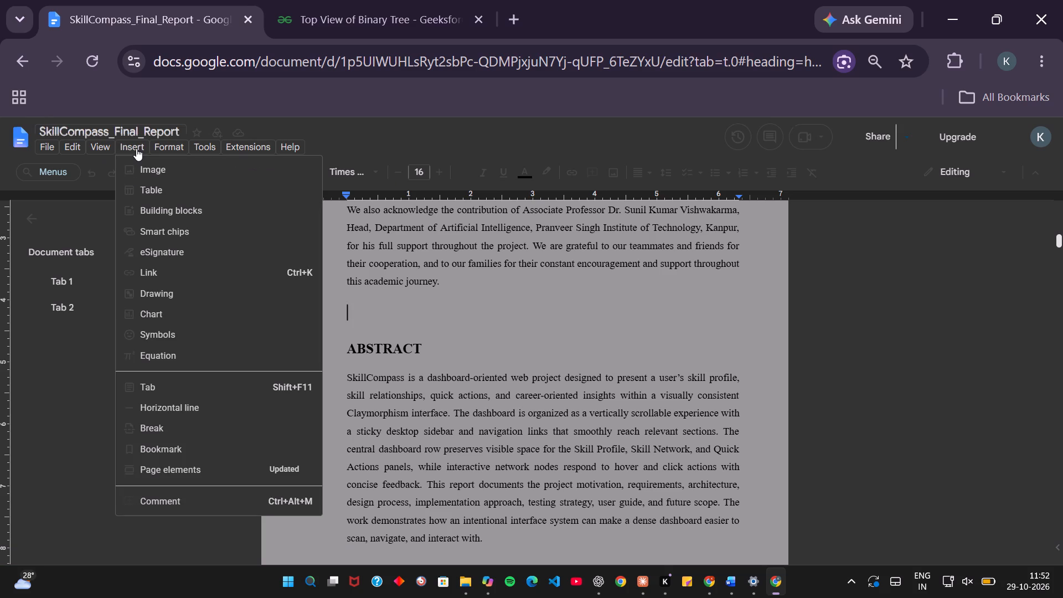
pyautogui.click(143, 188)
# Turn off the Dark Mode - Dark Reader extension's dark theme for the report page.
pyautogui.click(956, 56)
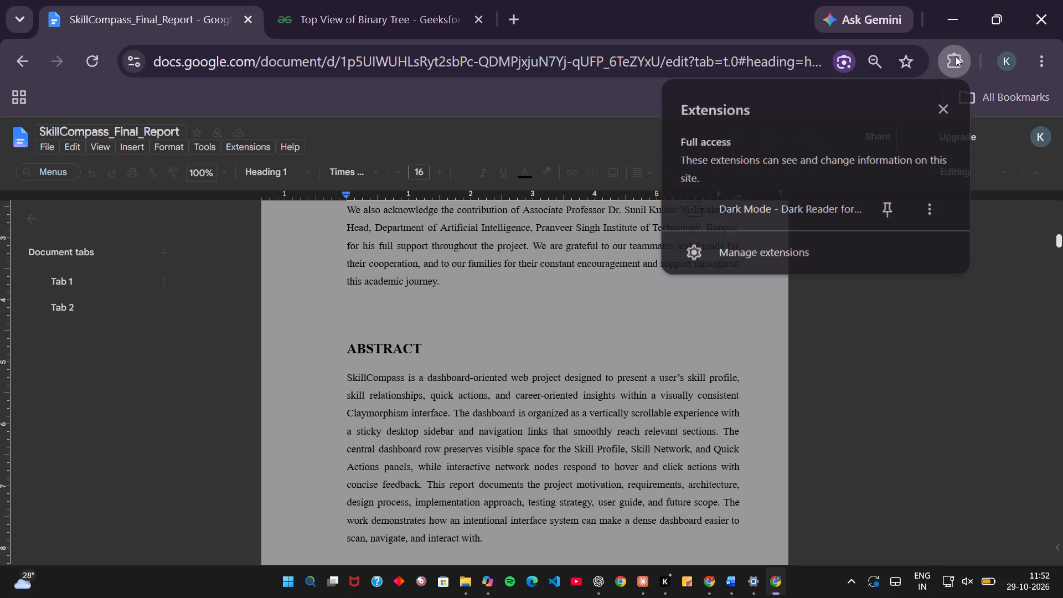
pyautogui.click(796, 223)
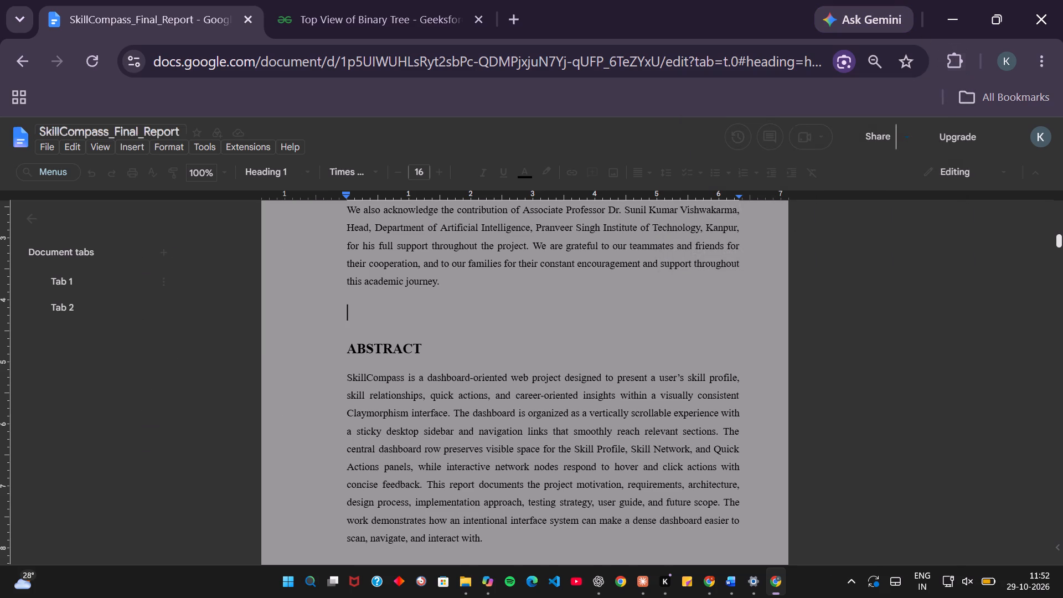
pyautogui.click(946, 63)
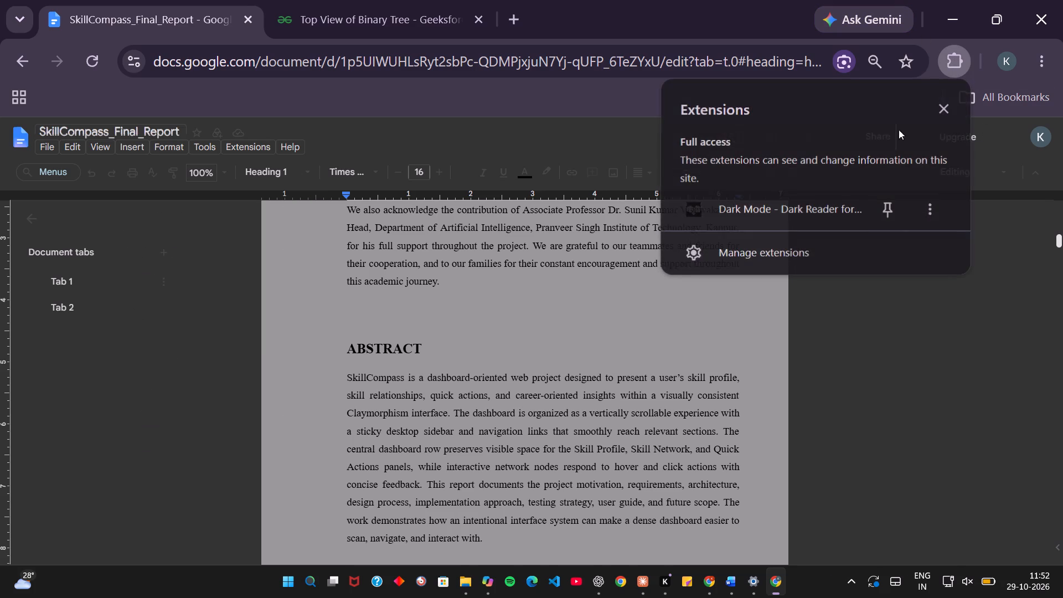
pyautogui.click(837, 219)
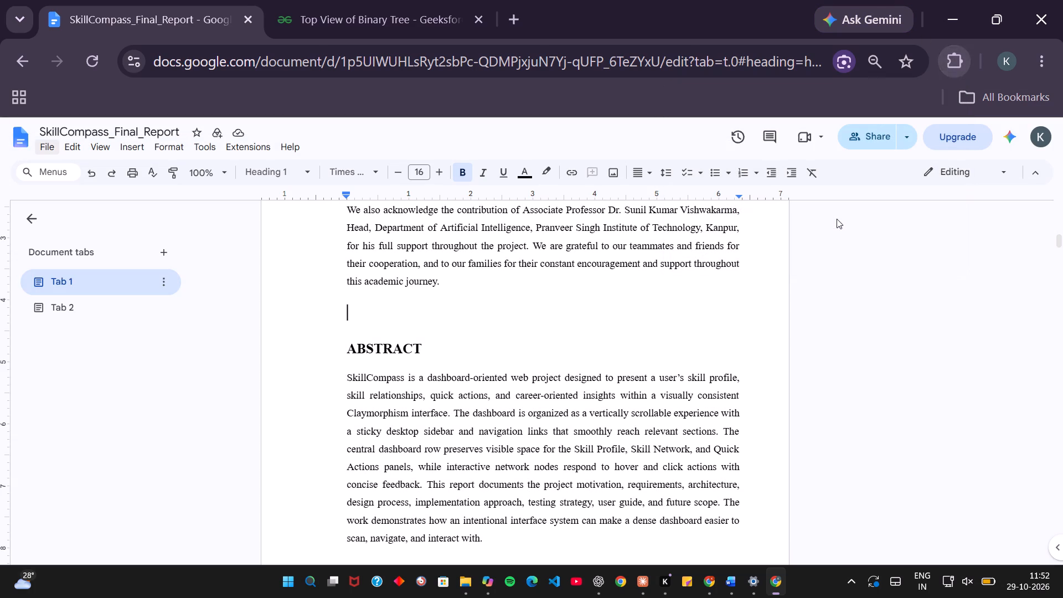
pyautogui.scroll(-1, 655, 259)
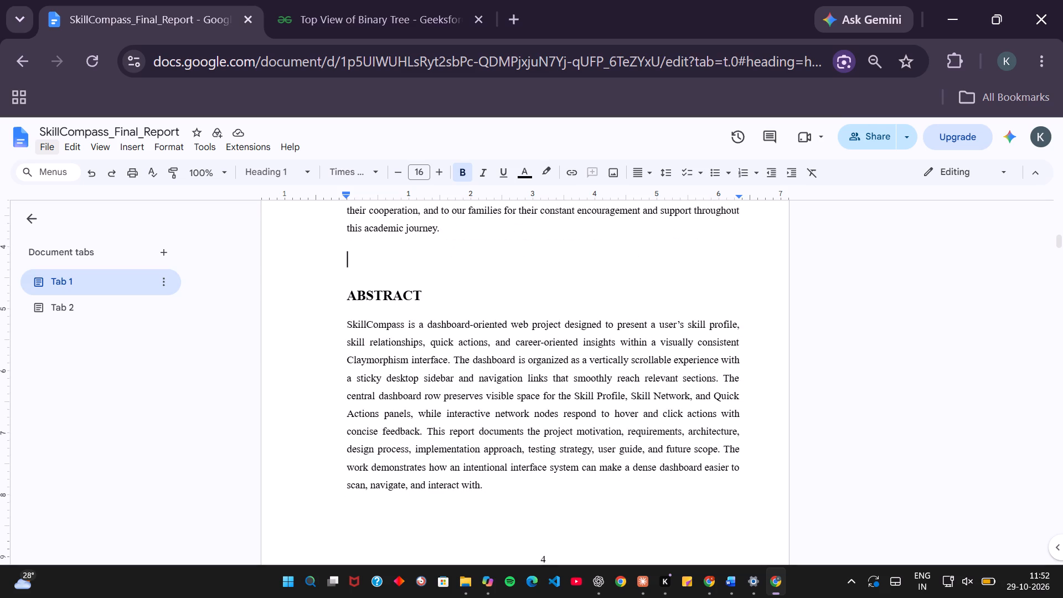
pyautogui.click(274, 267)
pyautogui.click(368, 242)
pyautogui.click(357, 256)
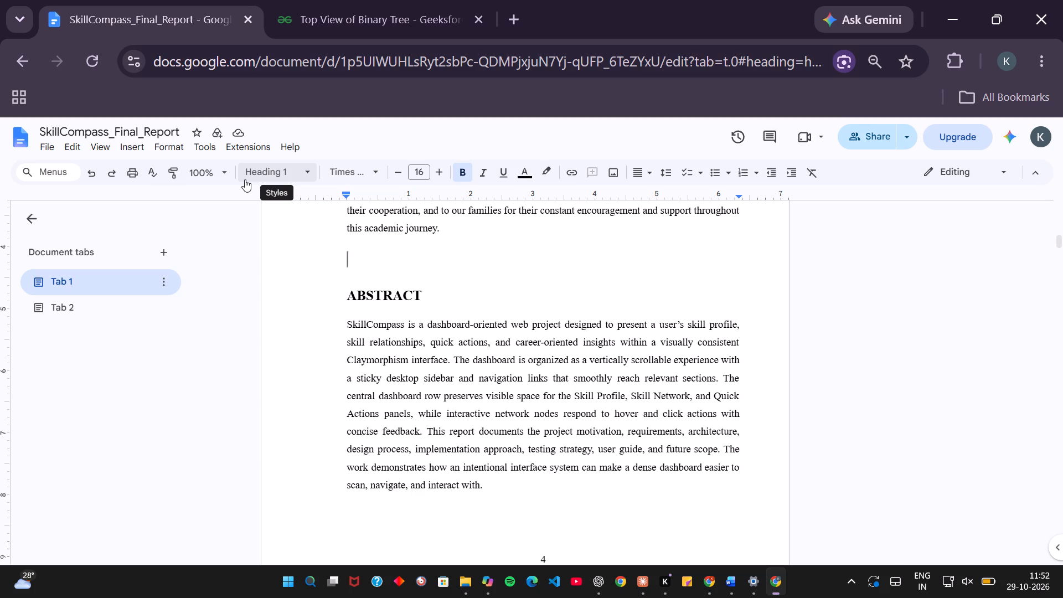
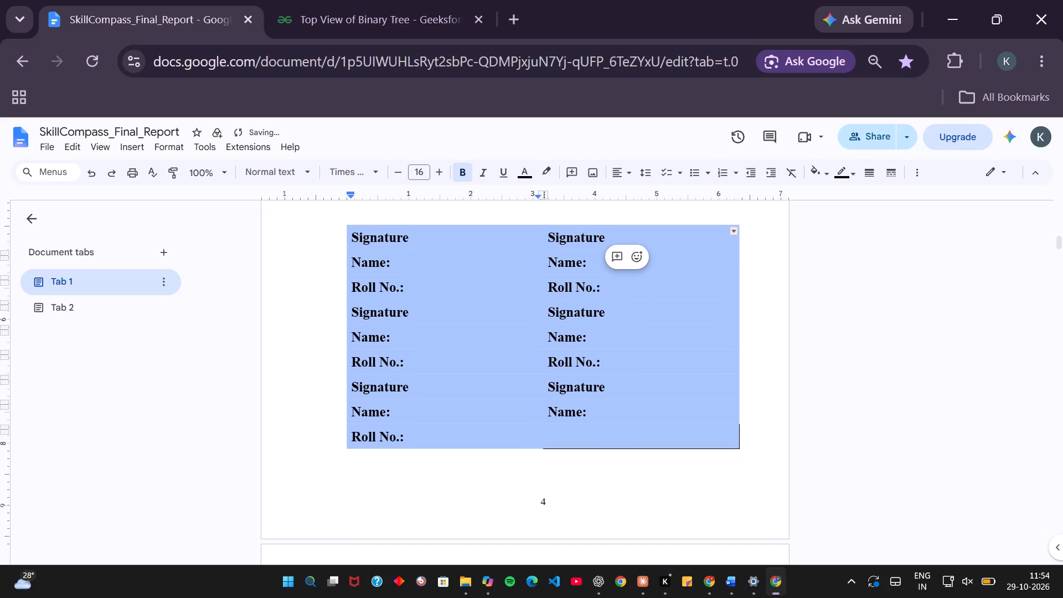
pyautogui.scroll(-1, 390, 302)
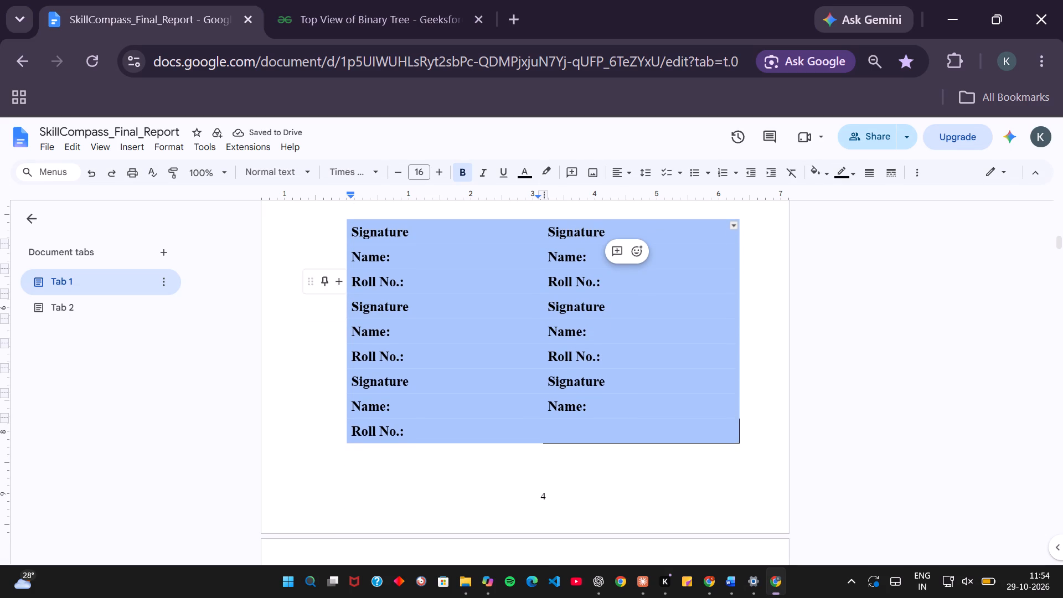
pyautogui.click(412, 287)
pyautogui.press('Return')
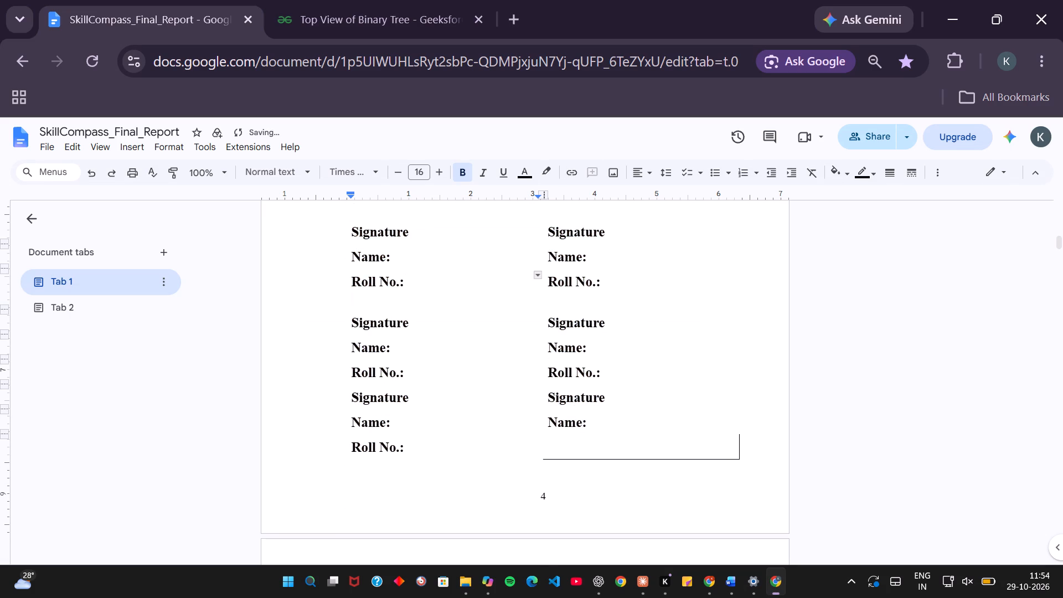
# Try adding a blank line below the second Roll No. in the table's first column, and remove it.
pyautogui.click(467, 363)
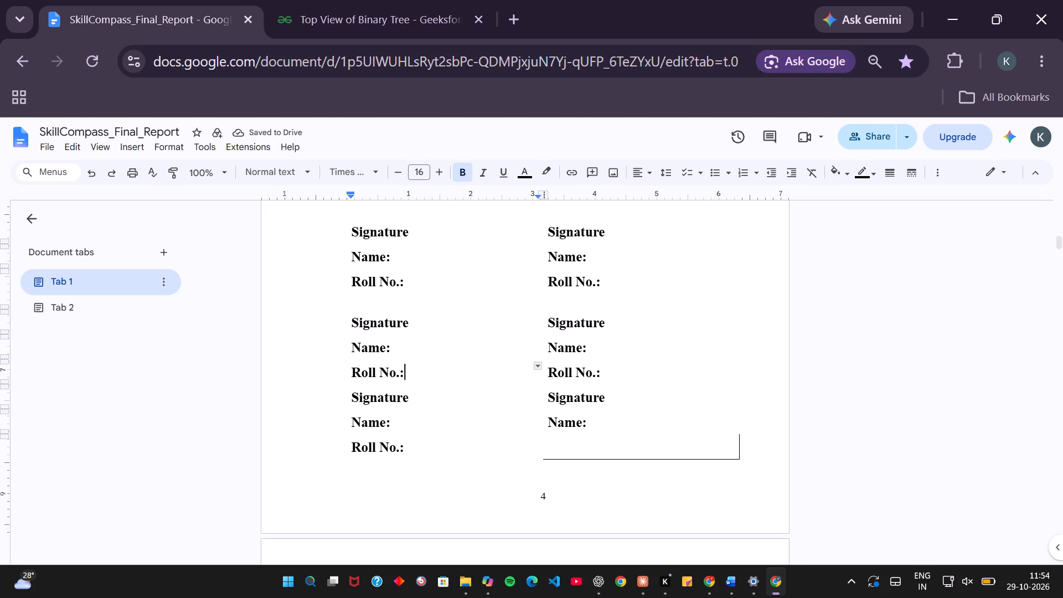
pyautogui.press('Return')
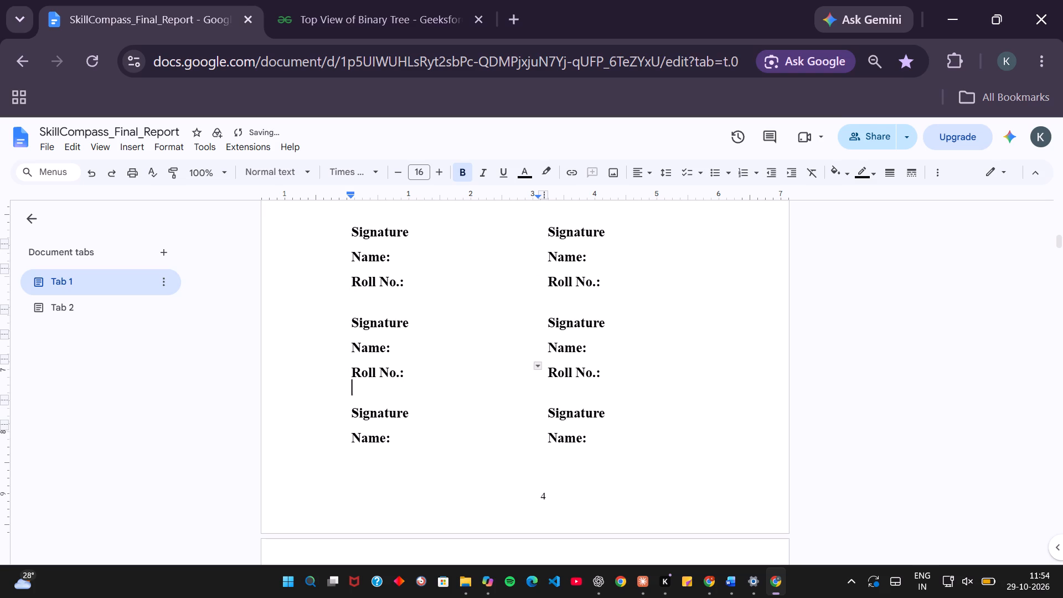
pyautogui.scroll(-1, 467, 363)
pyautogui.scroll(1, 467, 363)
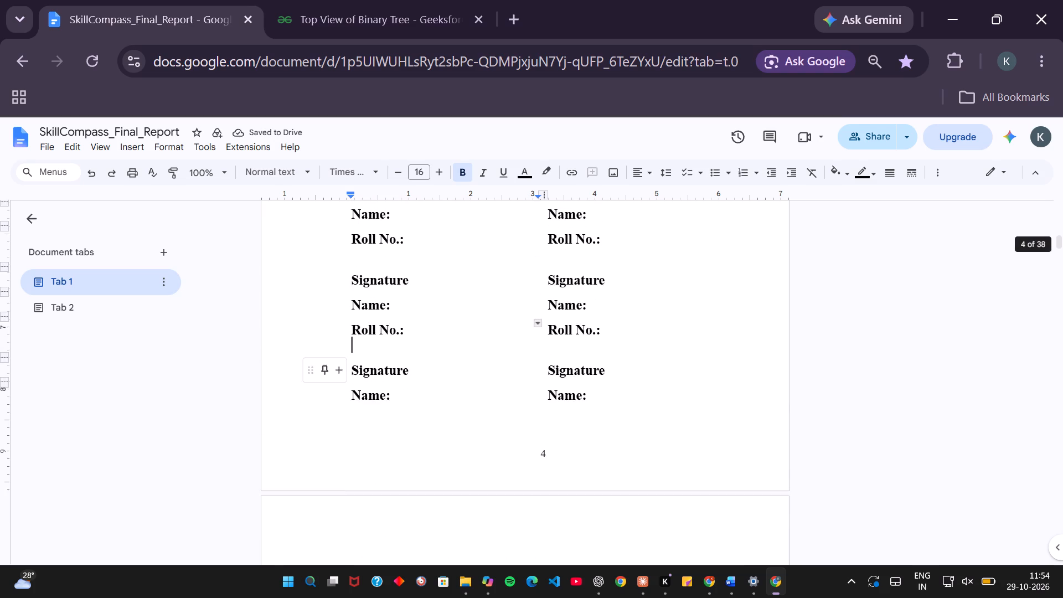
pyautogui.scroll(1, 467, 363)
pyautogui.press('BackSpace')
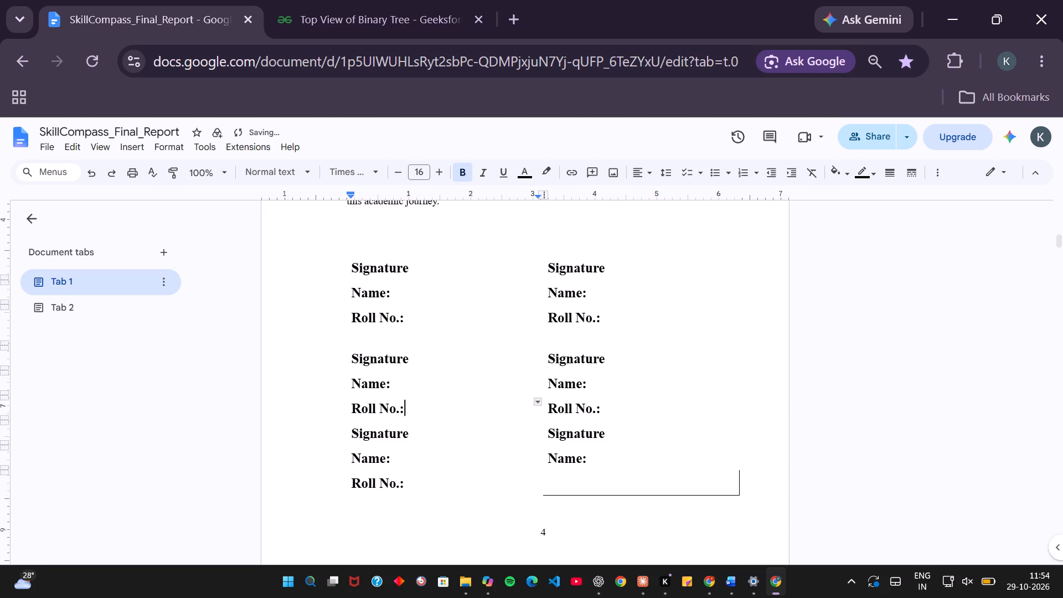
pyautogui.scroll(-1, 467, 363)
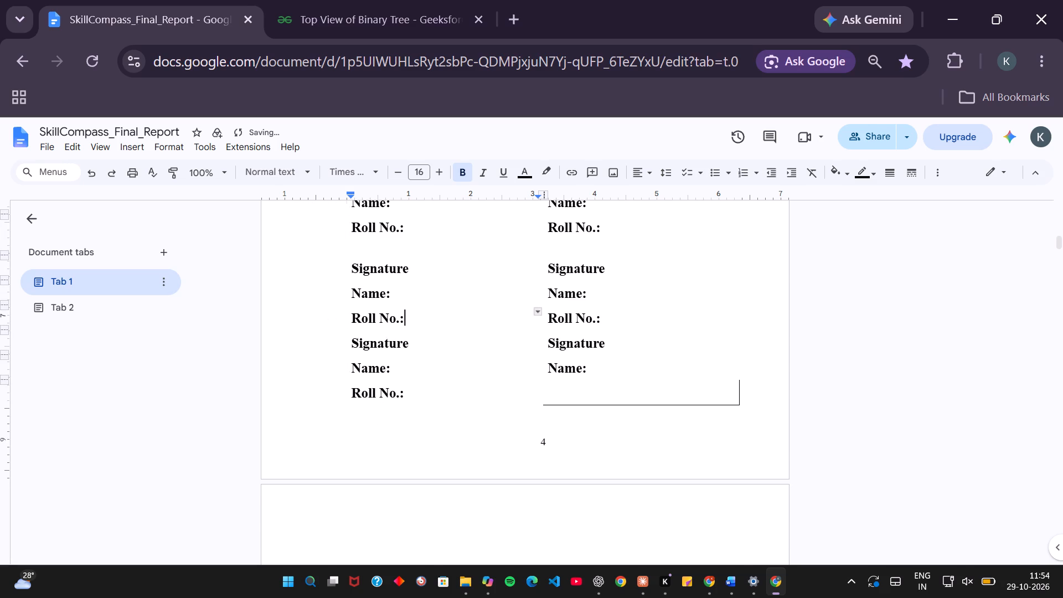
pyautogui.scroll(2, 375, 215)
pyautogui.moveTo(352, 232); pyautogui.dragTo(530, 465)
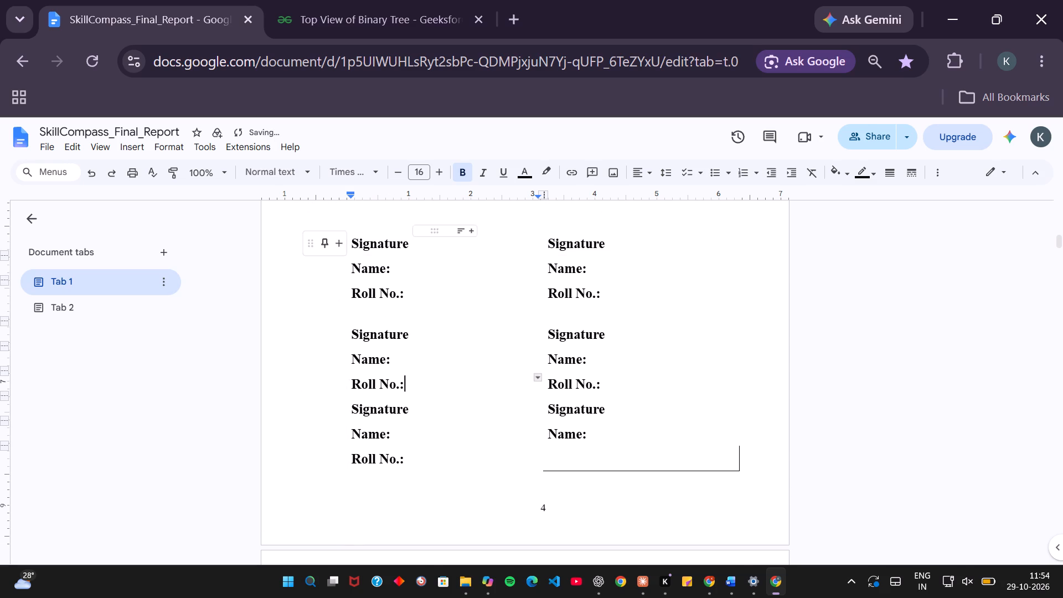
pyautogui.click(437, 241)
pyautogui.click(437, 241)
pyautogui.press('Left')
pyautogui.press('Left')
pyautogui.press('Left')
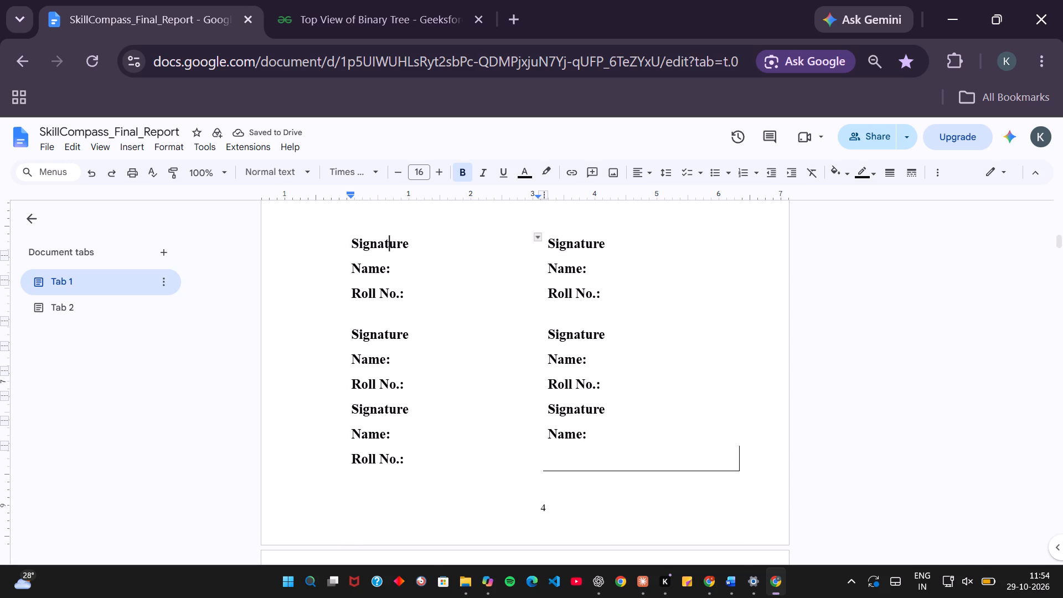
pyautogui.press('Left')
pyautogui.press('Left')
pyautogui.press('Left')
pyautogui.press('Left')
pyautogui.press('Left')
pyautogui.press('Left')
# Select the whole signature table, try font size 12 for its text, and settle on size 14.
pyautogui.moveTo(437, 241); pyautogui.dragTo(628, 464)
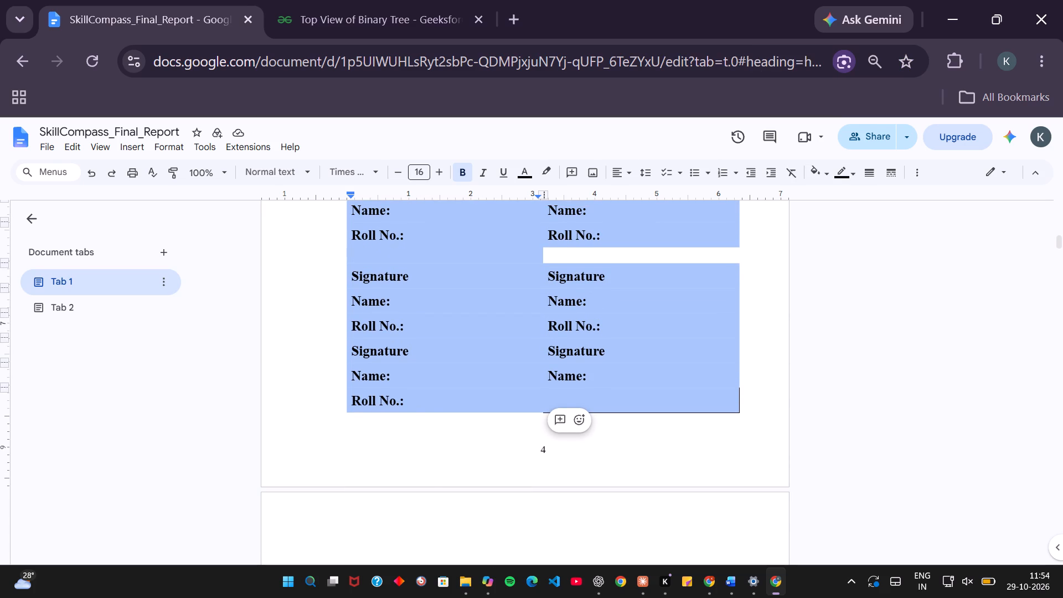
pyautogui.click(422, 173)
pyautogui.write('12')
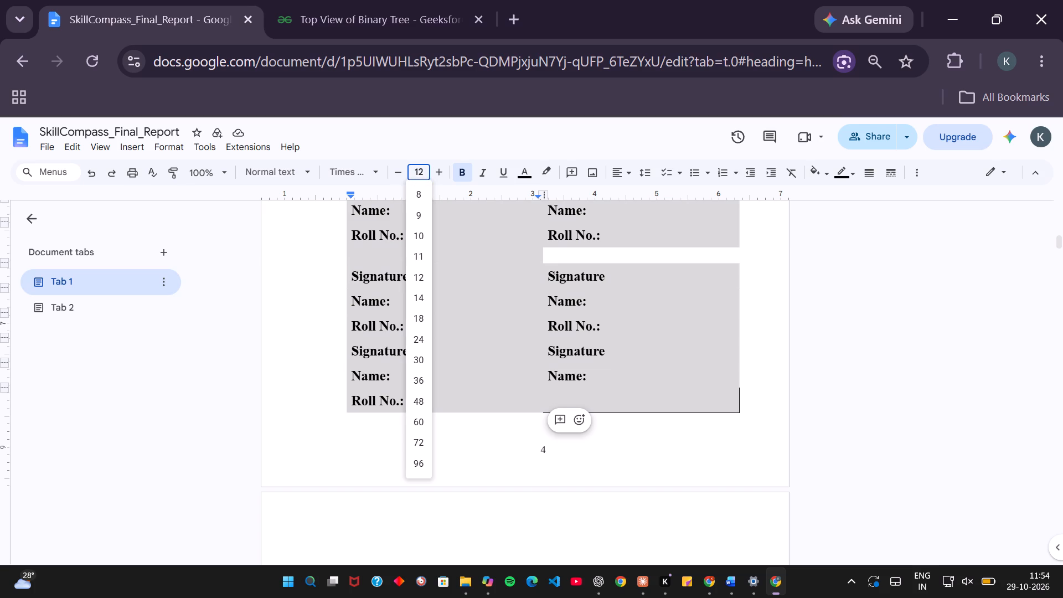
pyautogui.press('Return')
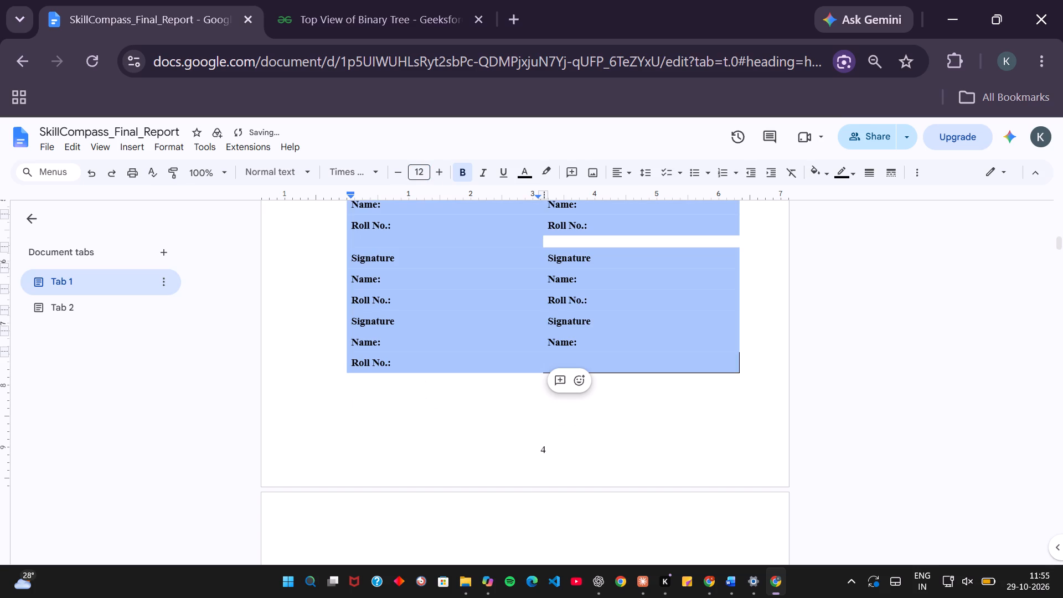
pyautogui.write('14')
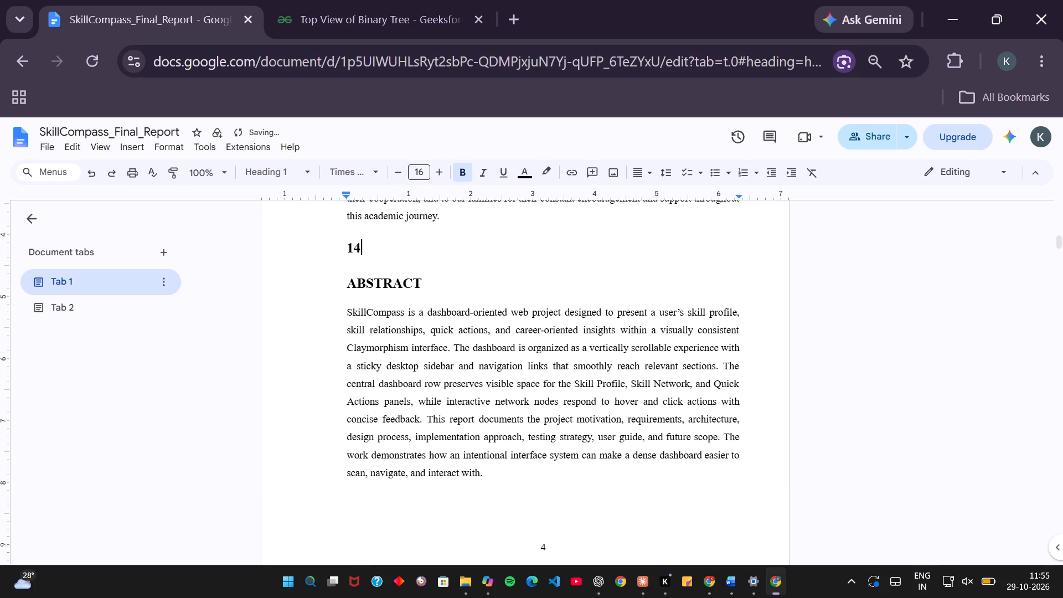
pyautogui.hotkey('ctrl', 'z')
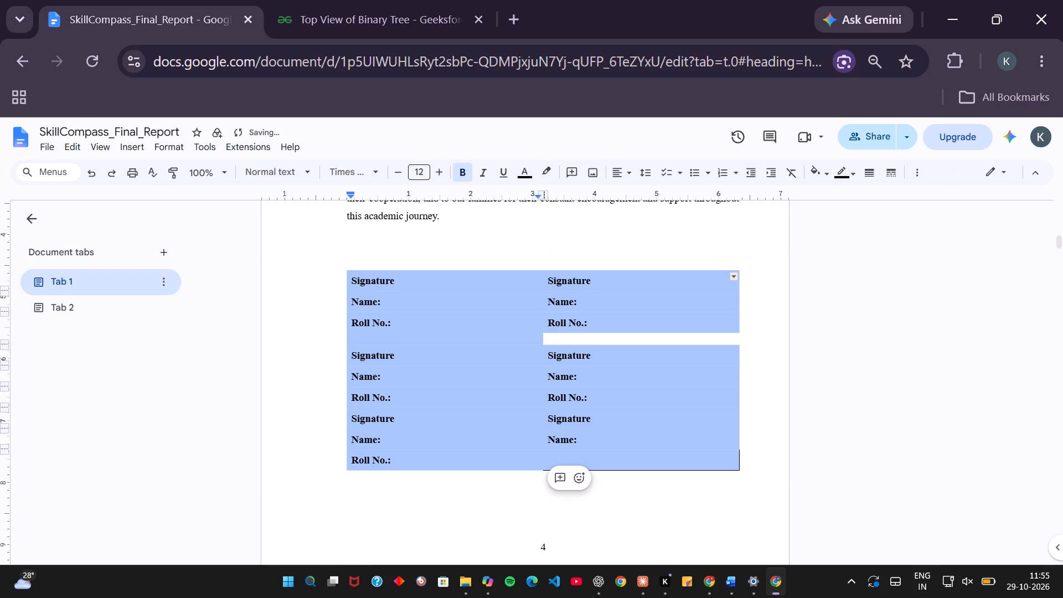
pyautogui.click(419, 176)
pyautogui.write('14')
pyautogui.press('Return')
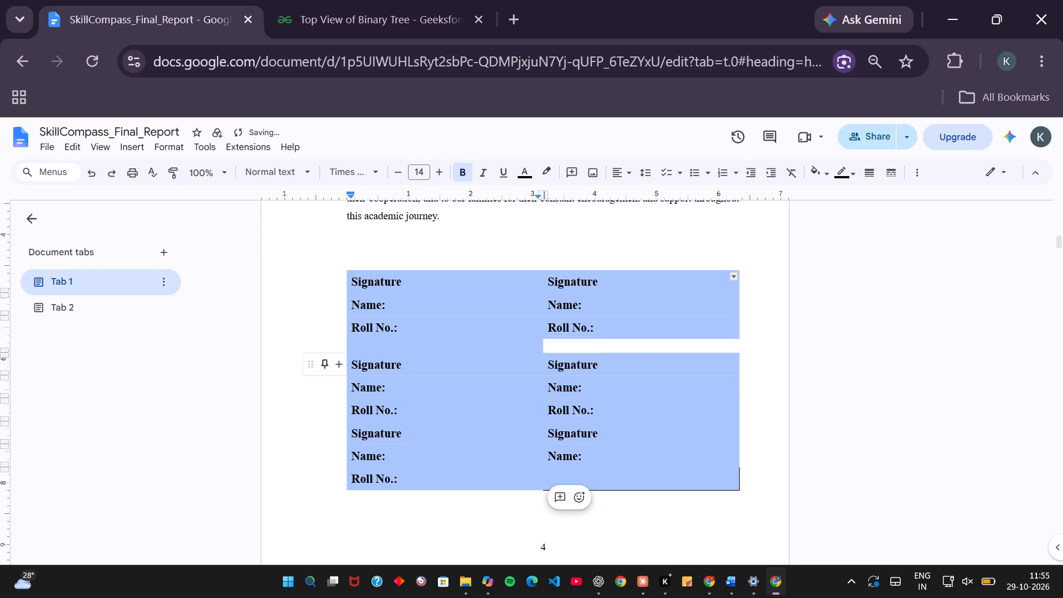
pyautogui.click(432, 518)
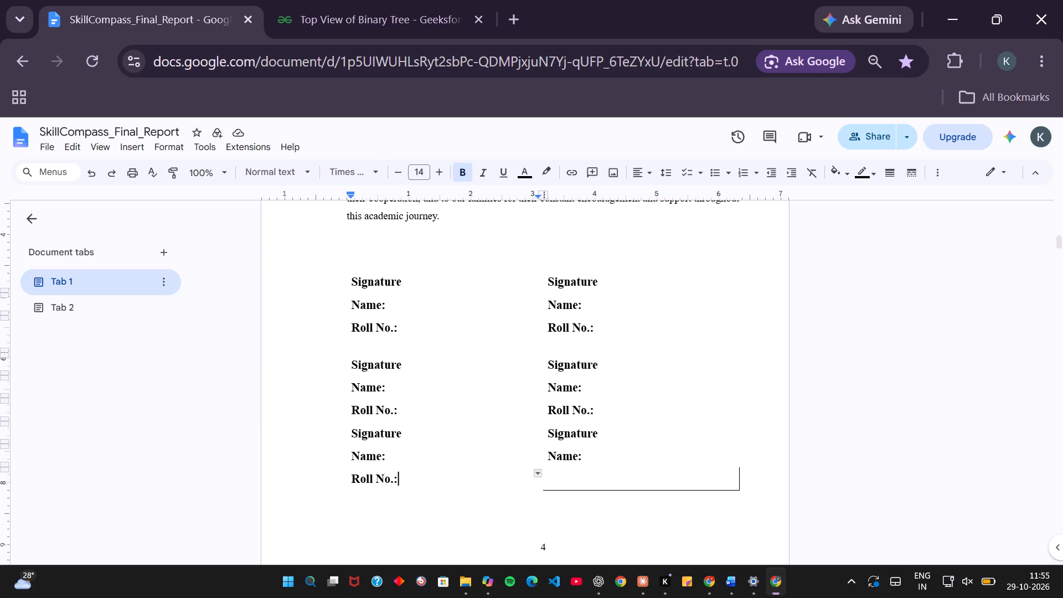
# Add a blank line below the second Roll No. in the signature table's second column.
pyautogui.click(600, 430)
pyautogui.click(481, 399)
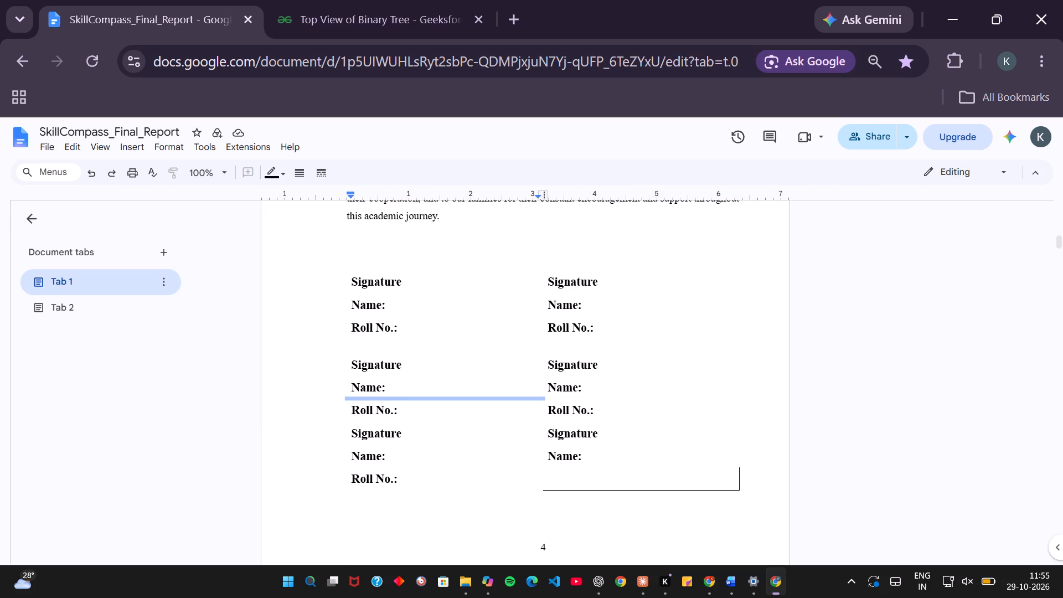
pyautogui.click(551, 414)
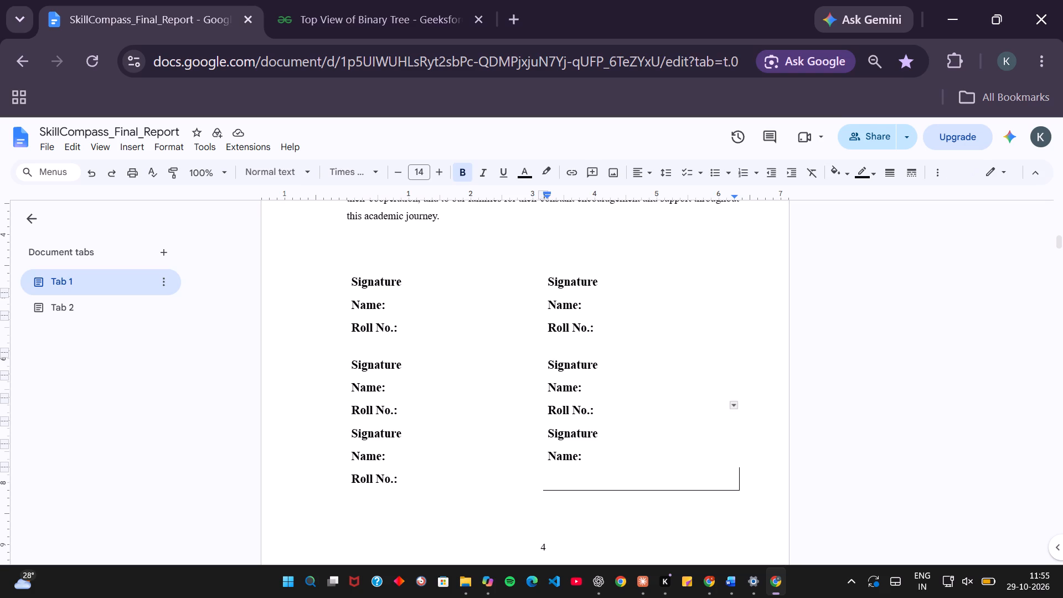
pyautogui.click(593, 417)
pyautogui.press('Return')
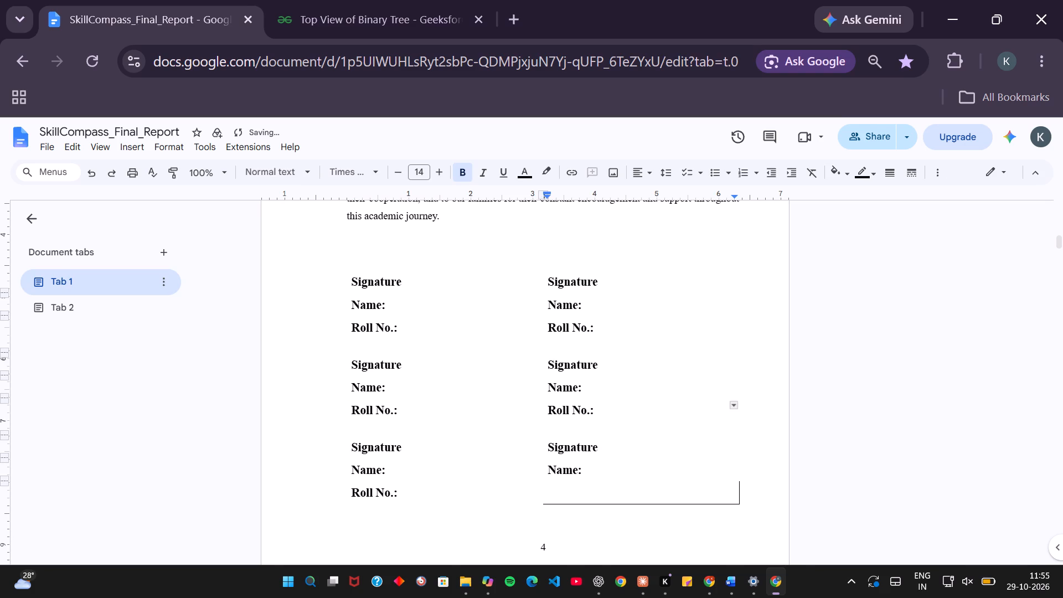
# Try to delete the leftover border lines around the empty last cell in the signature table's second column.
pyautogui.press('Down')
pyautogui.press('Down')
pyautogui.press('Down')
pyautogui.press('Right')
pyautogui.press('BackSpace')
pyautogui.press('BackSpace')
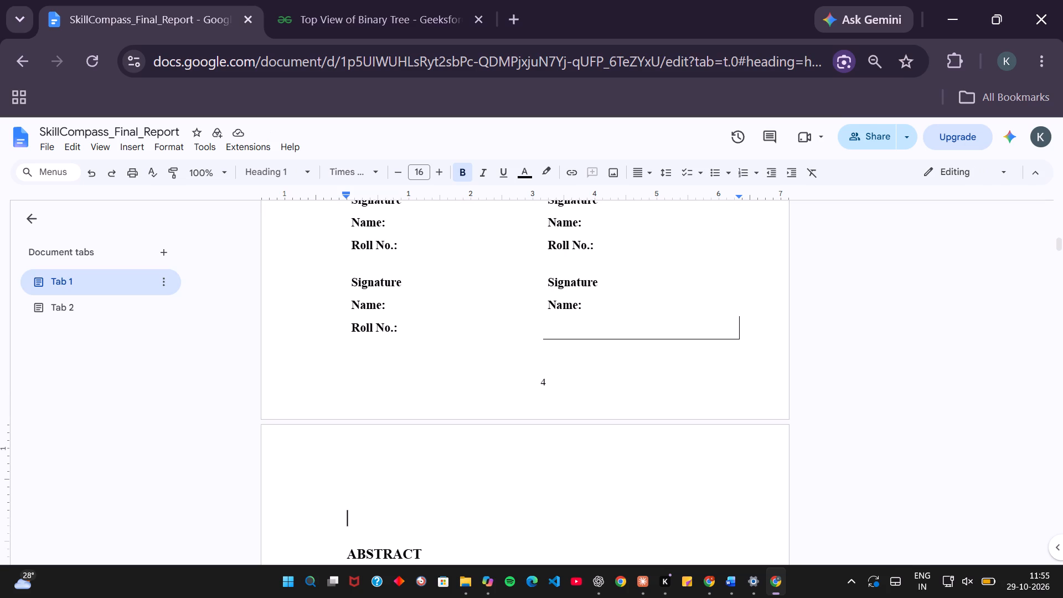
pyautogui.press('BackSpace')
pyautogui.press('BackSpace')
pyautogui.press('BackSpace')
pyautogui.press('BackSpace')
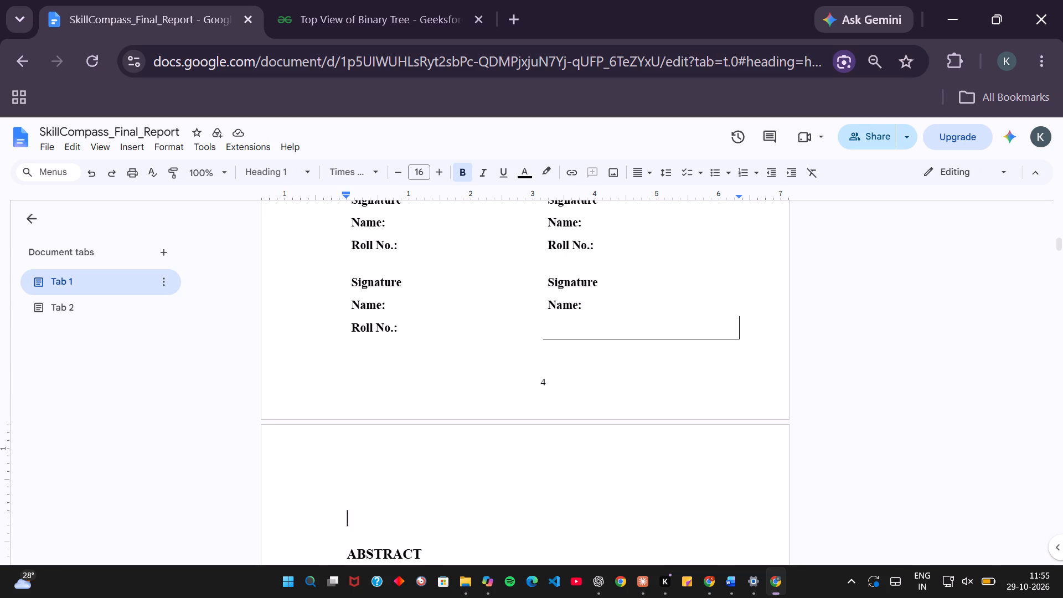
# Enter "Roll No.:" in the empty last cell of the signature table's second column.
pyautogui.click(726, 387)
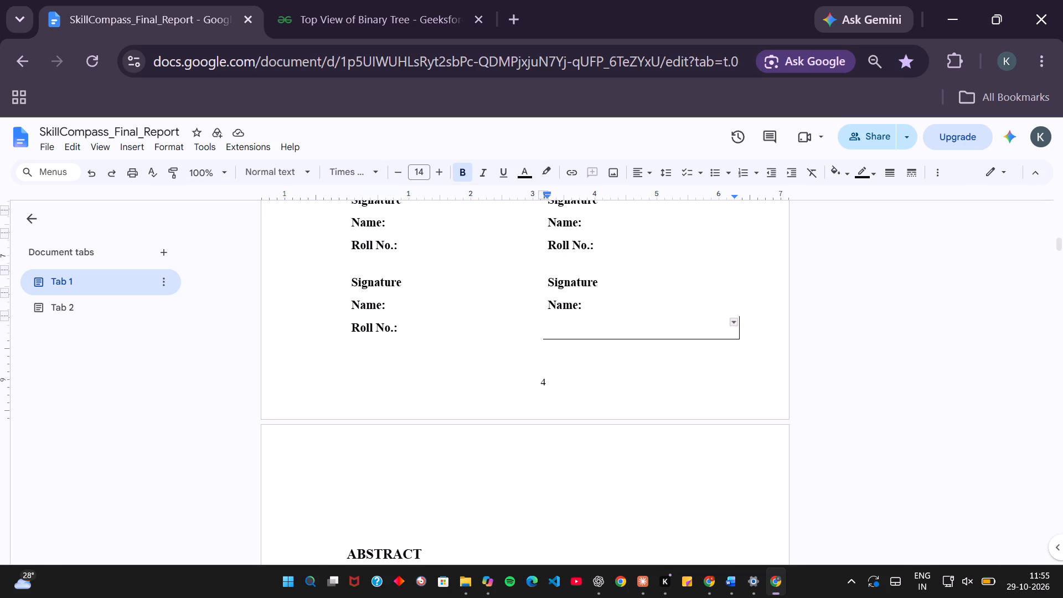
pyautogui.write('oll')
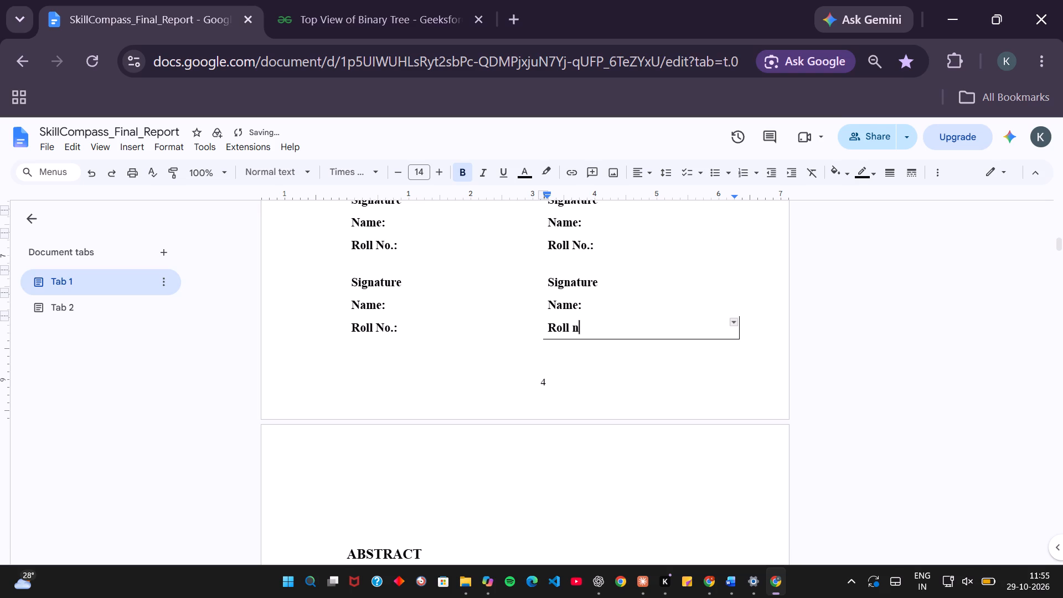
pyautogui.press('BackSpace')
pyautogui.press('BackSpace')
pyautogui.press('BackSpace')
pyautogui.press('n')
pyautogui.press('o')
pyautogui.press('.')
pyautogui.hotkey('shift', ':')
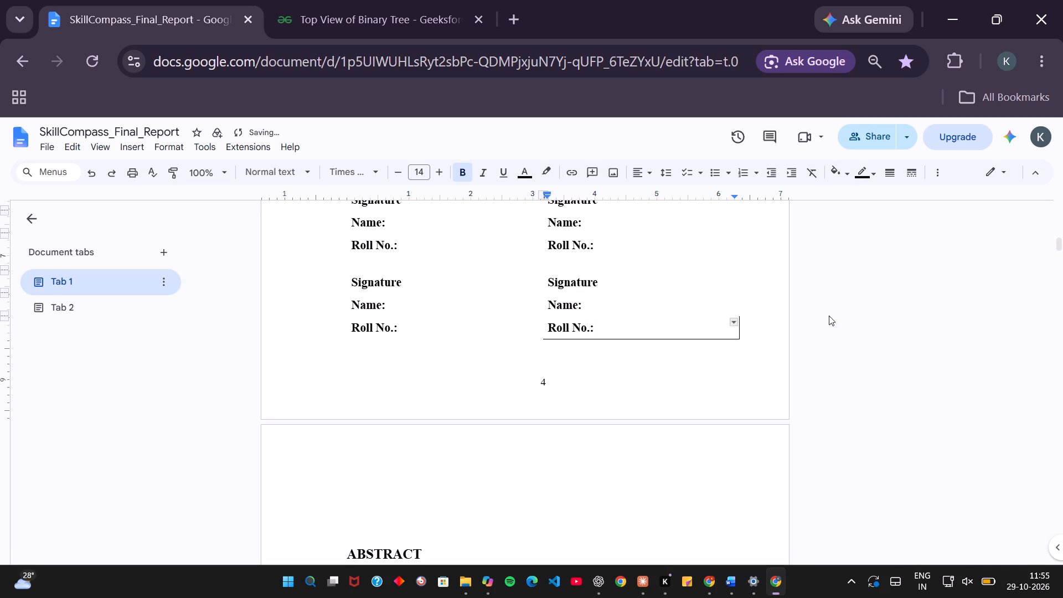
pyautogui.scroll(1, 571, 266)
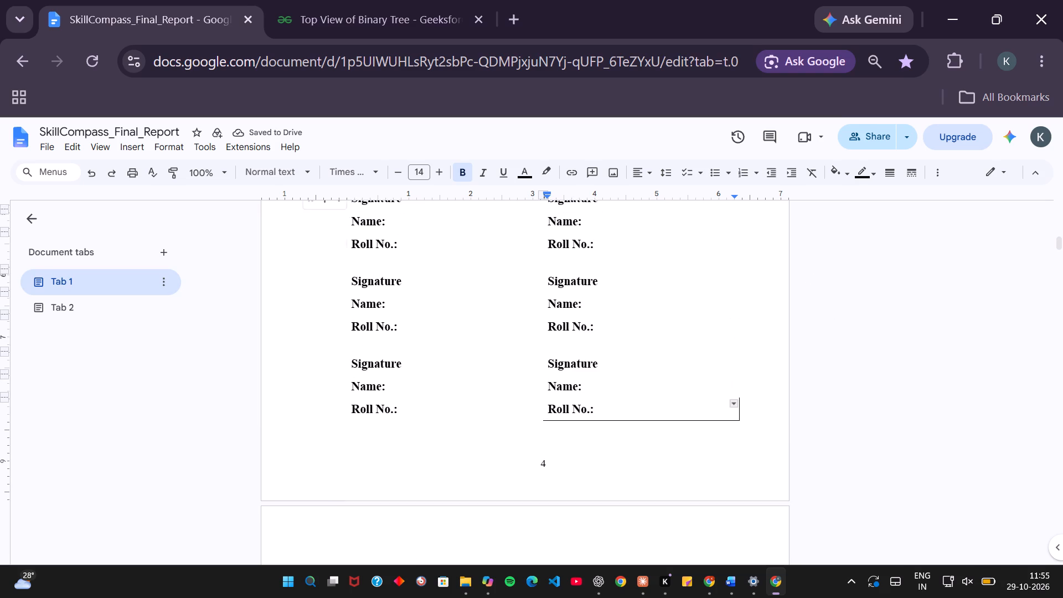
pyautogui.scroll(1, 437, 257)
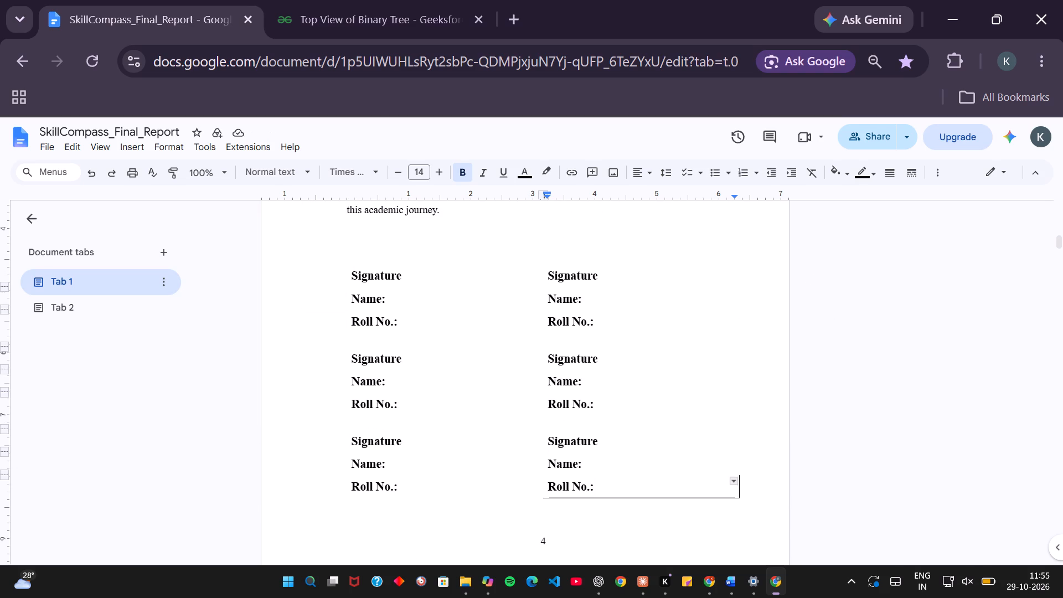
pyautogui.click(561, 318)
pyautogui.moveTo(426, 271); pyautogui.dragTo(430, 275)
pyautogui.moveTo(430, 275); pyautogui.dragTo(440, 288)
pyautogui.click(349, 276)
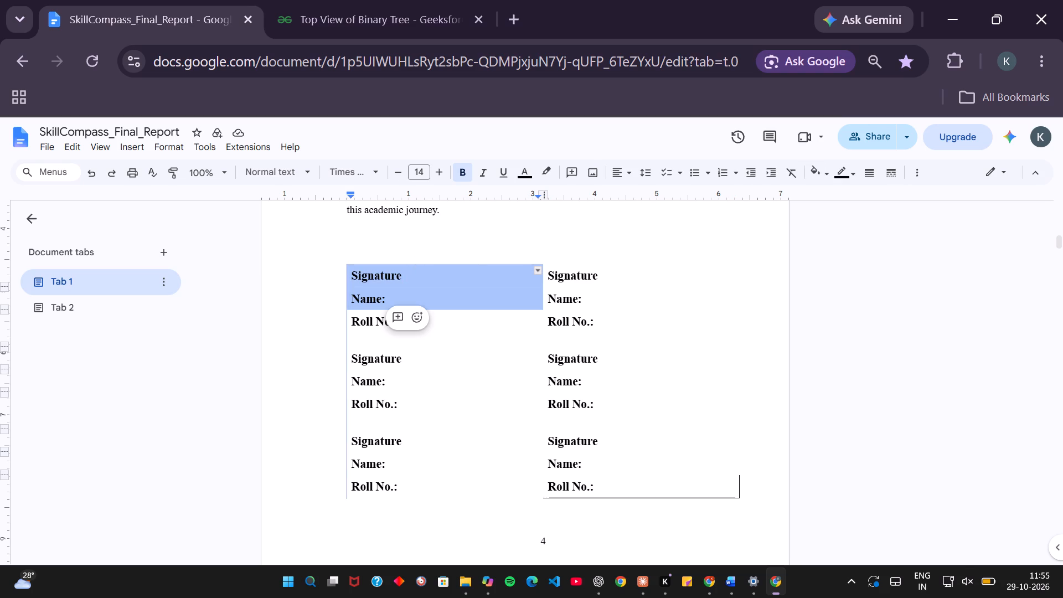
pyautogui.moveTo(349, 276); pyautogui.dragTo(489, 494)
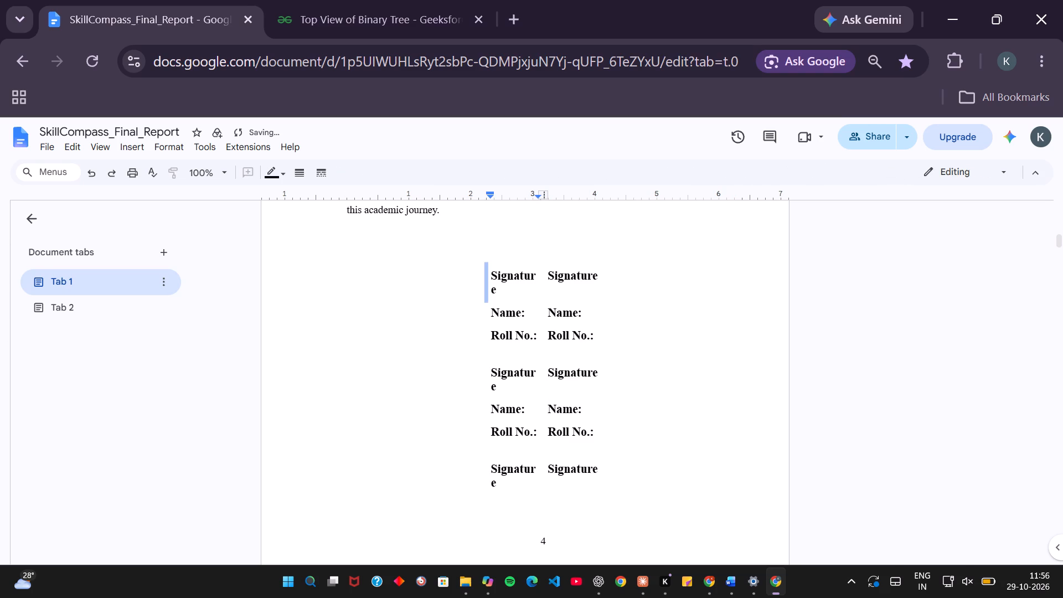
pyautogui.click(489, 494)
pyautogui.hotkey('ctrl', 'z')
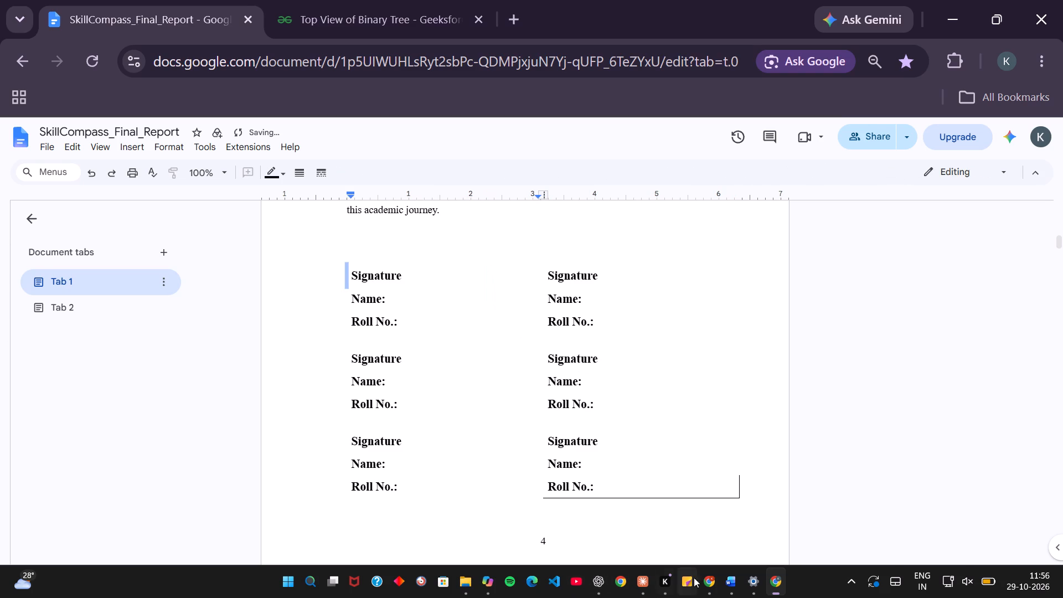
# Check the signature blocks in the Word report template, and set the whole signature table in SkillCompass_Final_Report to font size 12 without bold.
pyautogui.click(731, 580)
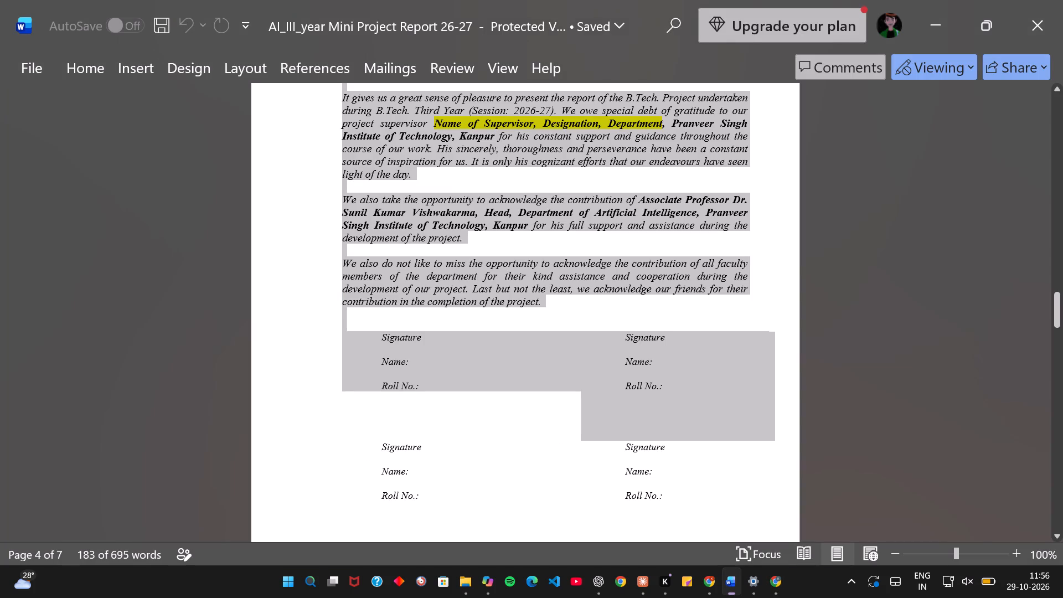
pyautogui.click(935, 27)
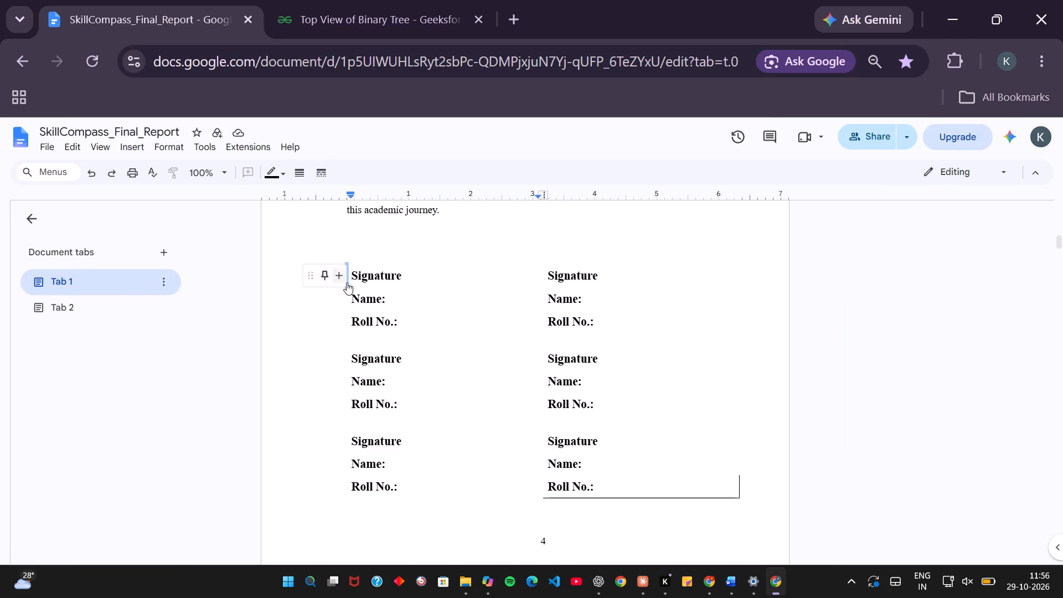
pyautogui.moveTo(350, 279); pyautogui.dragTo(560, 536)
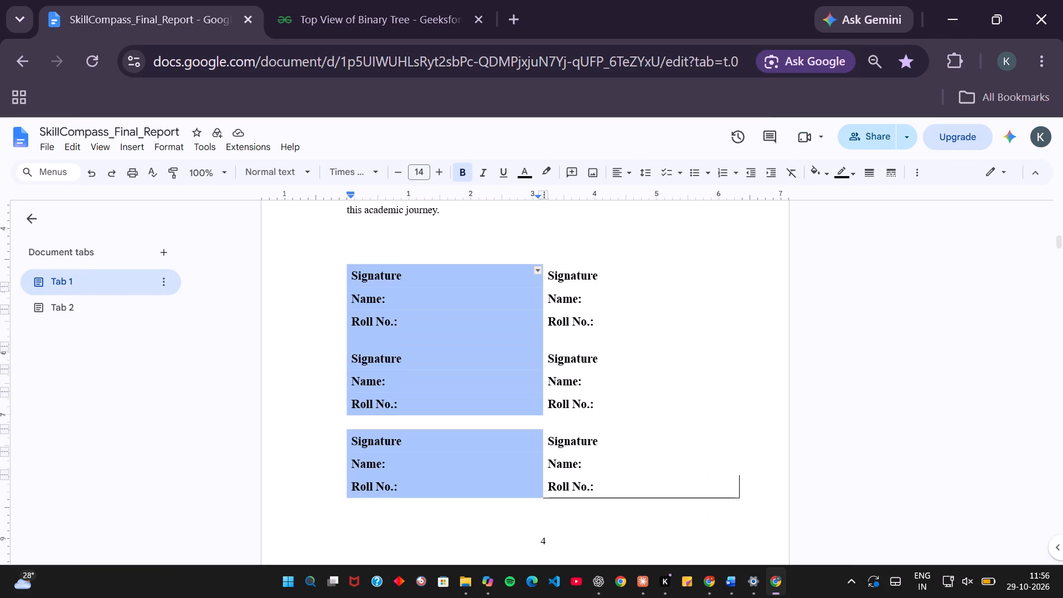
pyautogui.moveTo(560, 536); pyautogui.dragTo(636, 505)
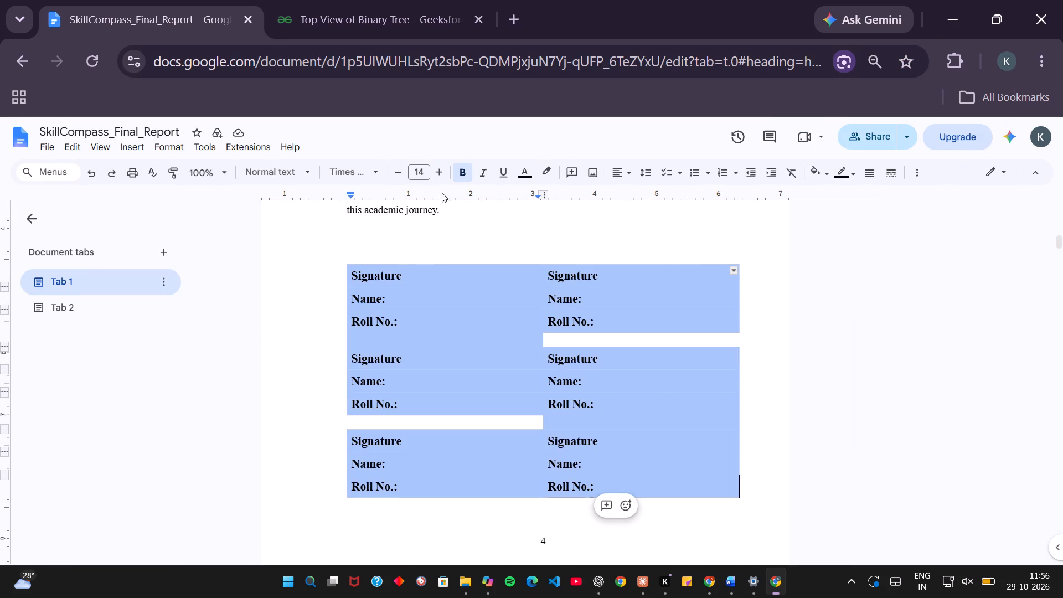
pyautogui.click(422, 169)
pyautogui.write('12')
pyautogui.press('Return')
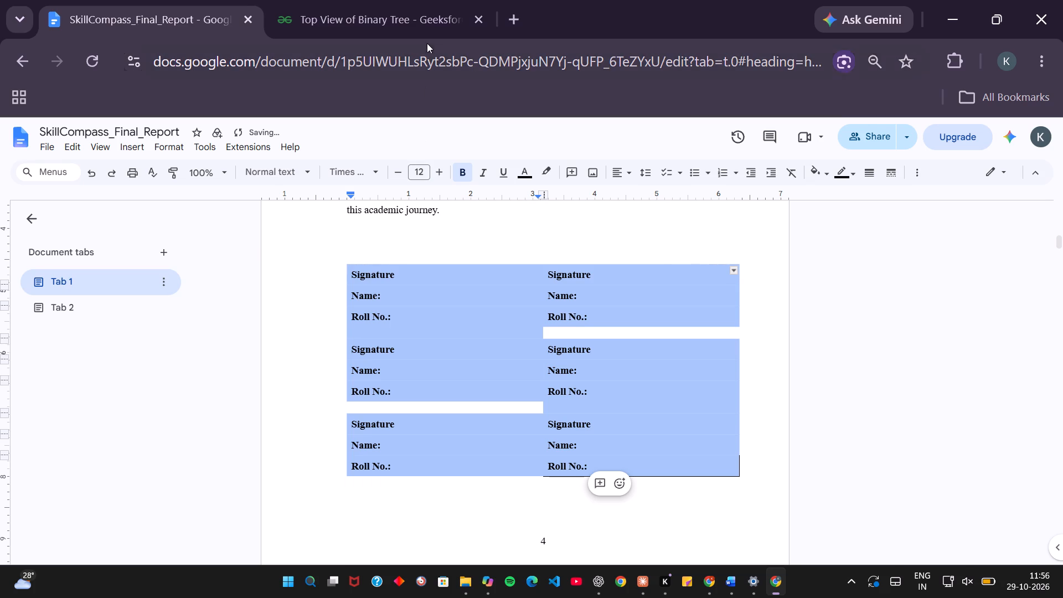
pyautogui.click(459, 173)
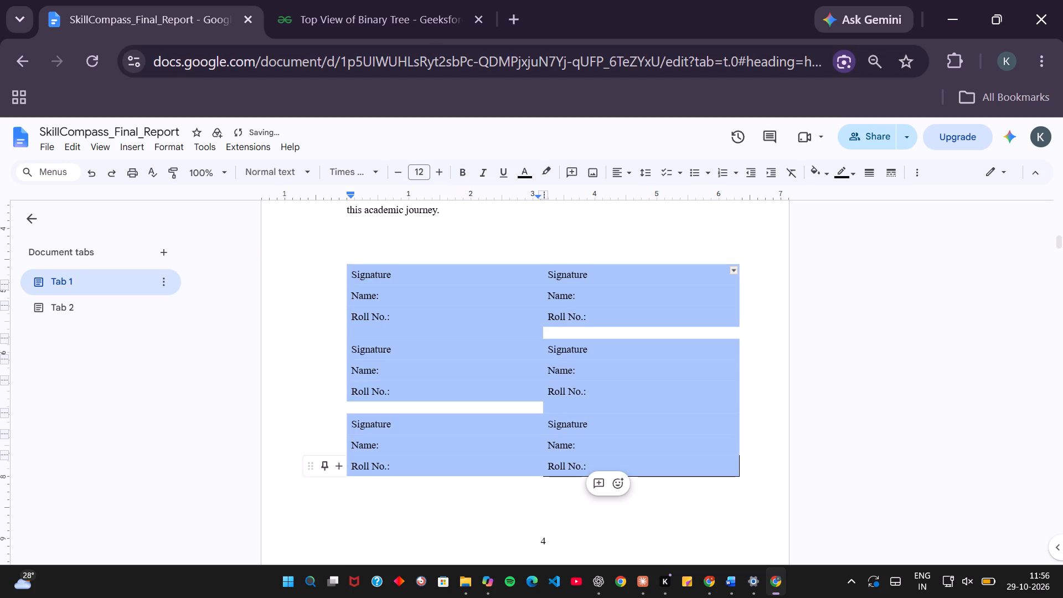
pyautogui.click(419, 496)
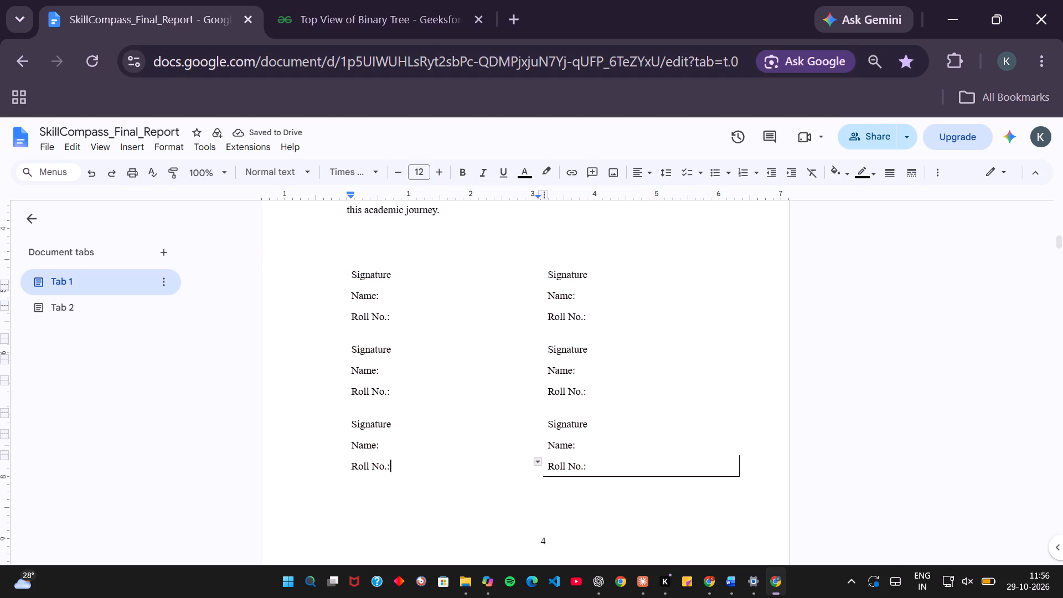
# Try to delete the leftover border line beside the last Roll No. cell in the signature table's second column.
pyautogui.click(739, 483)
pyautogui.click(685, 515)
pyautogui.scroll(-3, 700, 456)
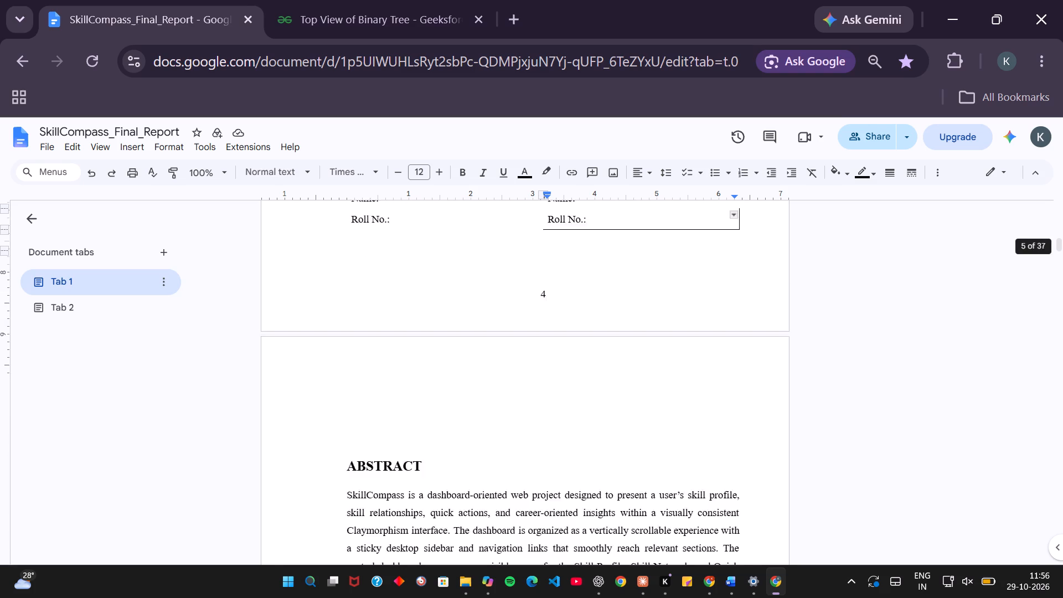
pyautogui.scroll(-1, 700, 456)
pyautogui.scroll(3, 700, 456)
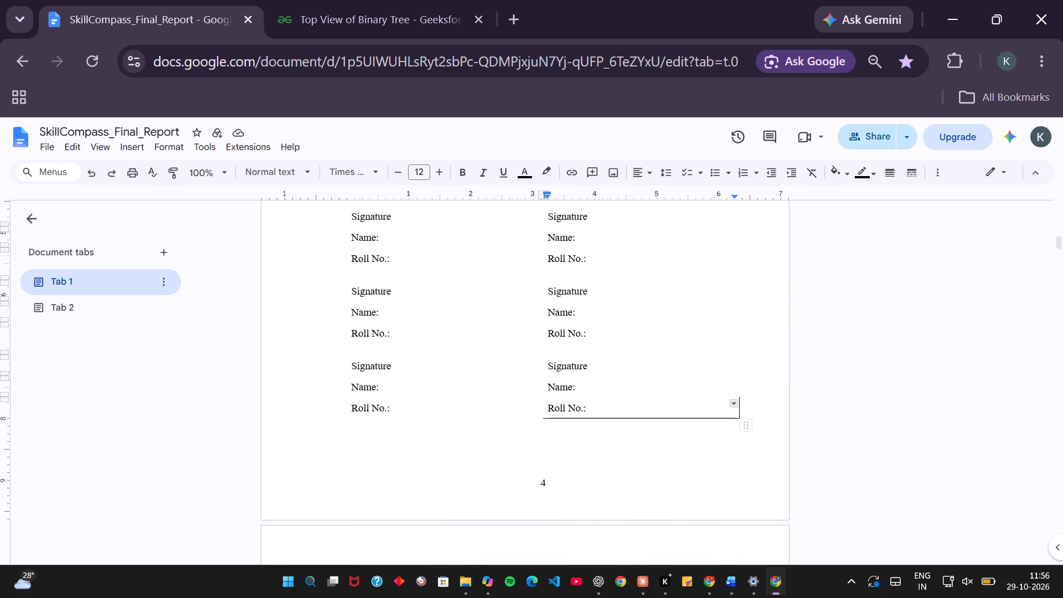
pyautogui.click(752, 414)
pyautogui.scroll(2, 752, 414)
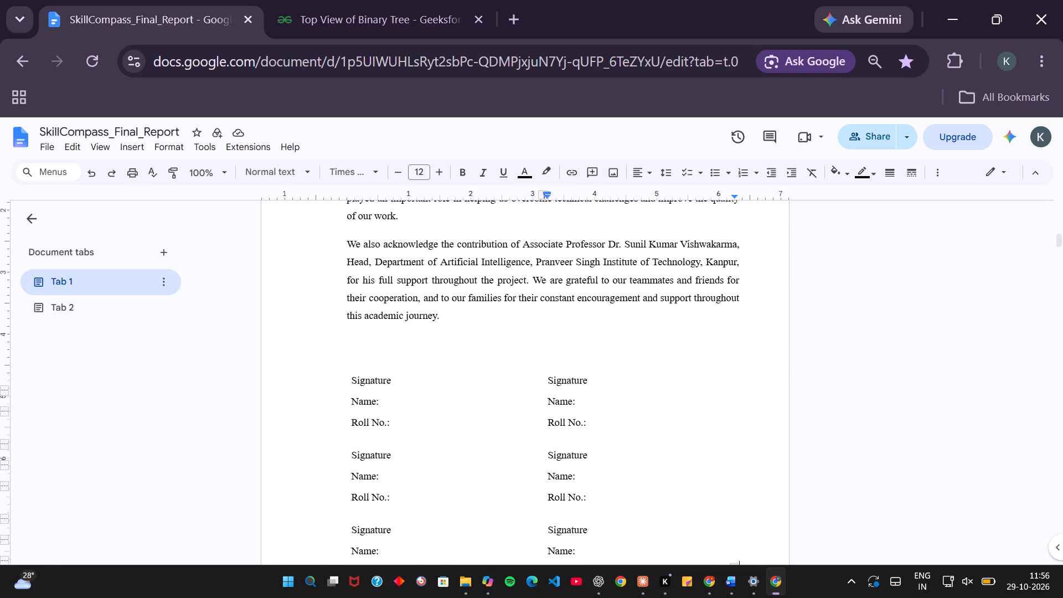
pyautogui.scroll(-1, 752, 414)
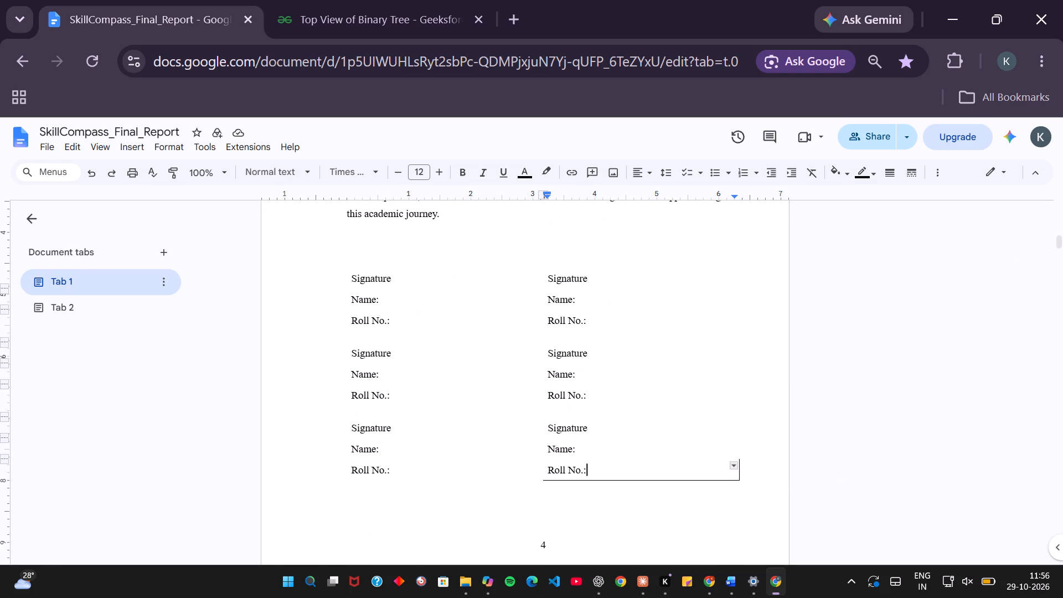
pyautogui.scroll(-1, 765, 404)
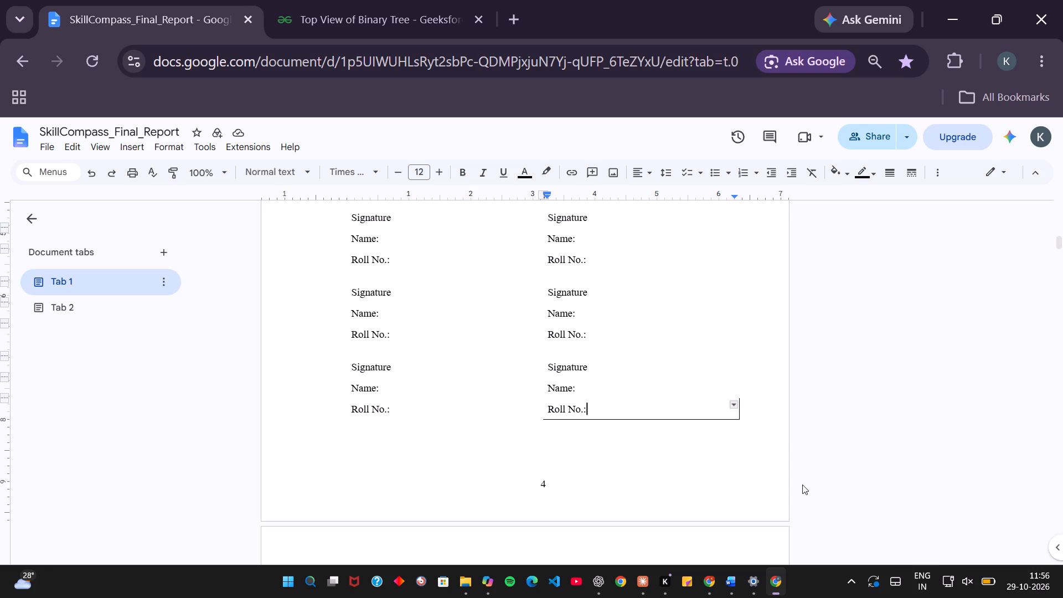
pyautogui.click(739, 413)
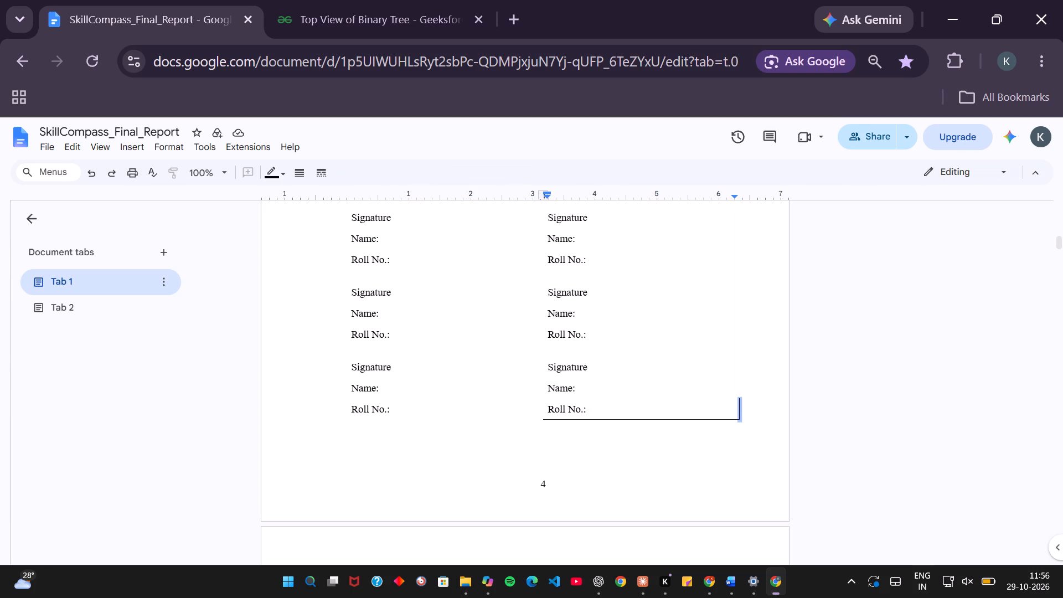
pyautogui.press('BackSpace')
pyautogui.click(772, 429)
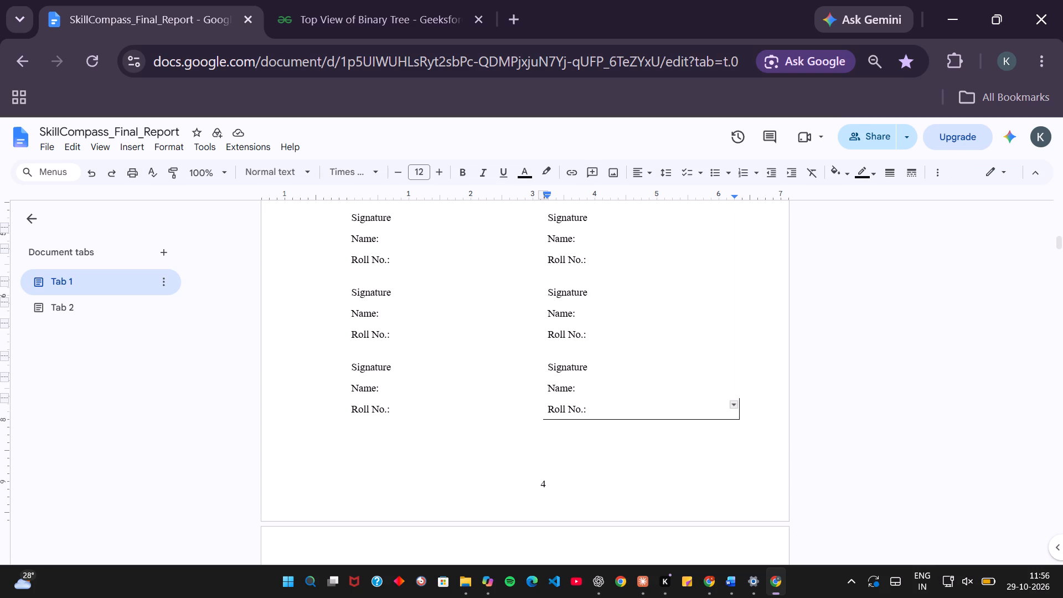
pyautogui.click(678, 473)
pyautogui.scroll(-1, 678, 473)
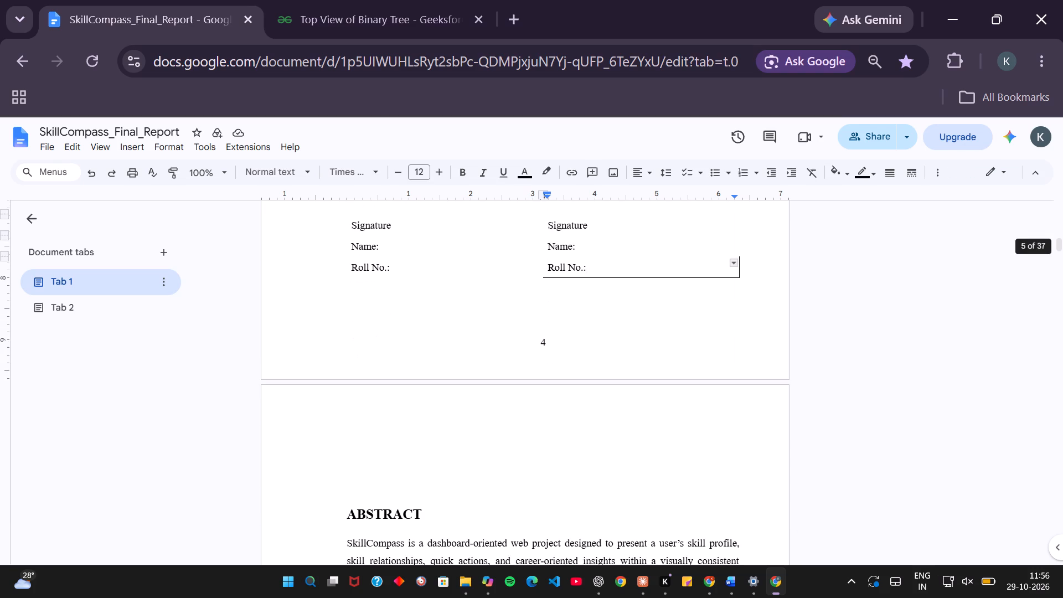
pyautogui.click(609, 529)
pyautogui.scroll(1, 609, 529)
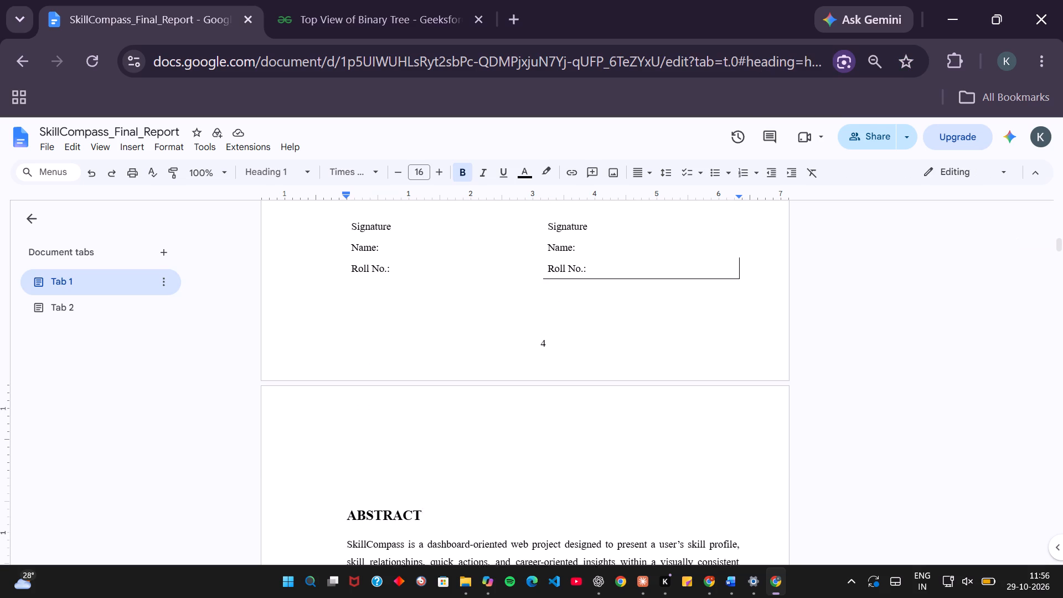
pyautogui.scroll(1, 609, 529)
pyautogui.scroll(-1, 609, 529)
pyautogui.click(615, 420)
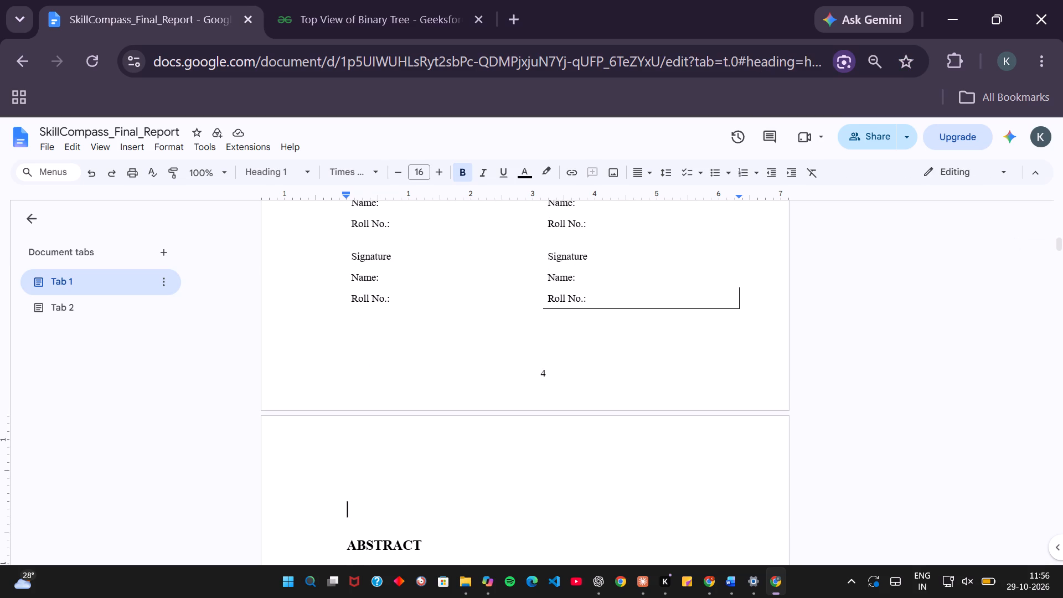
# Capture a screenshot of the whole signature table, including the leftover border line around the last Roll No. cell.
pyautogui.scroll(1, 683, 445)
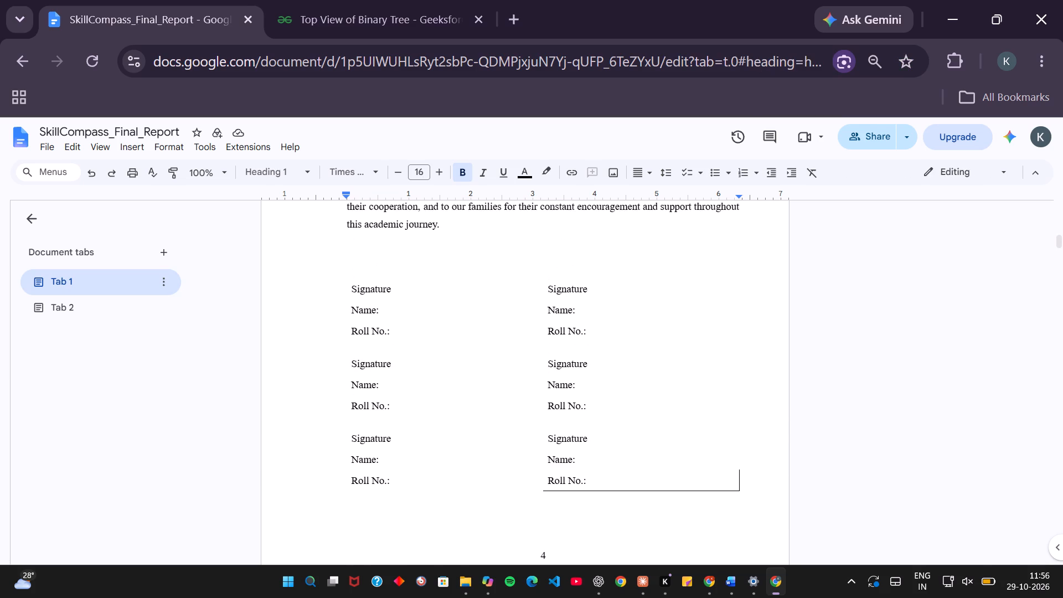
pyautogui.press('Print')
pyautogui.moveTo(349, 282); pyautogui.dragTo(760, 529)
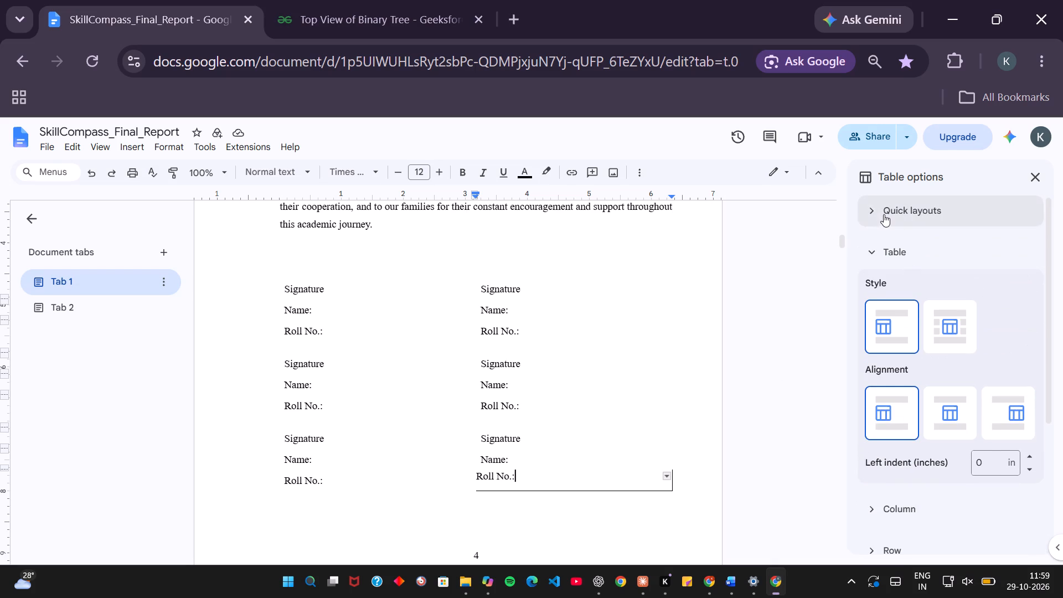
pyautogui.click(884, 215)
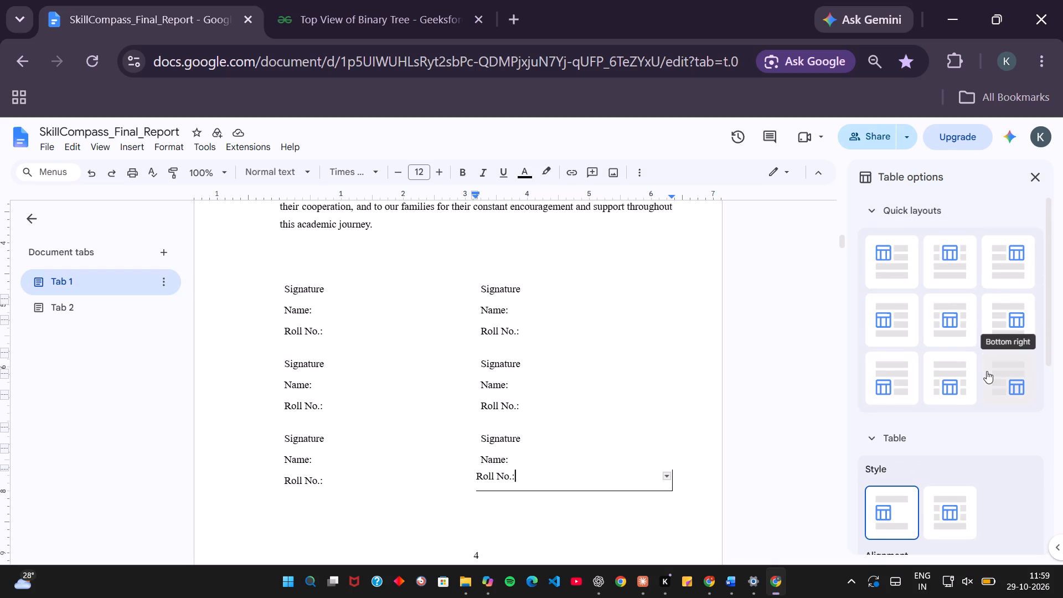
pyautogui.scroll(-1, 987, 371)
pyautogui.click(965, 360)
pyautogui.click(965, 360)
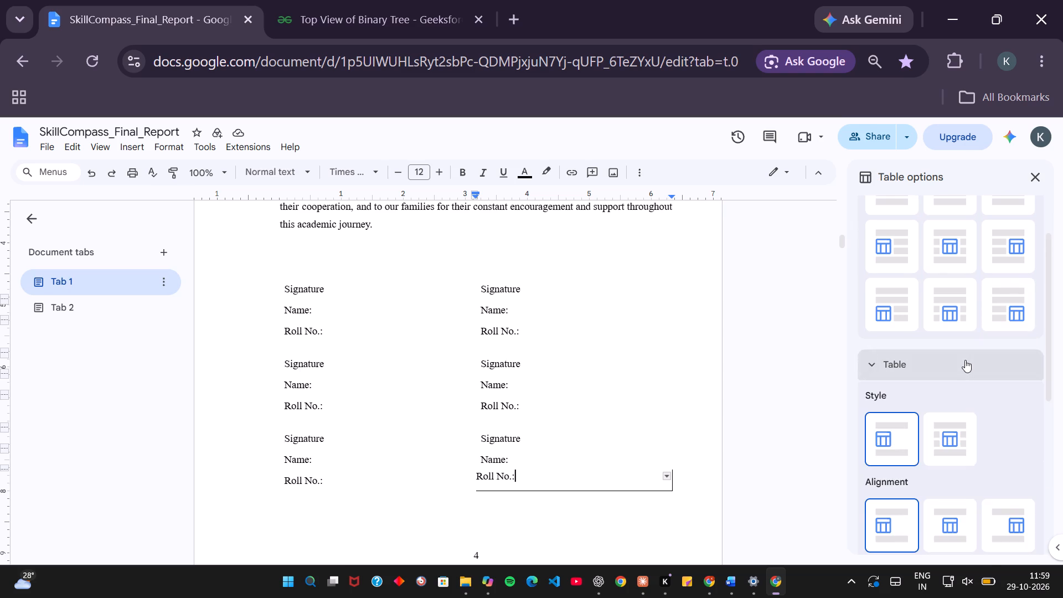
pyautogui.doubleClick(965, 360)
pyautogui.click(946, 378)
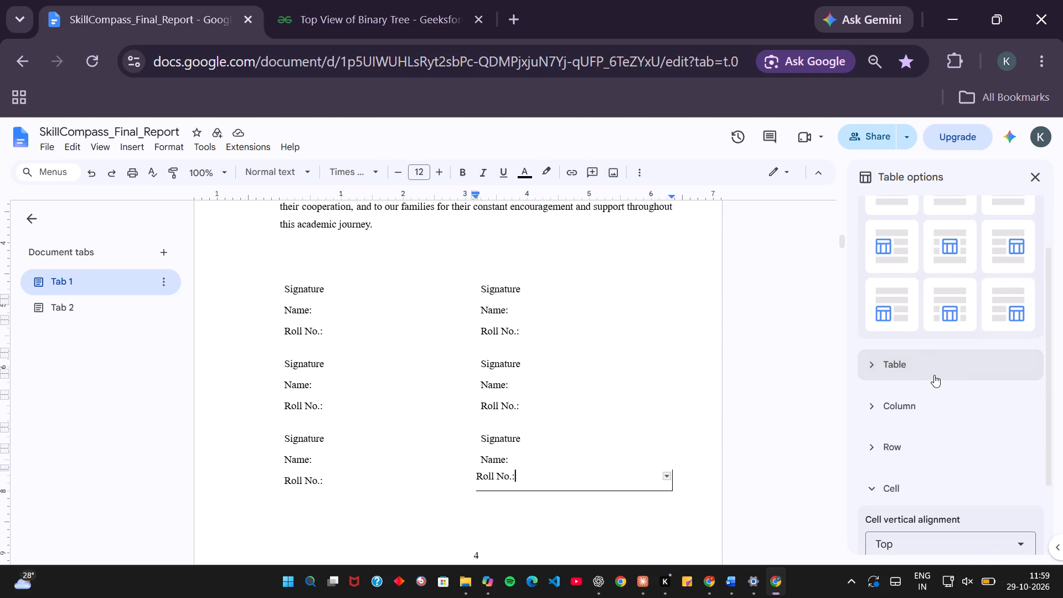
pyautogui.scroll(1, 932, 374)
pyautogui.scroll(-1, 932, 374)
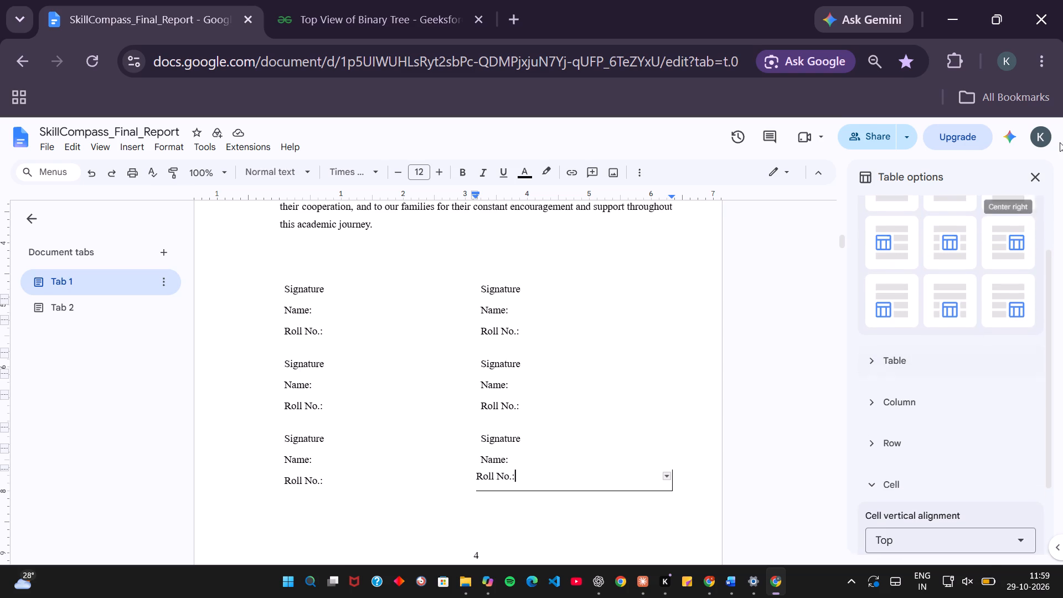
pyautogui.click(1028, 187)
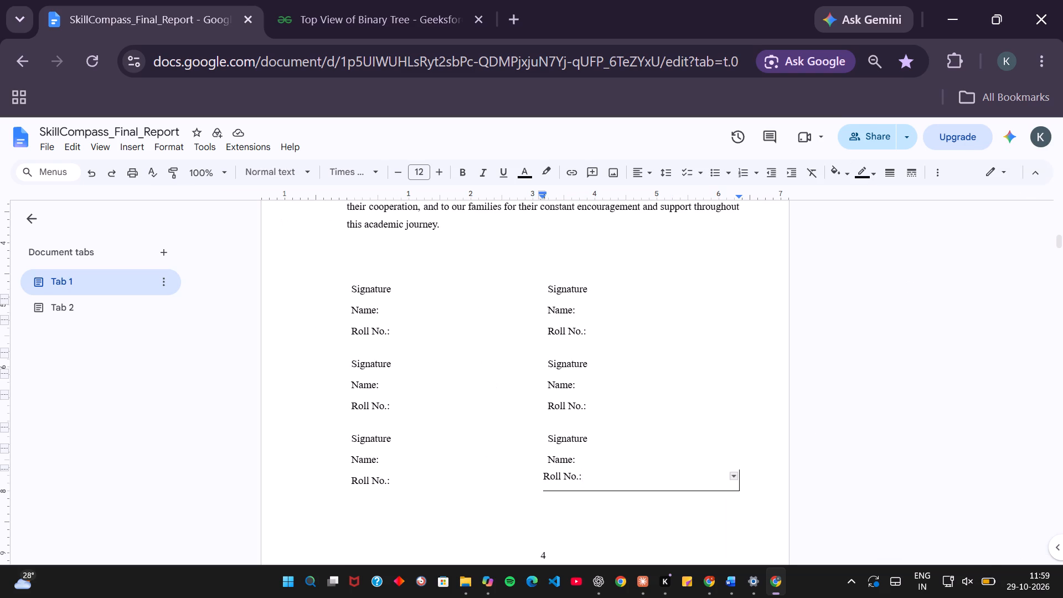
# Try to shift the last second-column Roll No. label by adding spaces after the adjacent first-column Roll No.: label.
pyautogui.click(665, 502)
pyautogui.click(665, 502)
pyautogui.click(570, 520)
pyautogui.press('Left')
pyautogui.press('Left')
pyautogui.press('Left')
pyautogui.press('Left')
pyautogui.press('Left')
pyautogui.press('Left')
pyautogui.press('Left')
pyautogui.press('space')
pyautogui.press('space')
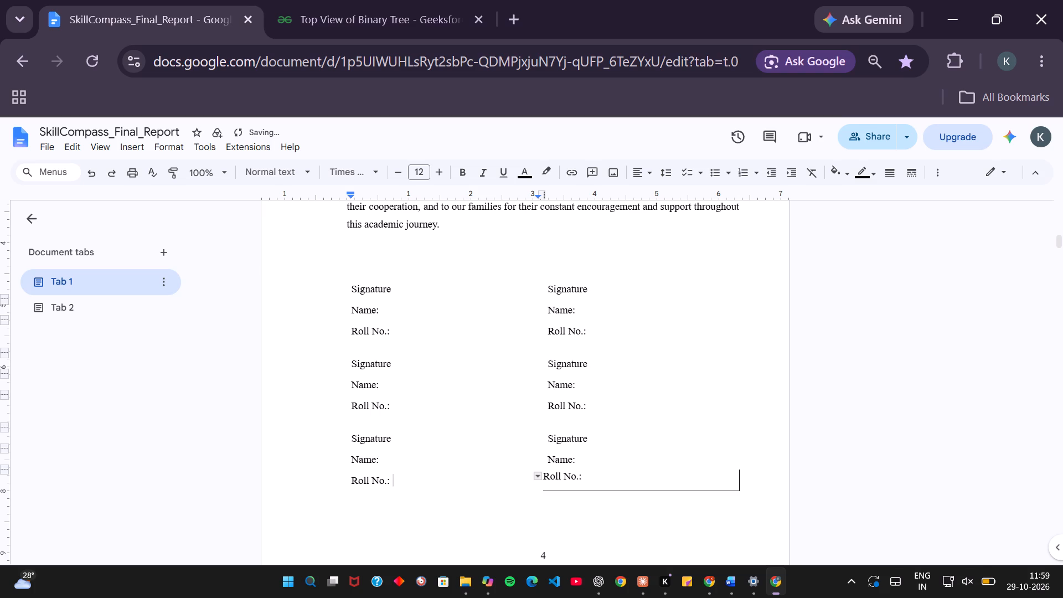
pyautogui.press('space')
pyautogui.press('space')
pyautogui.press('space')
pyautogui.press('space')
pyautogui.press('space')
pyautogui.press('space')
pyautogui.press('space')
pyautogui.press('space')
pyautogui.press('space')
pyautogui.press('space')
pyautogui.press('space')
pyautogui.press('BackSpace')
pyautogui.press('space')
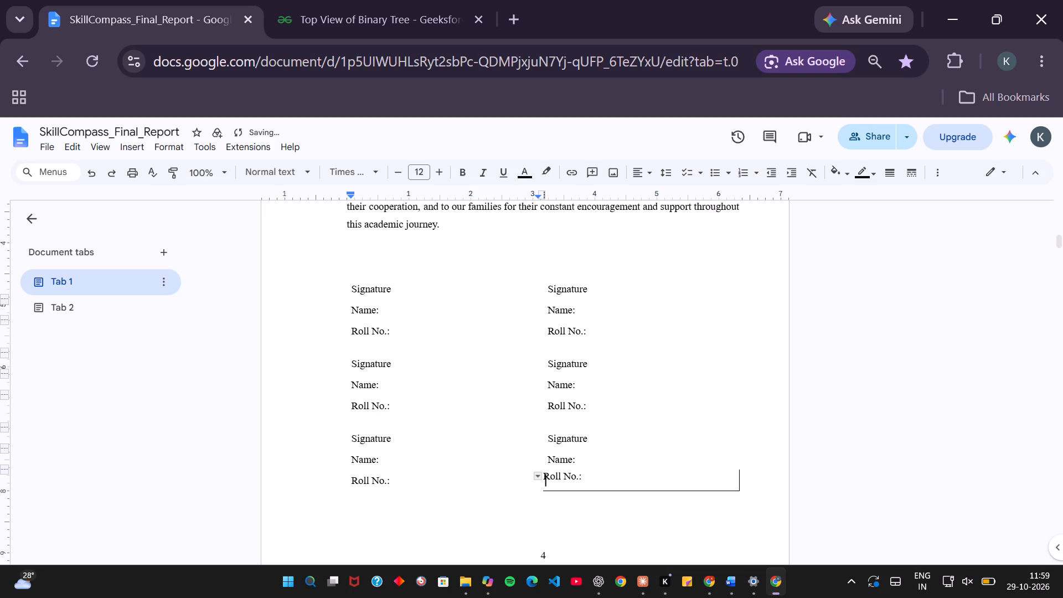
# Replace the last second-column Roll No. label with Roll No.: preceded by two spaces, to align it with the labels above.
pyautogui.click(587, 528)
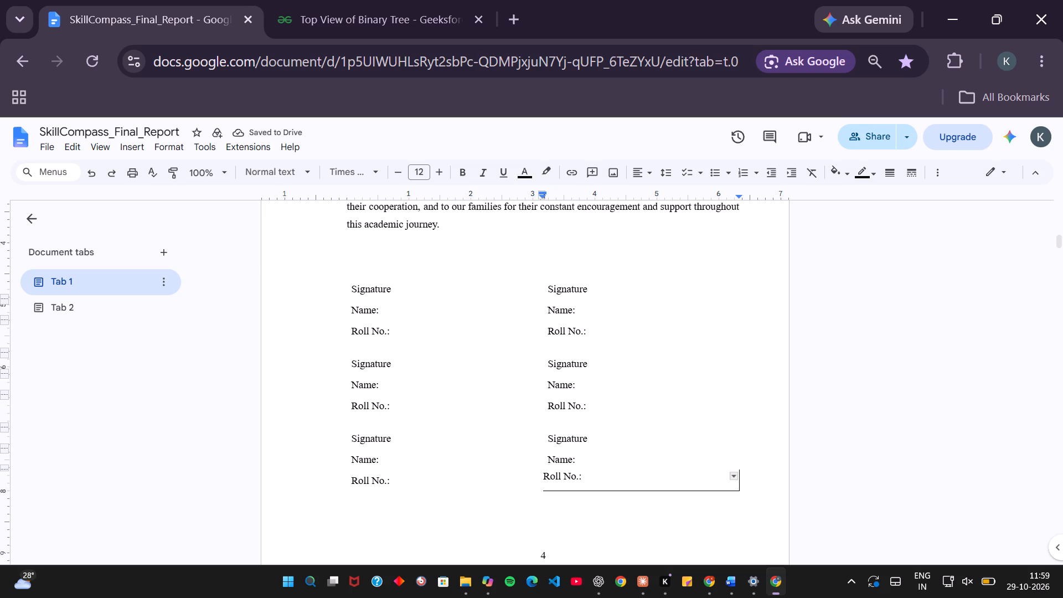
pyautogui.press('BackSpace')
pyautogui.press('BackSpace')
pyautogui.press('BackSpace')
pyautogui.press('BackSpace')
pyautogui.press('BackSpace')
pyautogui.press('BackSpace')
pyautogui.press('BackSpace')
pyautogui.press('BackSpace')
pyautogui.press('BackSpace')
pyautogui.press('space')
pyautogui.press('space')
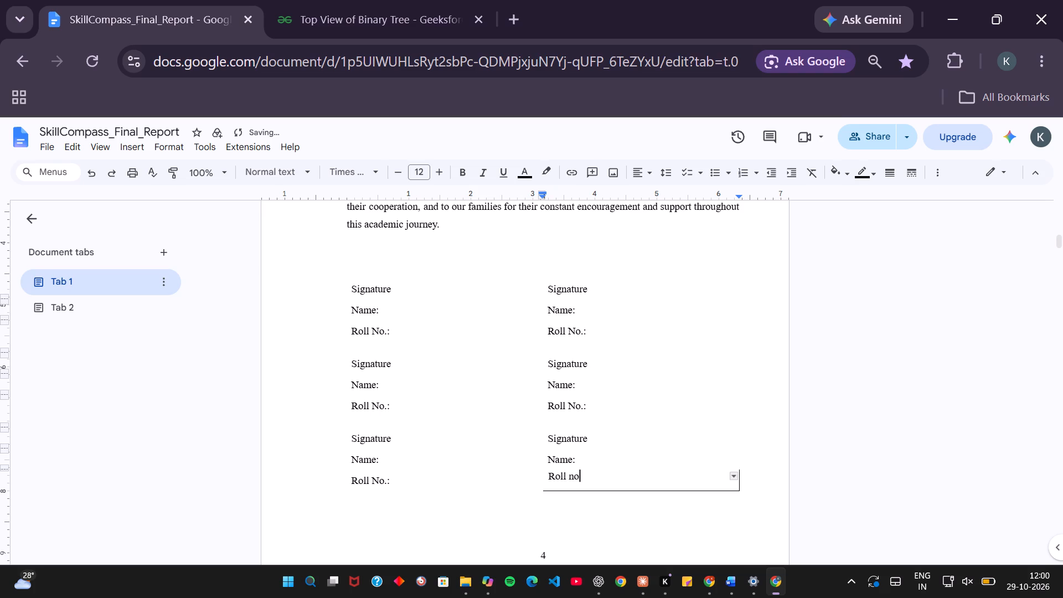
pyautogui.press('BackSpace')
pyautogui.press('BackSpace')
pyautogui.press('o')
pyautogui.write(';:')
pyautogui.press('BackSpace')
pyautogui.press('BackSpace')
pyautogui.press('.')
pyautogui.press('BackSpace')
pyautogui.press('BackSpace')
pyautogui.press('o')
pyautogui.press('BackSpace')
pyautogui.press('BackSpace')
pyautogui.press('o')
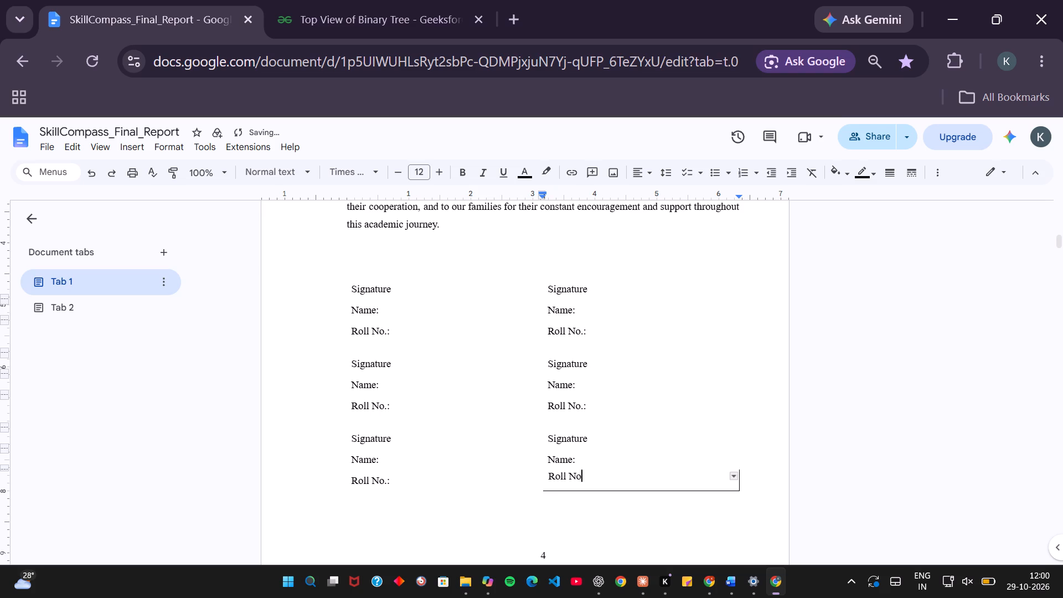
pyautogui.write('.:')
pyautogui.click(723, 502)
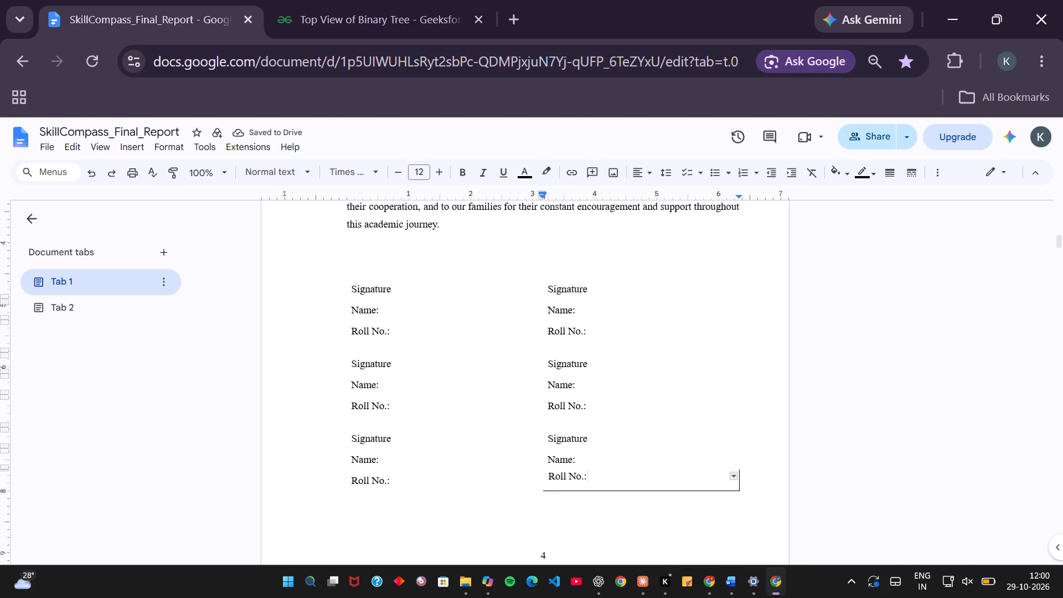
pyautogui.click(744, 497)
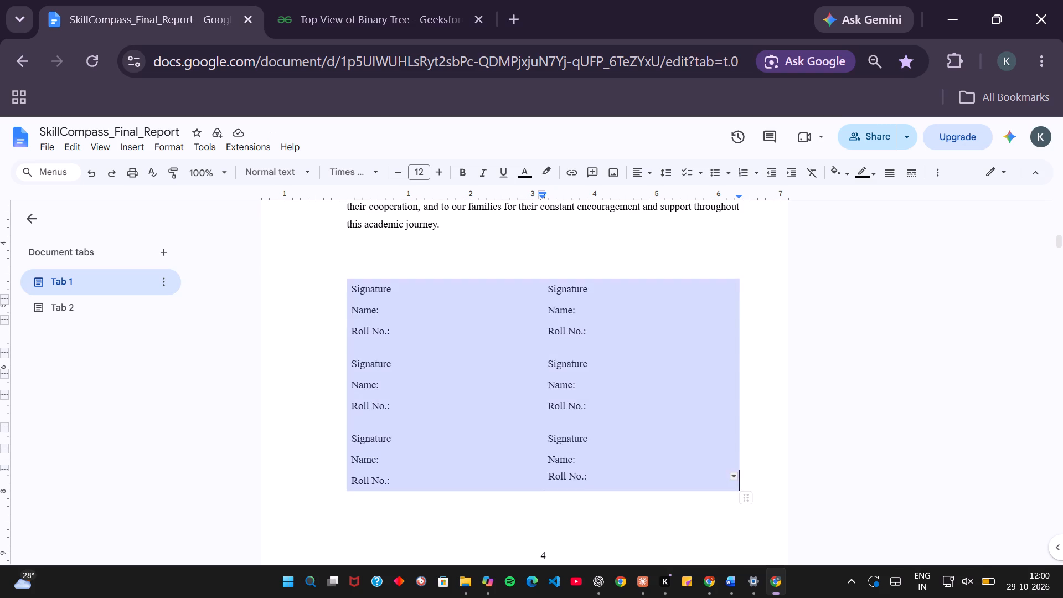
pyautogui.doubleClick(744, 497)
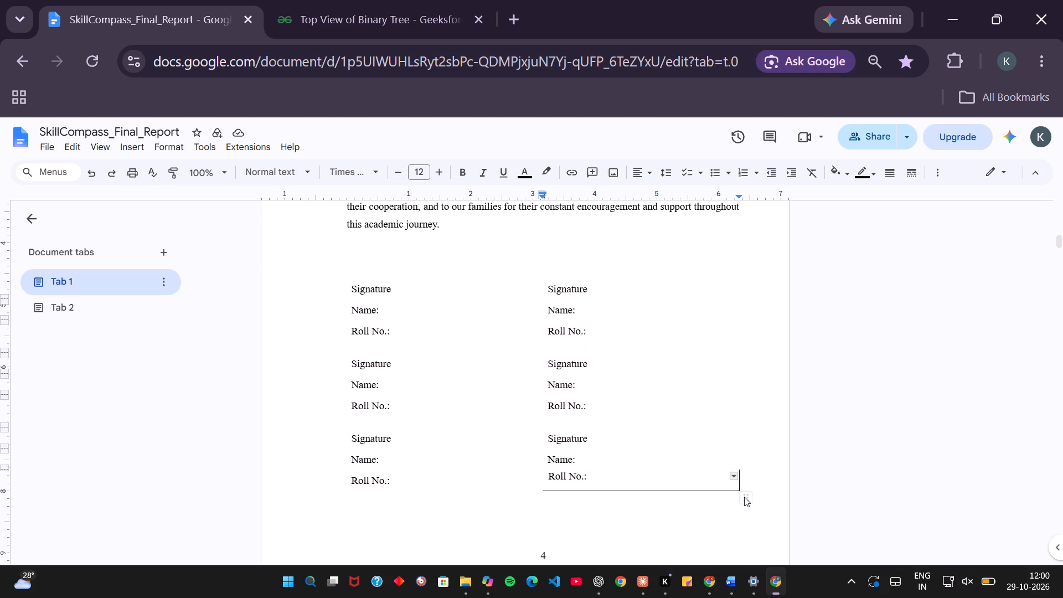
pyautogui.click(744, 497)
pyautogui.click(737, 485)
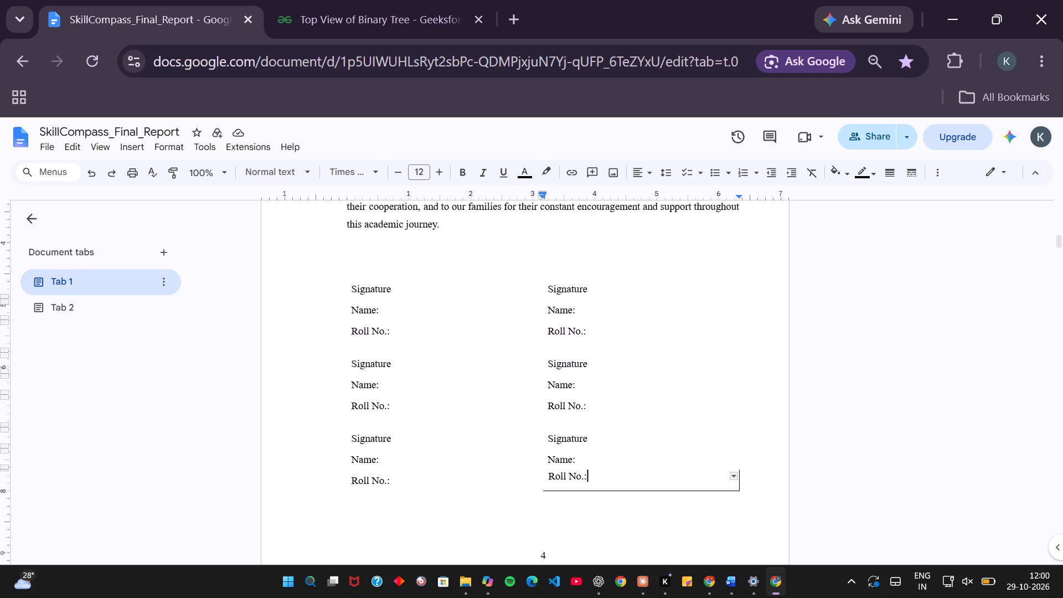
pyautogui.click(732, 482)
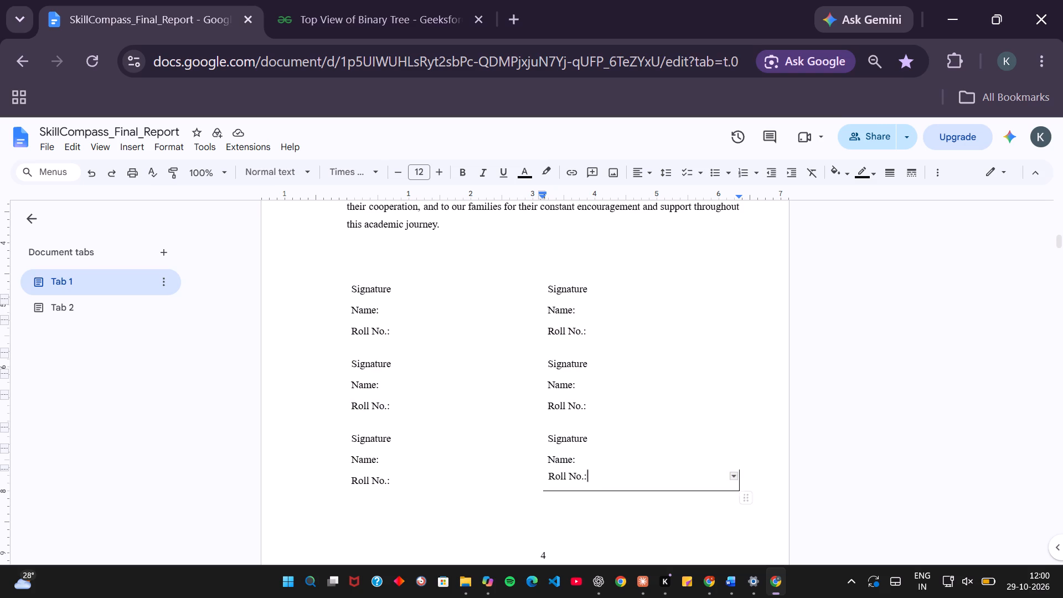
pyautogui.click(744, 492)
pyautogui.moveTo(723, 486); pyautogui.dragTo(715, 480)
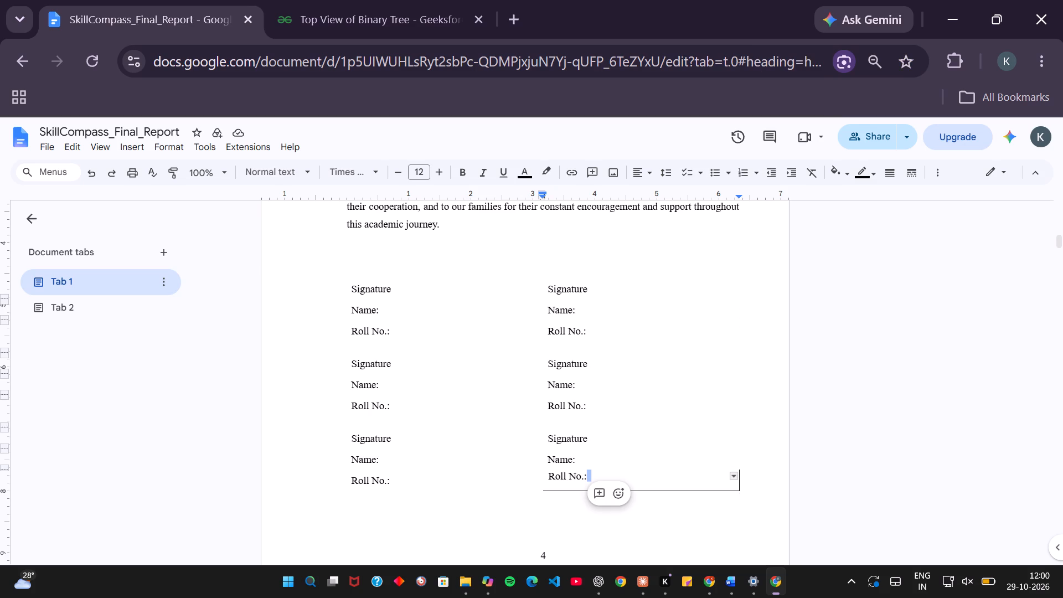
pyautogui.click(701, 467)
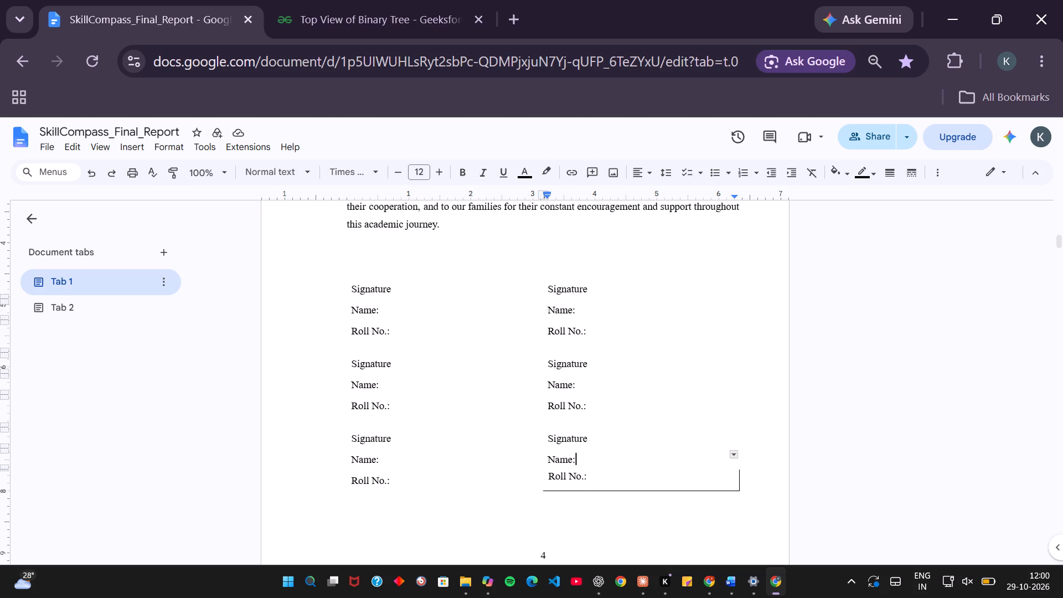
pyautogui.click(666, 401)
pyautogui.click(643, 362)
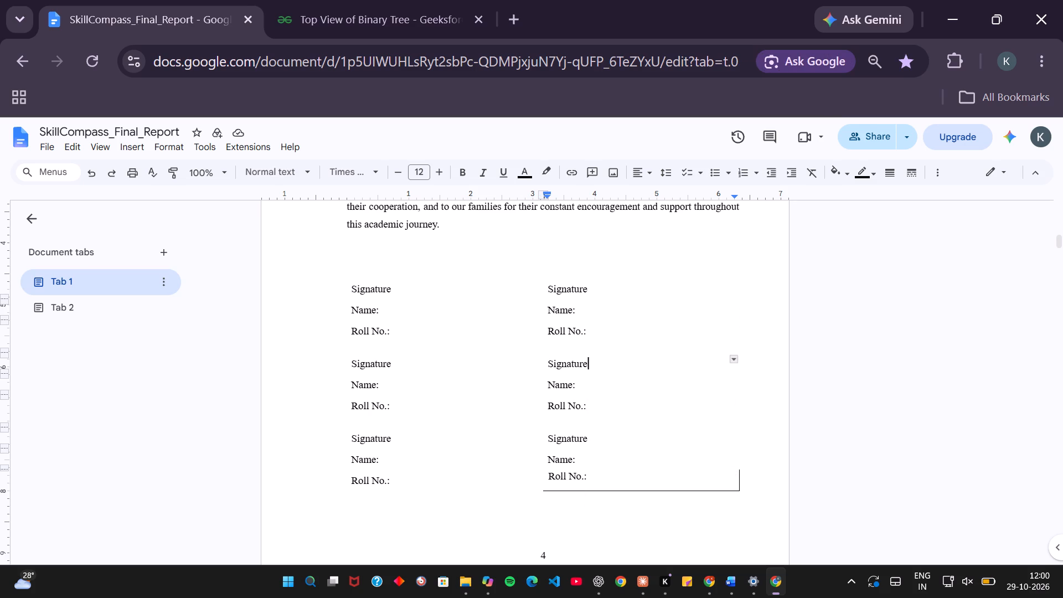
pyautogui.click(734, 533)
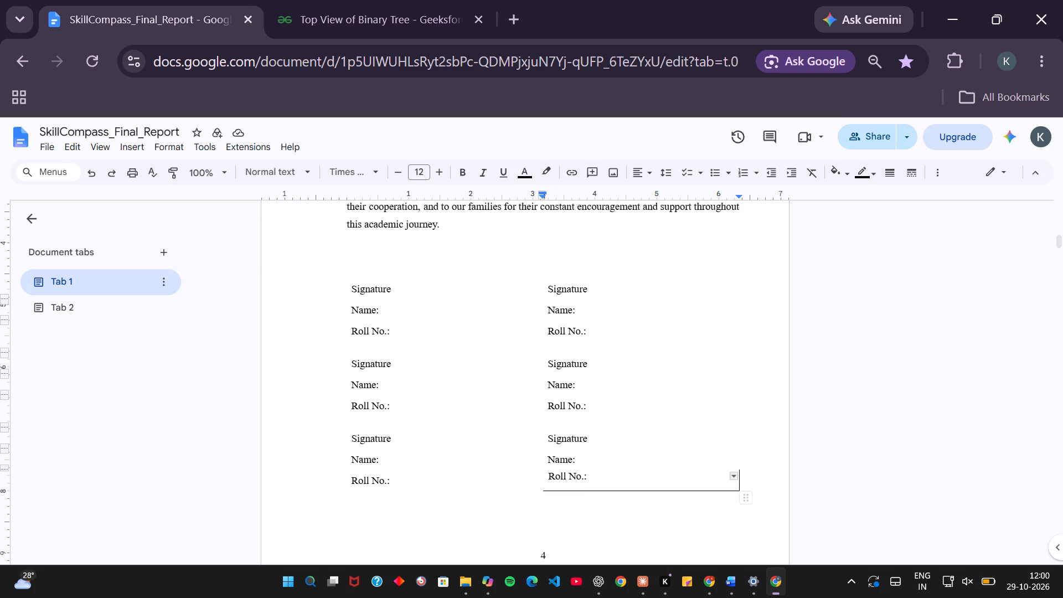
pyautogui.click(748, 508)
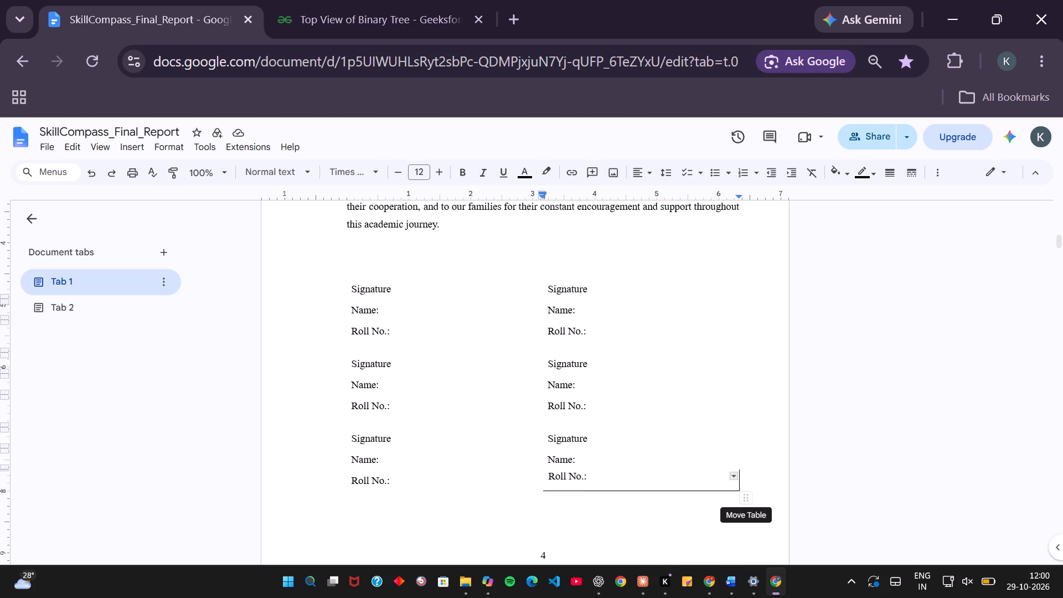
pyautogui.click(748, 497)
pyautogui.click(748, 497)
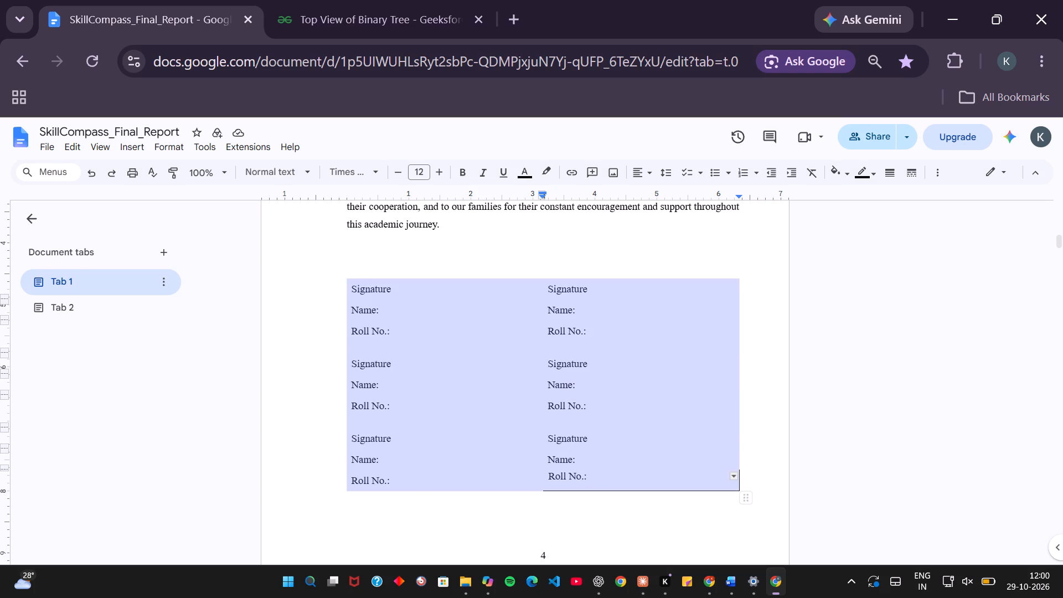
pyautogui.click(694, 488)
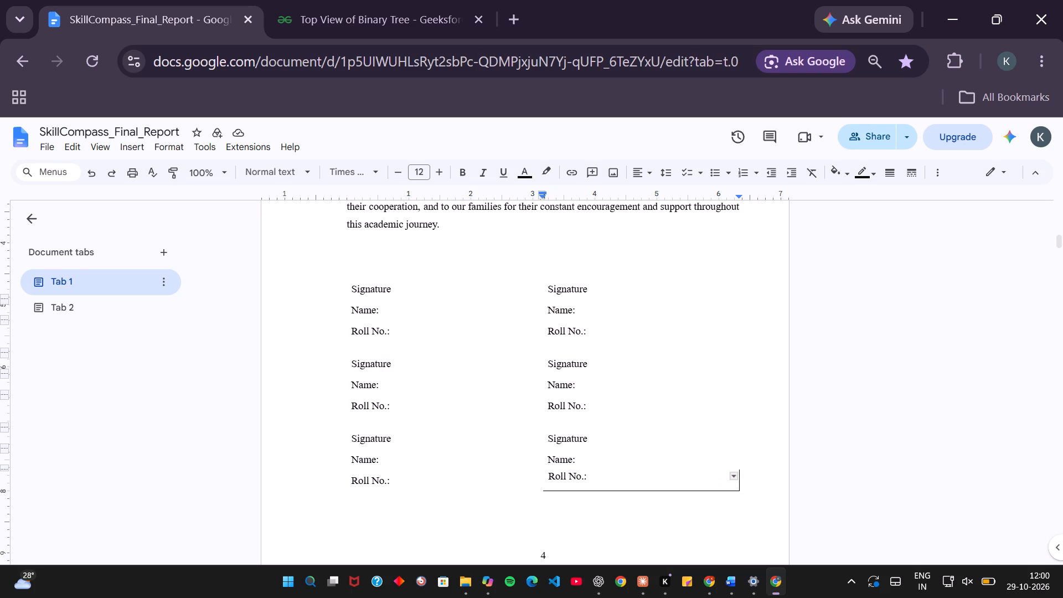
pyautogui.moveTo(668, 489); pyautogui.dragTo(647, 491, button='right')
pyautogui.click(646, 491)
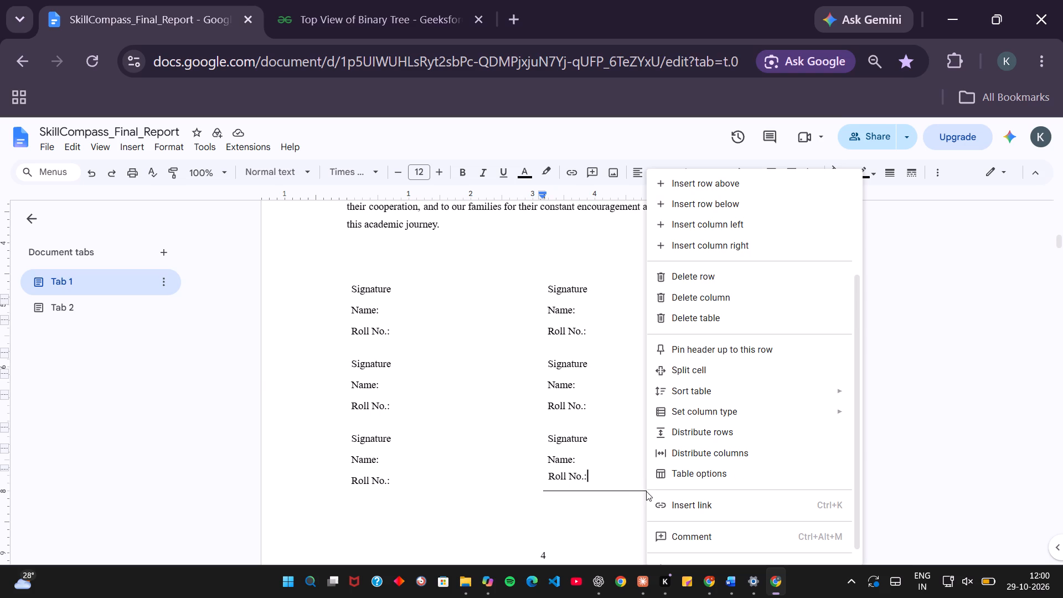
pyautogui.scroll(-1, 716, 531)
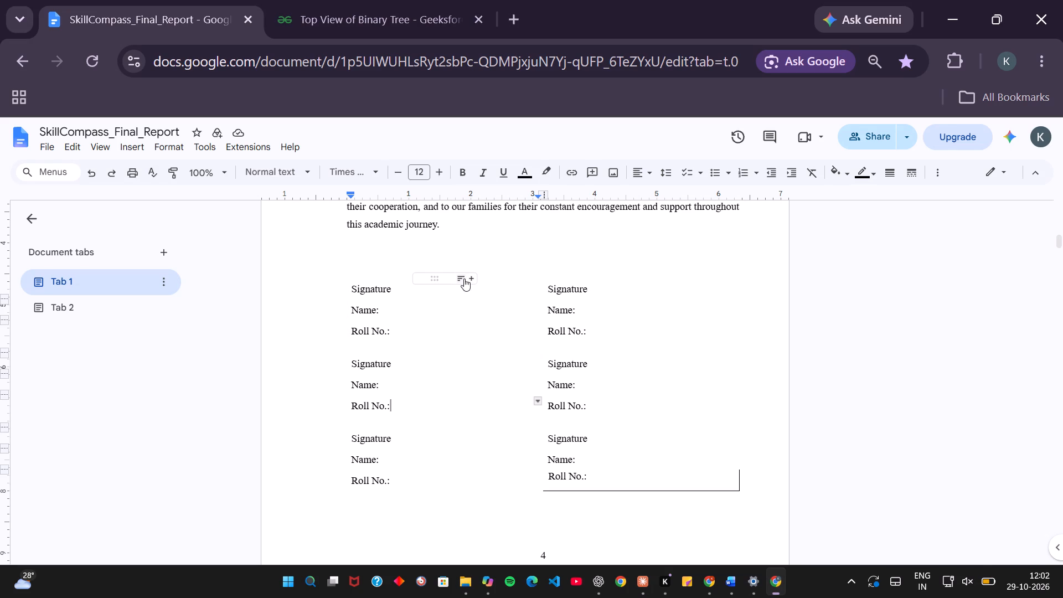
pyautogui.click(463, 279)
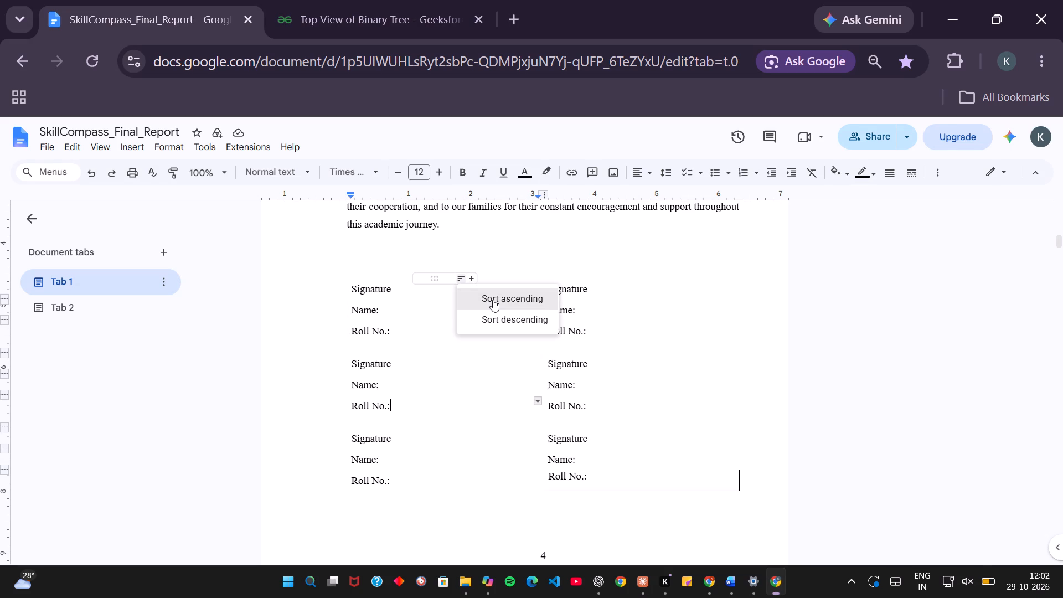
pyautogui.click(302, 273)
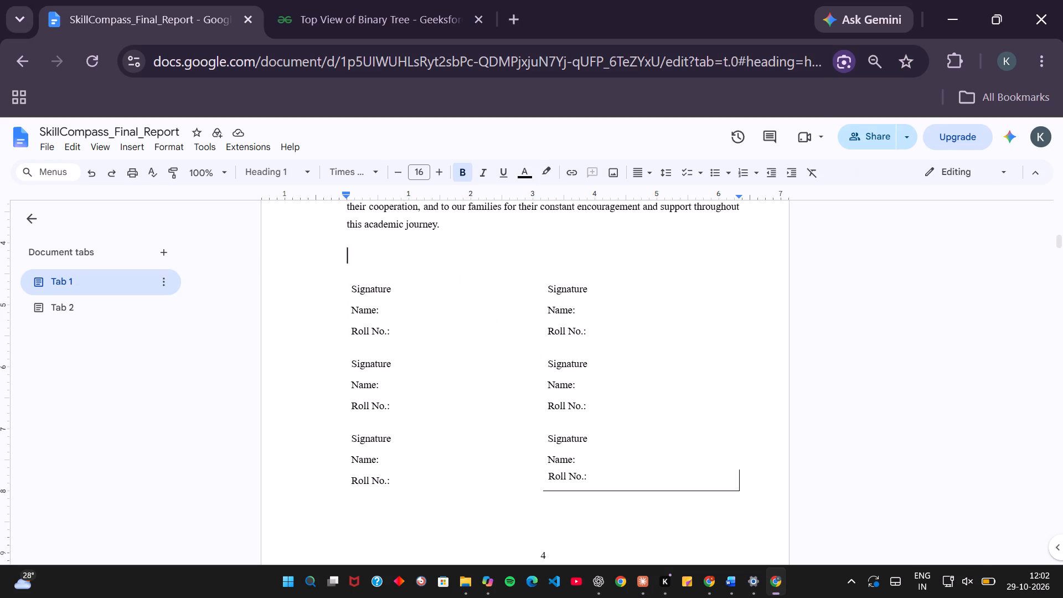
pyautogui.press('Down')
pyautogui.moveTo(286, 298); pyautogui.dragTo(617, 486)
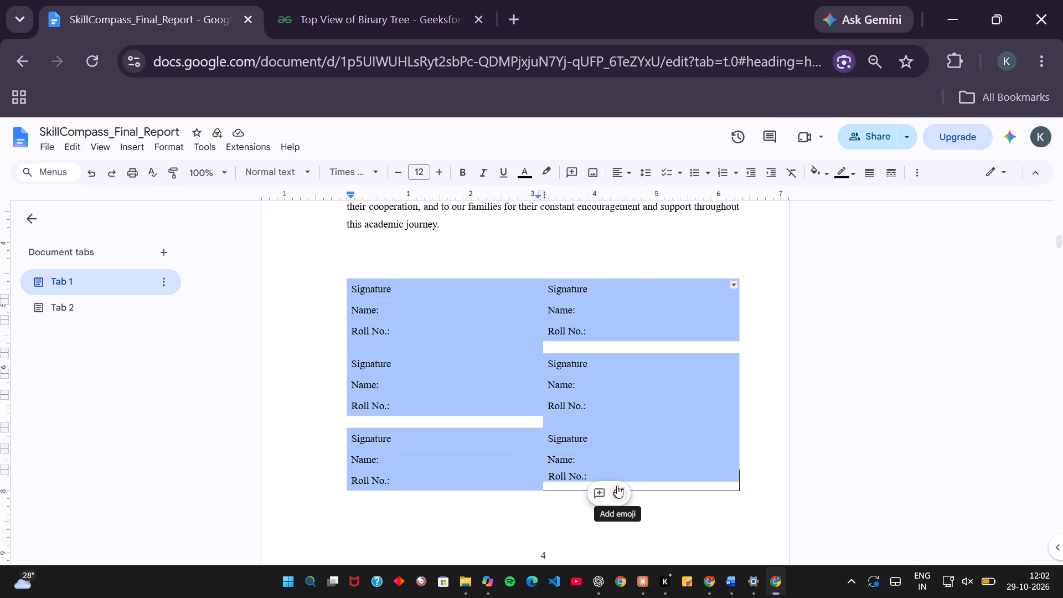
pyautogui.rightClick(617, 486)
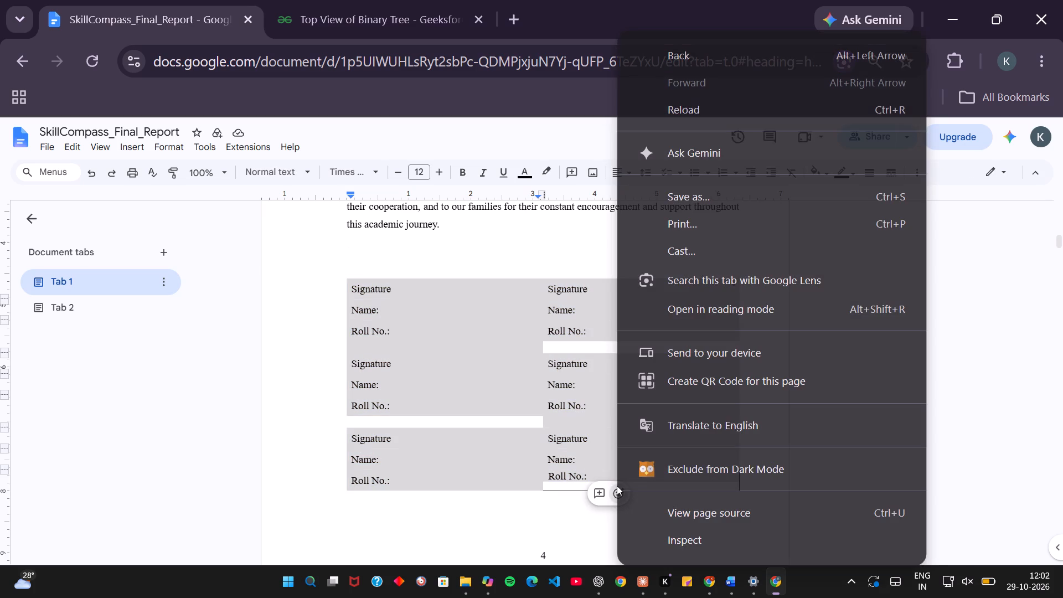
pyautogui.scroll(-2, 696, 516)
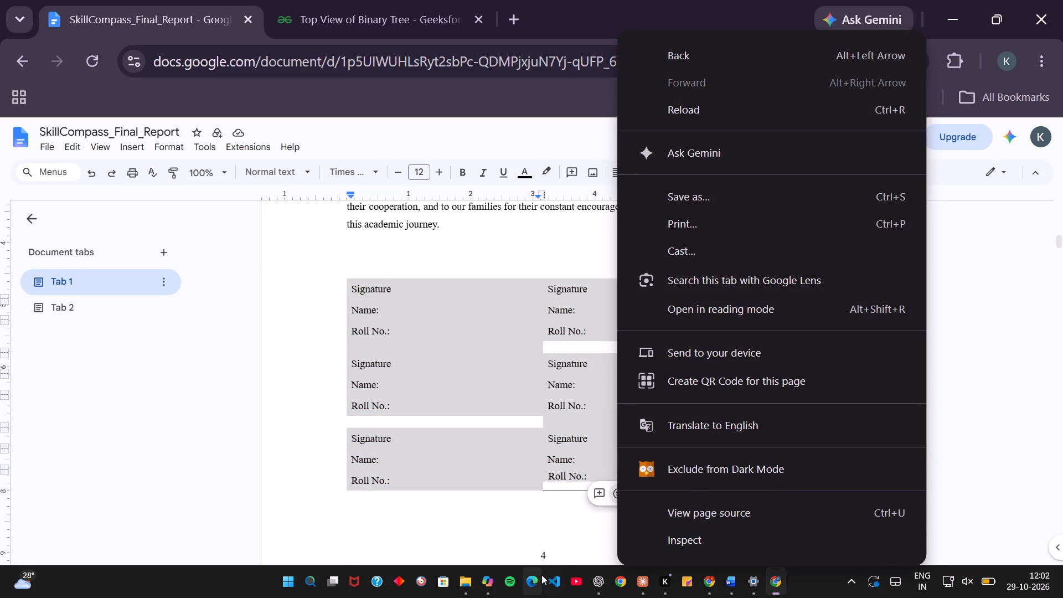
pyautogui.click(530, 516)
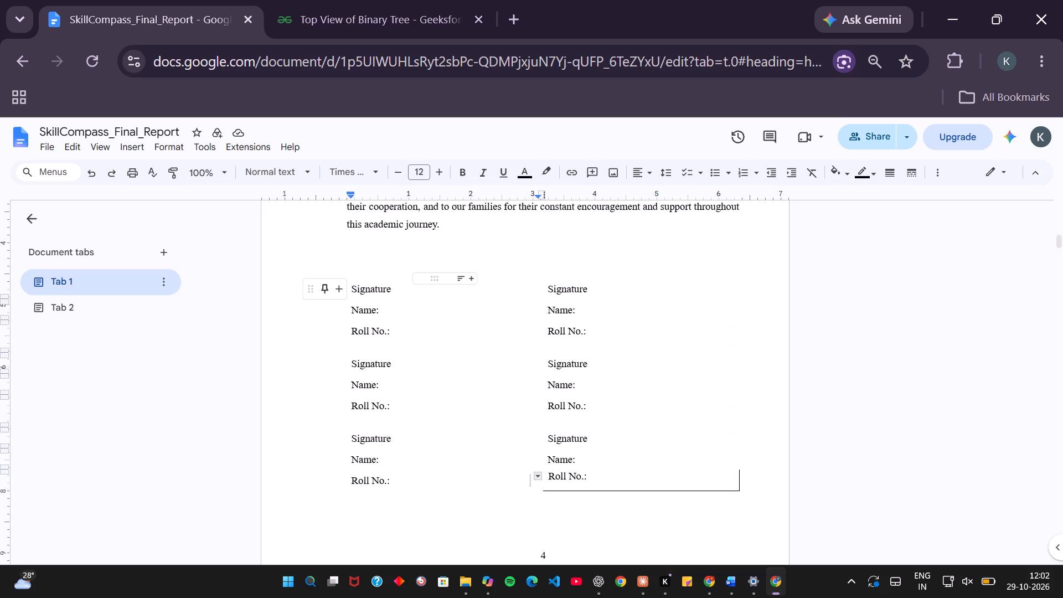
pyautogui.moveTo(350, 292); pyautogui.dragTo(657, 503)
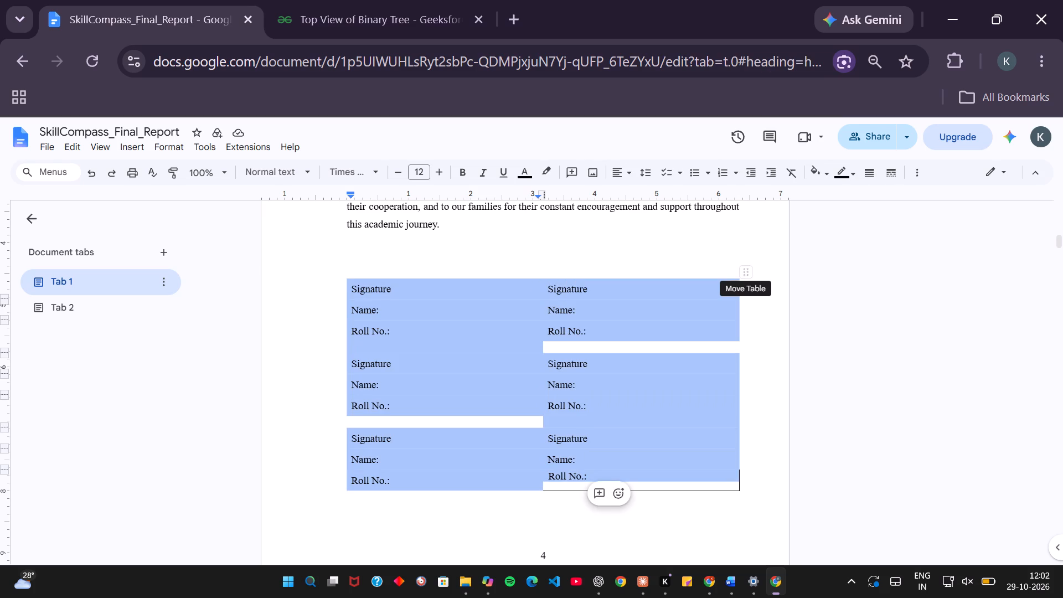
# Narrow the signature table's second column by moving its outer border inward to about the 5-inch ruler mark.
pyautogui.click(742, 478)
pyautogui.click(740, 481)
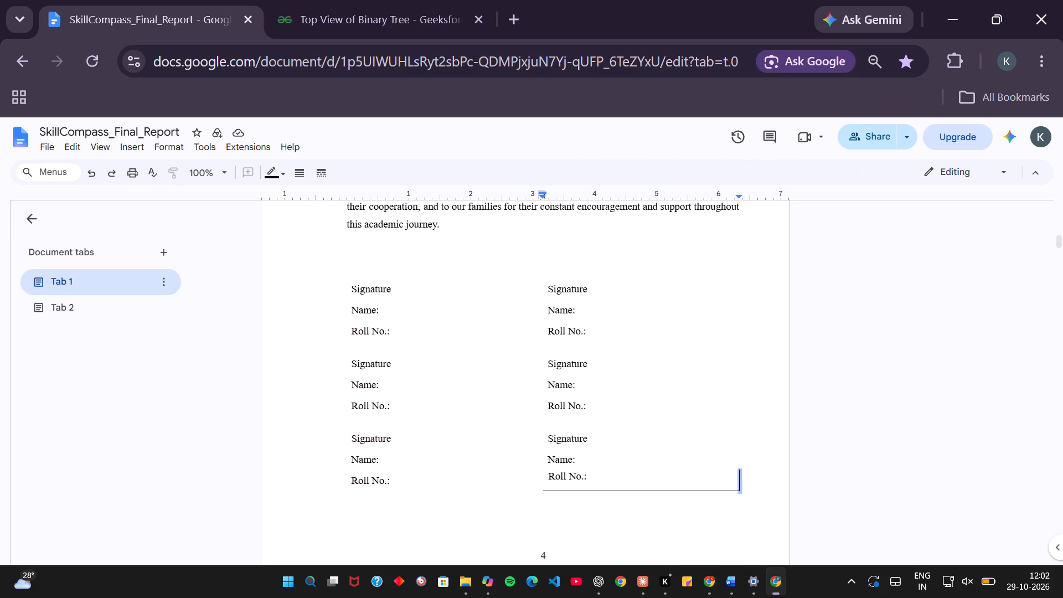
pyautogui.moveTo(740, 481); pyautogui.dragTo(698, 493)
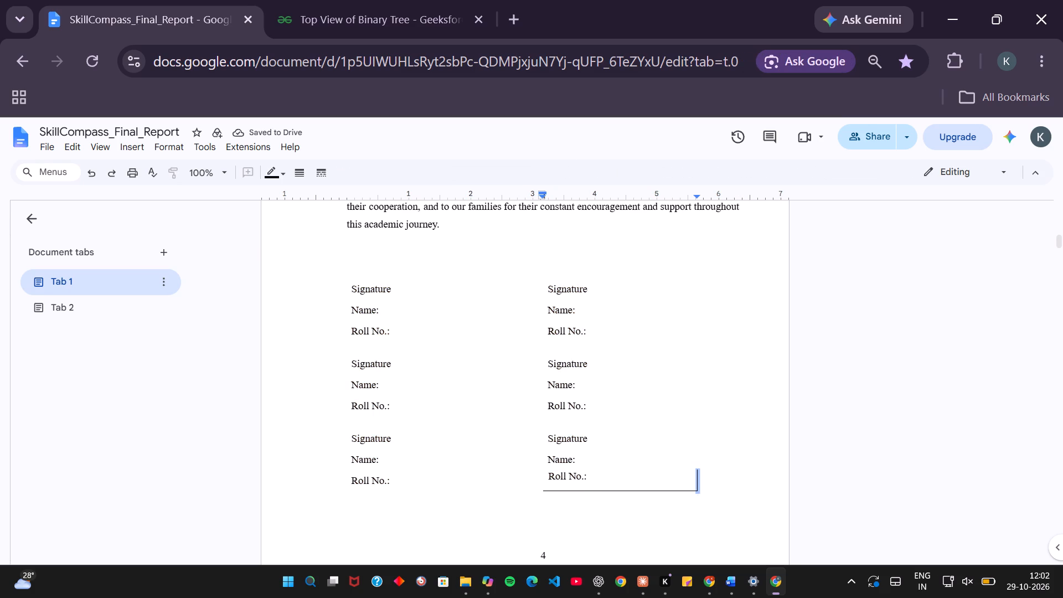
pyautogui.moveTo(698, 491); pyautogui.dragTo(661, 555)
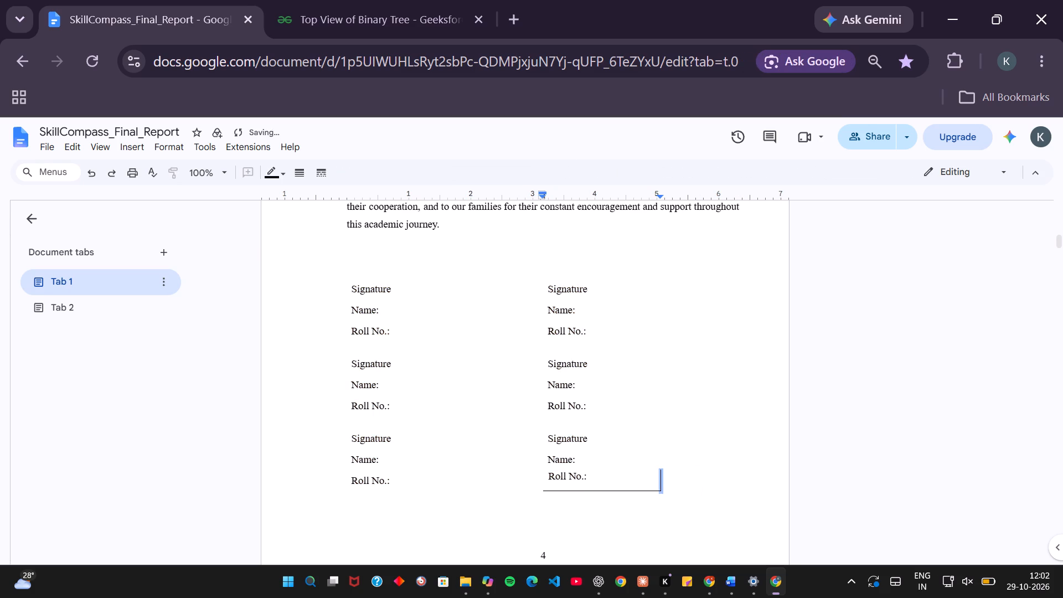
pyautogui.moveTo(664, 512); pyautogui.dragTo(663, 512)
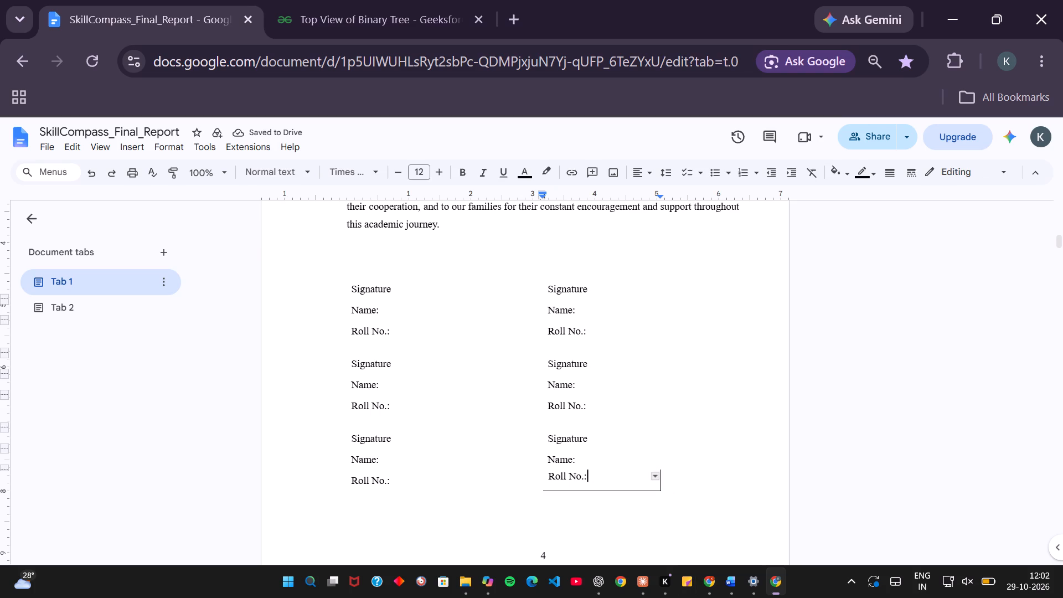
pyautogui.moveTo(663, 512); pyautogui.dragTo(621, 512)
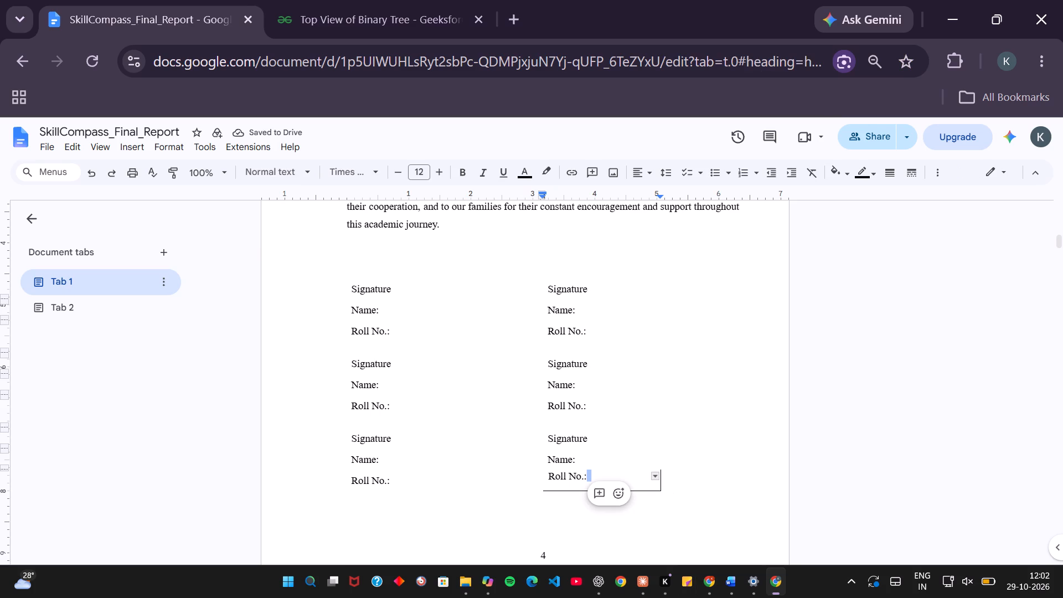
pyautogui.moveTo(664, 488); pyautogui.dragTo(644, 493)
# Shift the whole signature table about 0.3 inch to the right on the page.
pyautogui.click(664, 493)
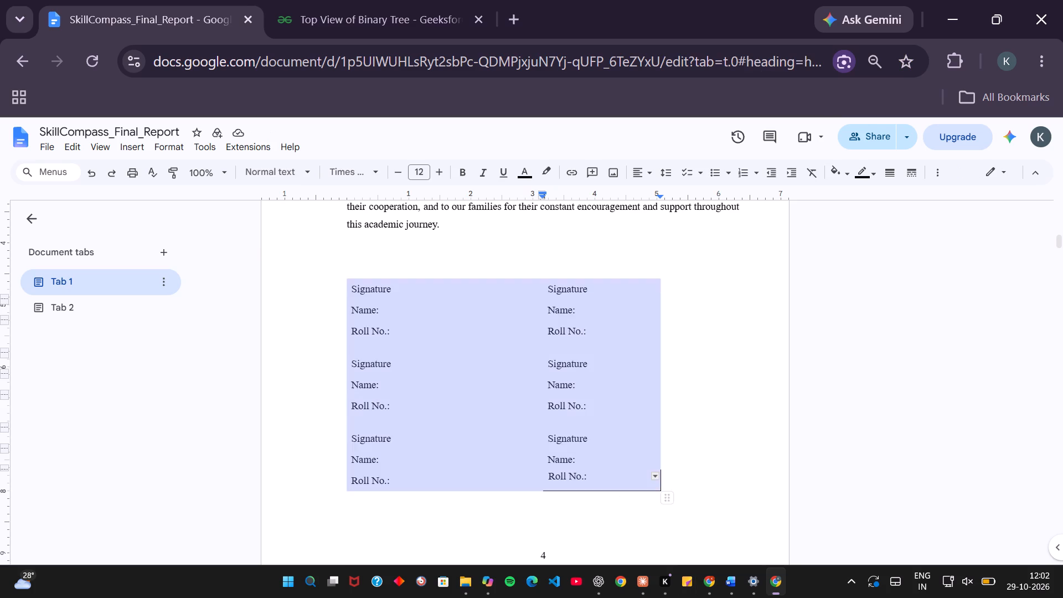
pyautogui.moveTo(664, 493); pyautogui.dragTo(659, 489)
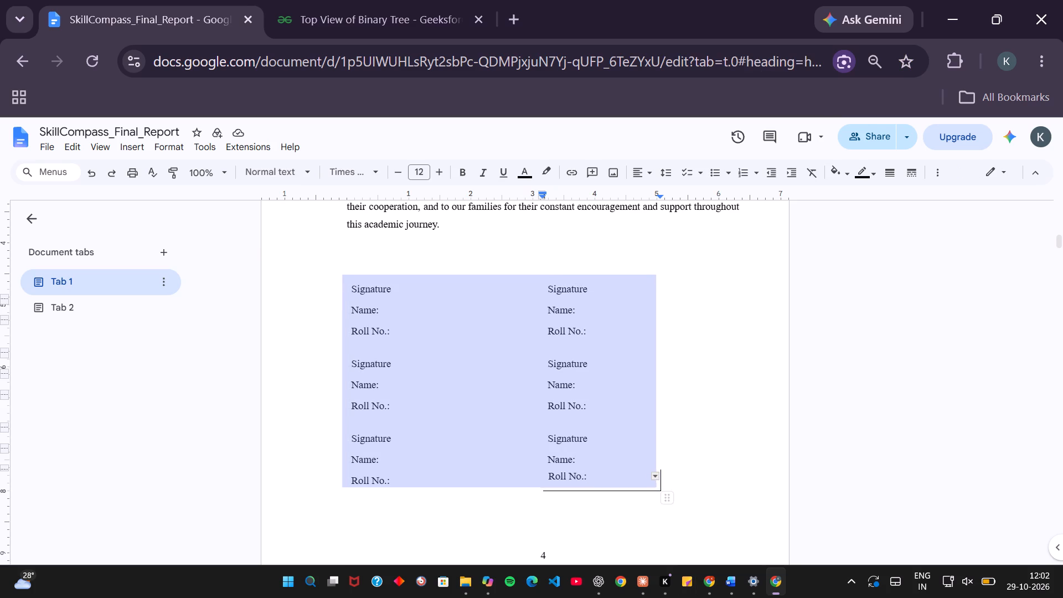
pyautogui.moveTo(659, 489); pyautogui.dragTo(683, 491)
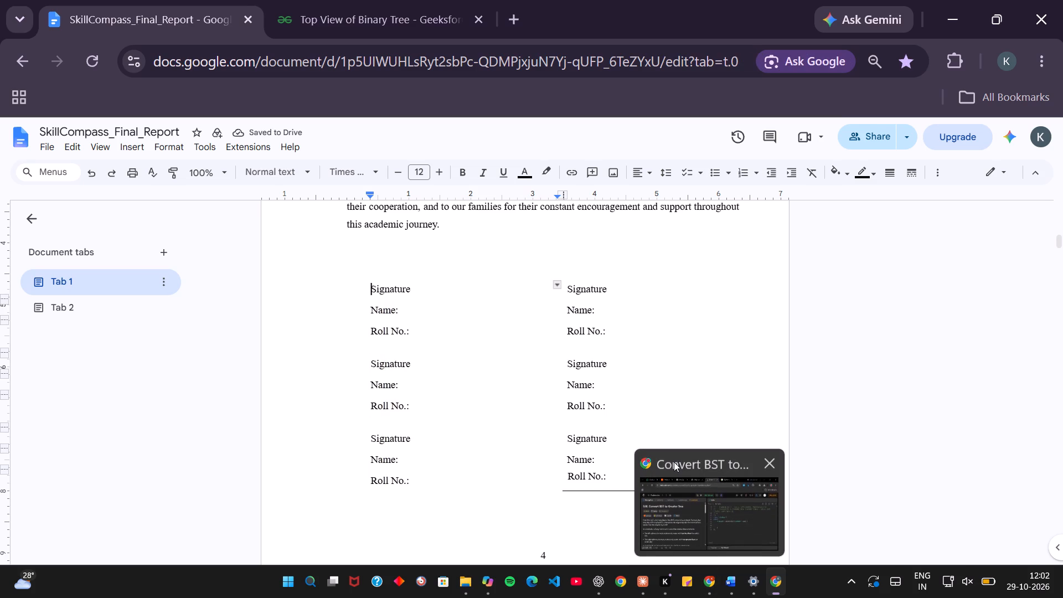
pyautogui.click(840, 462)
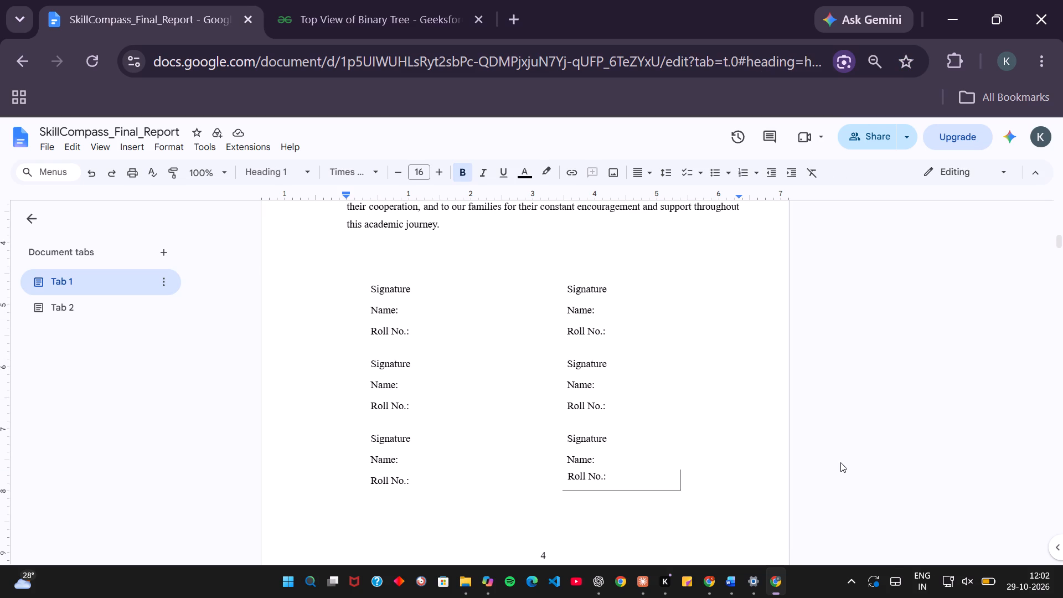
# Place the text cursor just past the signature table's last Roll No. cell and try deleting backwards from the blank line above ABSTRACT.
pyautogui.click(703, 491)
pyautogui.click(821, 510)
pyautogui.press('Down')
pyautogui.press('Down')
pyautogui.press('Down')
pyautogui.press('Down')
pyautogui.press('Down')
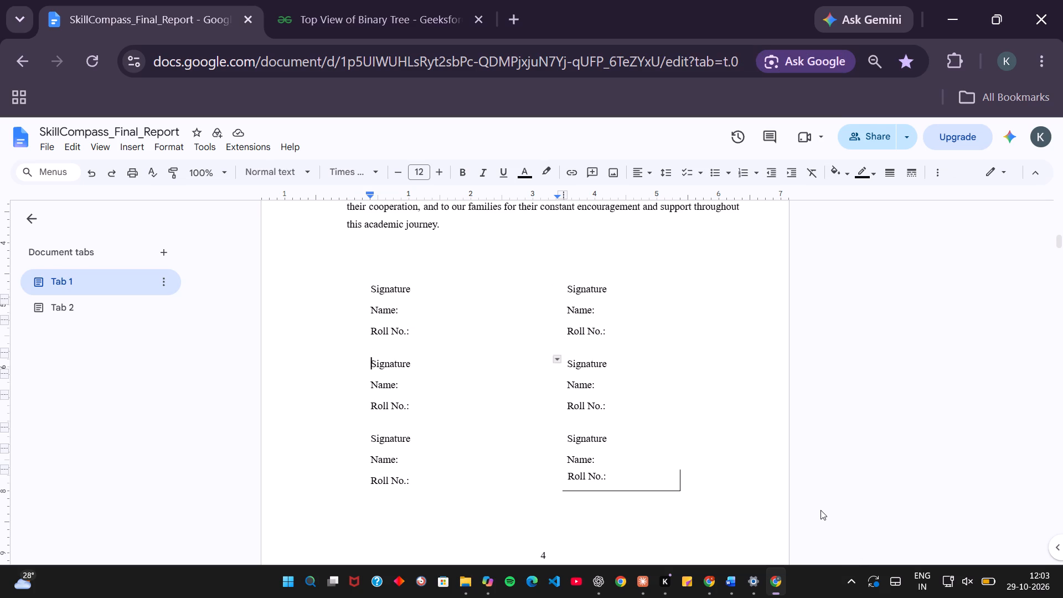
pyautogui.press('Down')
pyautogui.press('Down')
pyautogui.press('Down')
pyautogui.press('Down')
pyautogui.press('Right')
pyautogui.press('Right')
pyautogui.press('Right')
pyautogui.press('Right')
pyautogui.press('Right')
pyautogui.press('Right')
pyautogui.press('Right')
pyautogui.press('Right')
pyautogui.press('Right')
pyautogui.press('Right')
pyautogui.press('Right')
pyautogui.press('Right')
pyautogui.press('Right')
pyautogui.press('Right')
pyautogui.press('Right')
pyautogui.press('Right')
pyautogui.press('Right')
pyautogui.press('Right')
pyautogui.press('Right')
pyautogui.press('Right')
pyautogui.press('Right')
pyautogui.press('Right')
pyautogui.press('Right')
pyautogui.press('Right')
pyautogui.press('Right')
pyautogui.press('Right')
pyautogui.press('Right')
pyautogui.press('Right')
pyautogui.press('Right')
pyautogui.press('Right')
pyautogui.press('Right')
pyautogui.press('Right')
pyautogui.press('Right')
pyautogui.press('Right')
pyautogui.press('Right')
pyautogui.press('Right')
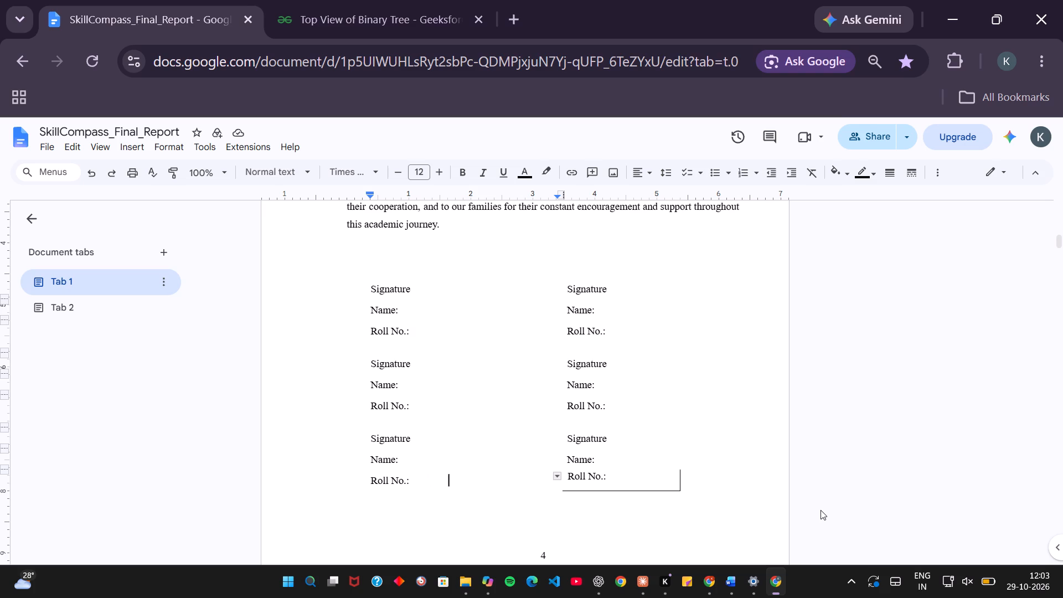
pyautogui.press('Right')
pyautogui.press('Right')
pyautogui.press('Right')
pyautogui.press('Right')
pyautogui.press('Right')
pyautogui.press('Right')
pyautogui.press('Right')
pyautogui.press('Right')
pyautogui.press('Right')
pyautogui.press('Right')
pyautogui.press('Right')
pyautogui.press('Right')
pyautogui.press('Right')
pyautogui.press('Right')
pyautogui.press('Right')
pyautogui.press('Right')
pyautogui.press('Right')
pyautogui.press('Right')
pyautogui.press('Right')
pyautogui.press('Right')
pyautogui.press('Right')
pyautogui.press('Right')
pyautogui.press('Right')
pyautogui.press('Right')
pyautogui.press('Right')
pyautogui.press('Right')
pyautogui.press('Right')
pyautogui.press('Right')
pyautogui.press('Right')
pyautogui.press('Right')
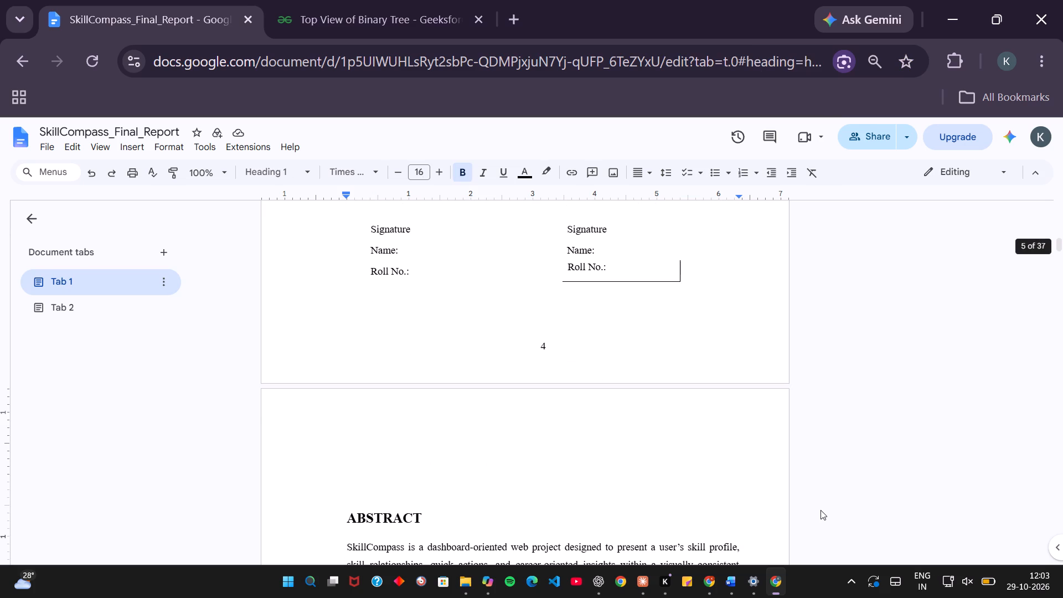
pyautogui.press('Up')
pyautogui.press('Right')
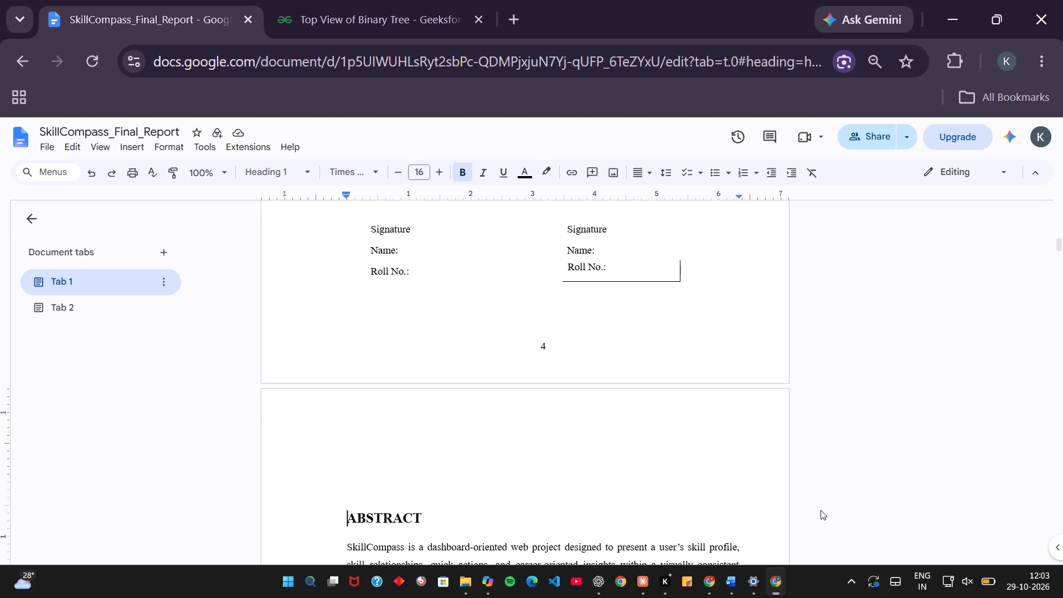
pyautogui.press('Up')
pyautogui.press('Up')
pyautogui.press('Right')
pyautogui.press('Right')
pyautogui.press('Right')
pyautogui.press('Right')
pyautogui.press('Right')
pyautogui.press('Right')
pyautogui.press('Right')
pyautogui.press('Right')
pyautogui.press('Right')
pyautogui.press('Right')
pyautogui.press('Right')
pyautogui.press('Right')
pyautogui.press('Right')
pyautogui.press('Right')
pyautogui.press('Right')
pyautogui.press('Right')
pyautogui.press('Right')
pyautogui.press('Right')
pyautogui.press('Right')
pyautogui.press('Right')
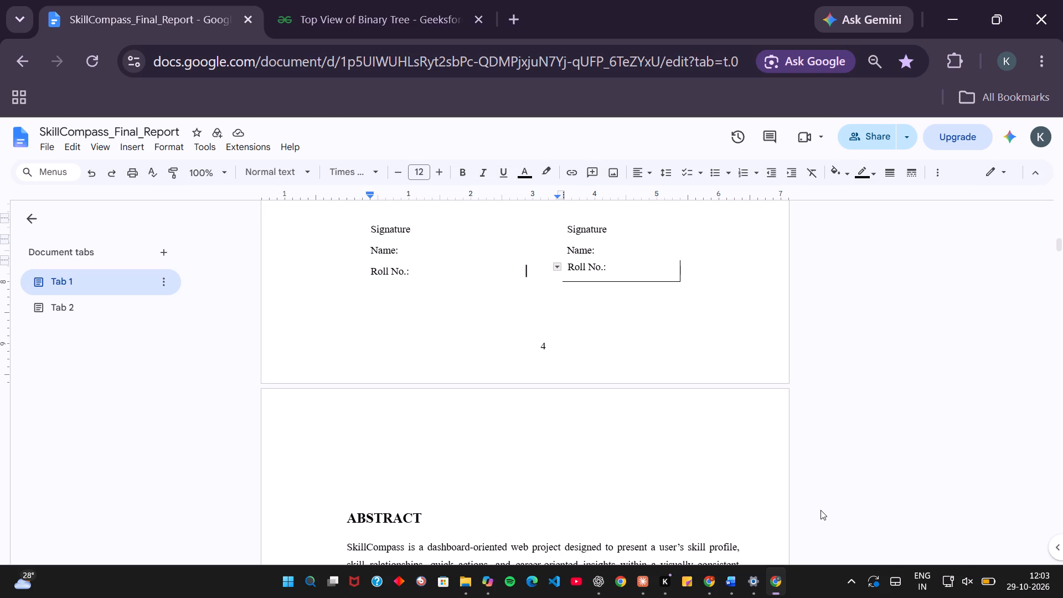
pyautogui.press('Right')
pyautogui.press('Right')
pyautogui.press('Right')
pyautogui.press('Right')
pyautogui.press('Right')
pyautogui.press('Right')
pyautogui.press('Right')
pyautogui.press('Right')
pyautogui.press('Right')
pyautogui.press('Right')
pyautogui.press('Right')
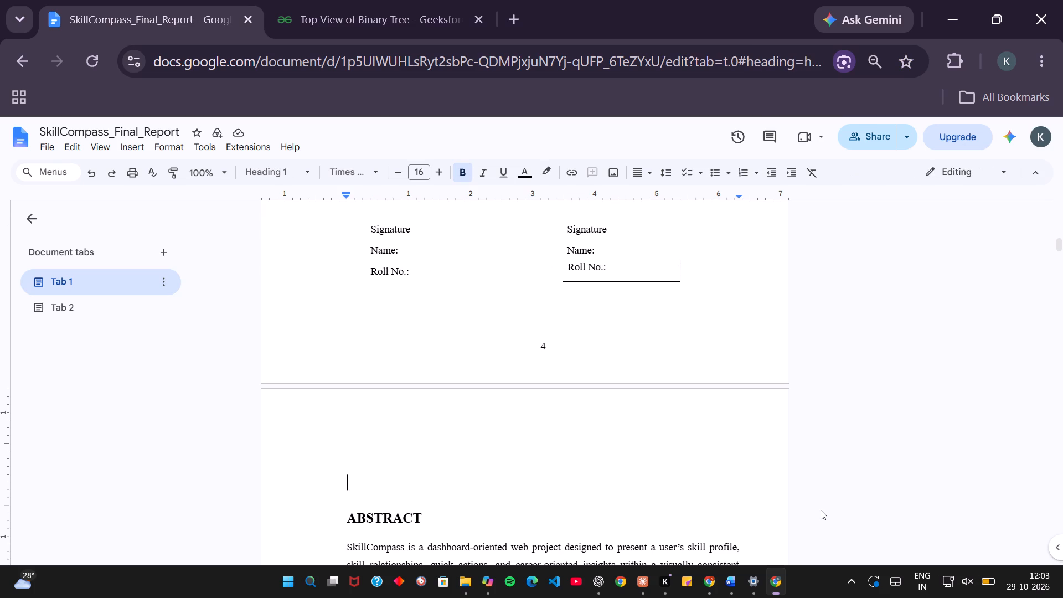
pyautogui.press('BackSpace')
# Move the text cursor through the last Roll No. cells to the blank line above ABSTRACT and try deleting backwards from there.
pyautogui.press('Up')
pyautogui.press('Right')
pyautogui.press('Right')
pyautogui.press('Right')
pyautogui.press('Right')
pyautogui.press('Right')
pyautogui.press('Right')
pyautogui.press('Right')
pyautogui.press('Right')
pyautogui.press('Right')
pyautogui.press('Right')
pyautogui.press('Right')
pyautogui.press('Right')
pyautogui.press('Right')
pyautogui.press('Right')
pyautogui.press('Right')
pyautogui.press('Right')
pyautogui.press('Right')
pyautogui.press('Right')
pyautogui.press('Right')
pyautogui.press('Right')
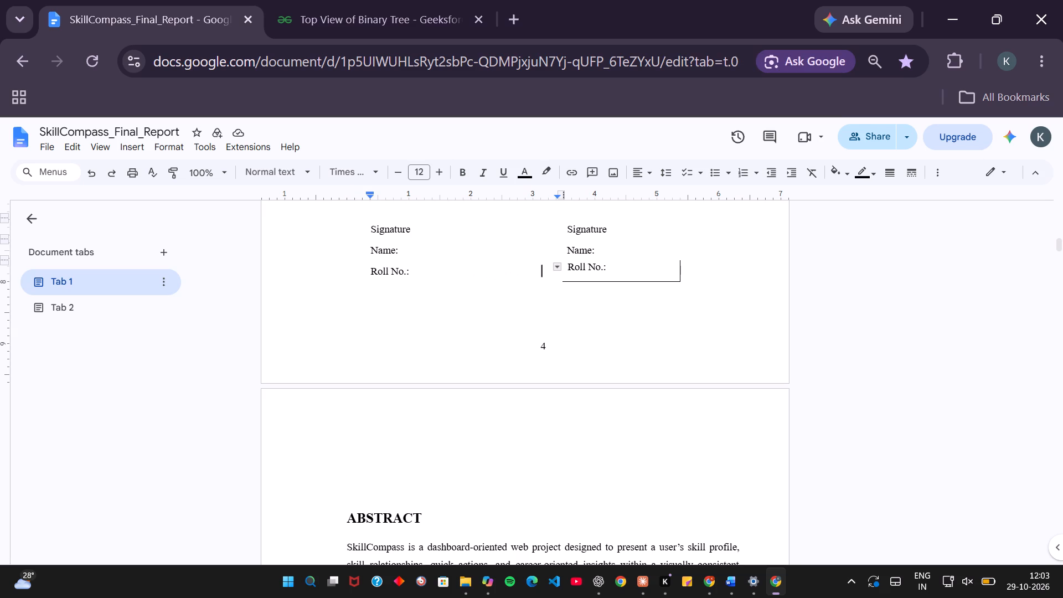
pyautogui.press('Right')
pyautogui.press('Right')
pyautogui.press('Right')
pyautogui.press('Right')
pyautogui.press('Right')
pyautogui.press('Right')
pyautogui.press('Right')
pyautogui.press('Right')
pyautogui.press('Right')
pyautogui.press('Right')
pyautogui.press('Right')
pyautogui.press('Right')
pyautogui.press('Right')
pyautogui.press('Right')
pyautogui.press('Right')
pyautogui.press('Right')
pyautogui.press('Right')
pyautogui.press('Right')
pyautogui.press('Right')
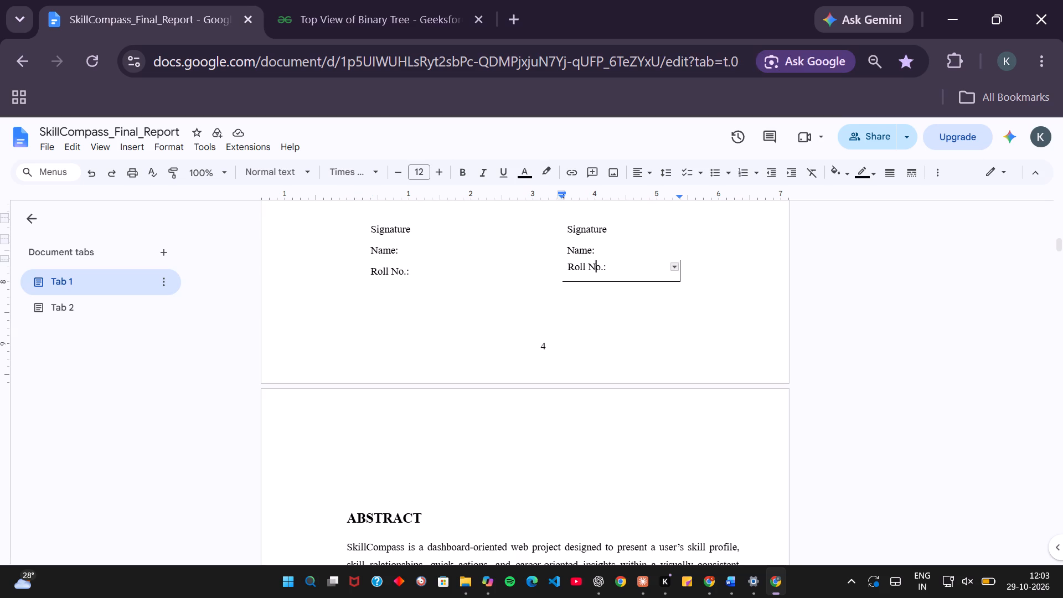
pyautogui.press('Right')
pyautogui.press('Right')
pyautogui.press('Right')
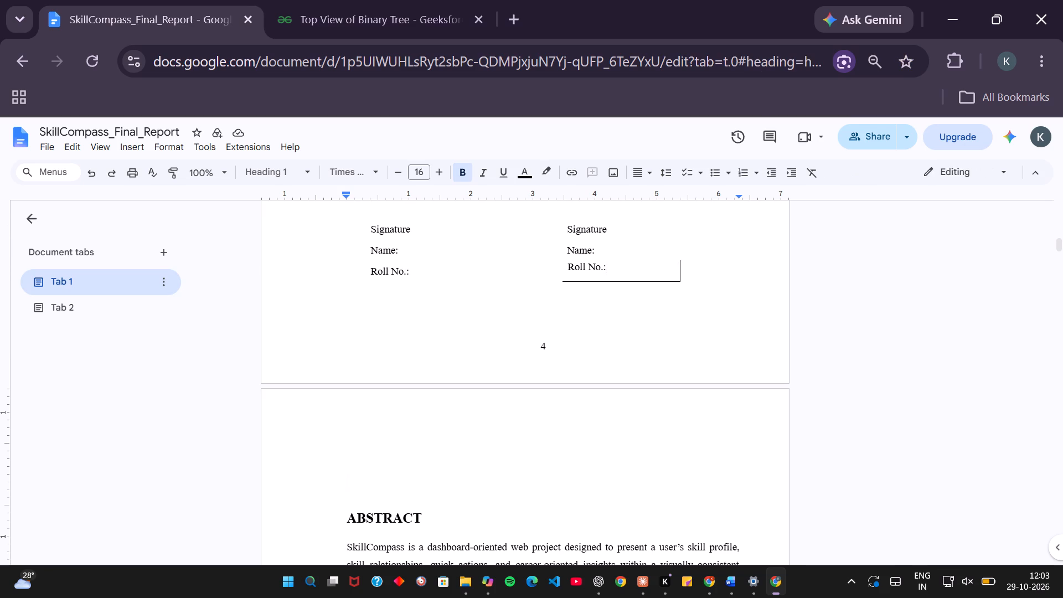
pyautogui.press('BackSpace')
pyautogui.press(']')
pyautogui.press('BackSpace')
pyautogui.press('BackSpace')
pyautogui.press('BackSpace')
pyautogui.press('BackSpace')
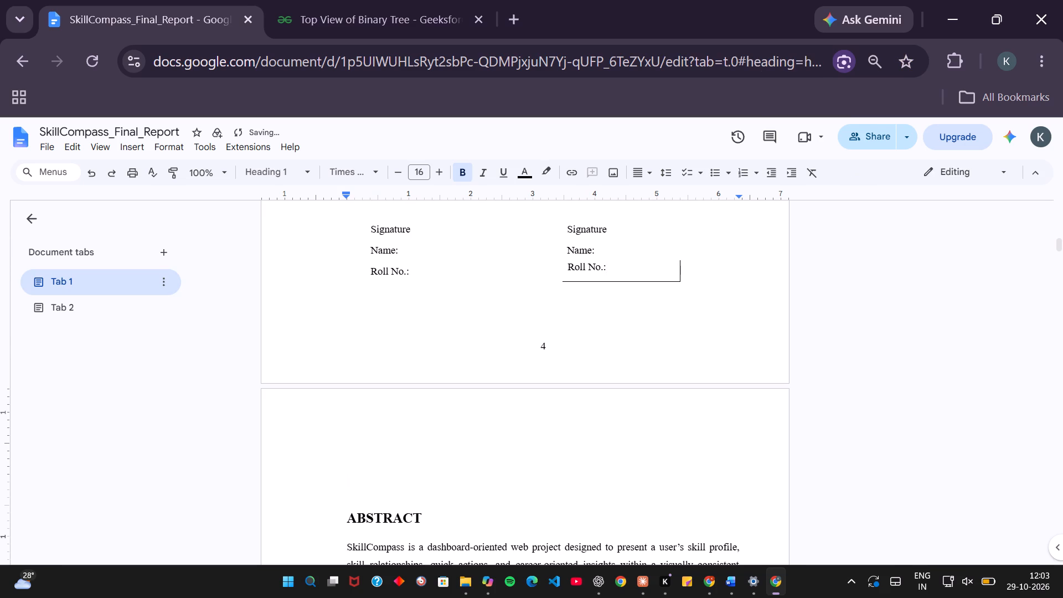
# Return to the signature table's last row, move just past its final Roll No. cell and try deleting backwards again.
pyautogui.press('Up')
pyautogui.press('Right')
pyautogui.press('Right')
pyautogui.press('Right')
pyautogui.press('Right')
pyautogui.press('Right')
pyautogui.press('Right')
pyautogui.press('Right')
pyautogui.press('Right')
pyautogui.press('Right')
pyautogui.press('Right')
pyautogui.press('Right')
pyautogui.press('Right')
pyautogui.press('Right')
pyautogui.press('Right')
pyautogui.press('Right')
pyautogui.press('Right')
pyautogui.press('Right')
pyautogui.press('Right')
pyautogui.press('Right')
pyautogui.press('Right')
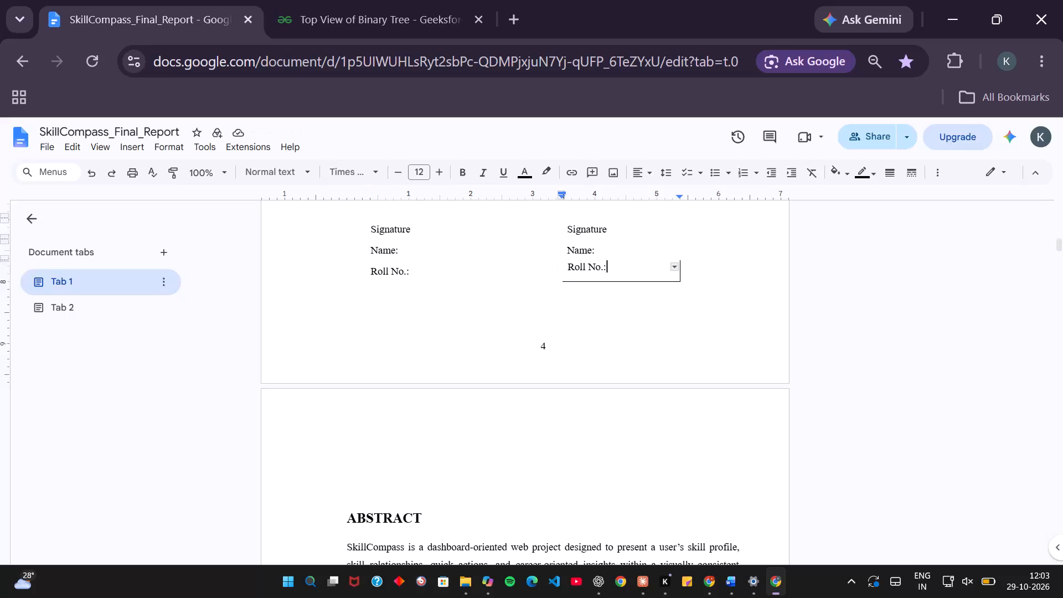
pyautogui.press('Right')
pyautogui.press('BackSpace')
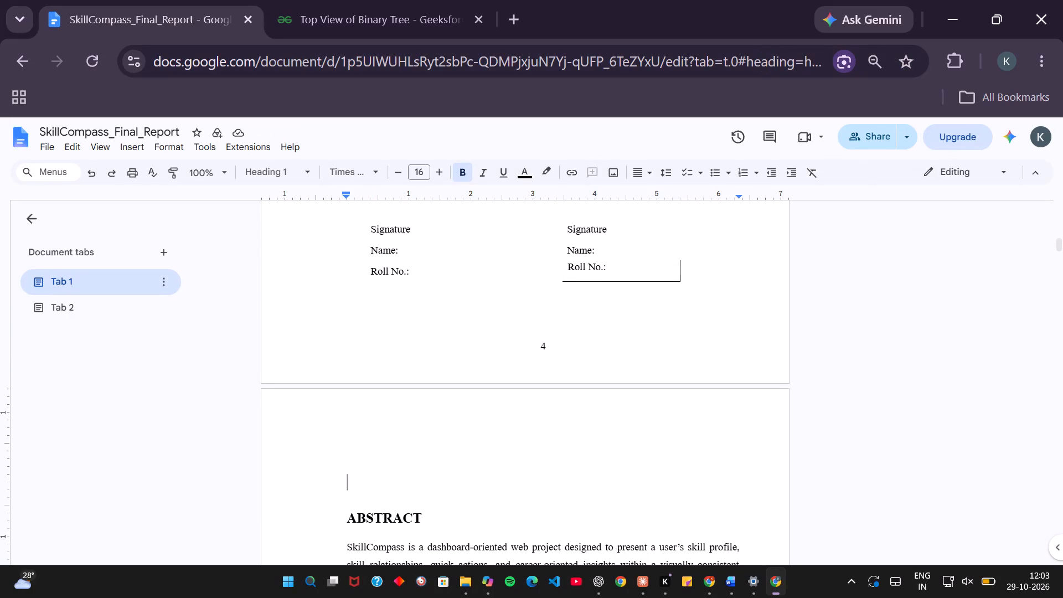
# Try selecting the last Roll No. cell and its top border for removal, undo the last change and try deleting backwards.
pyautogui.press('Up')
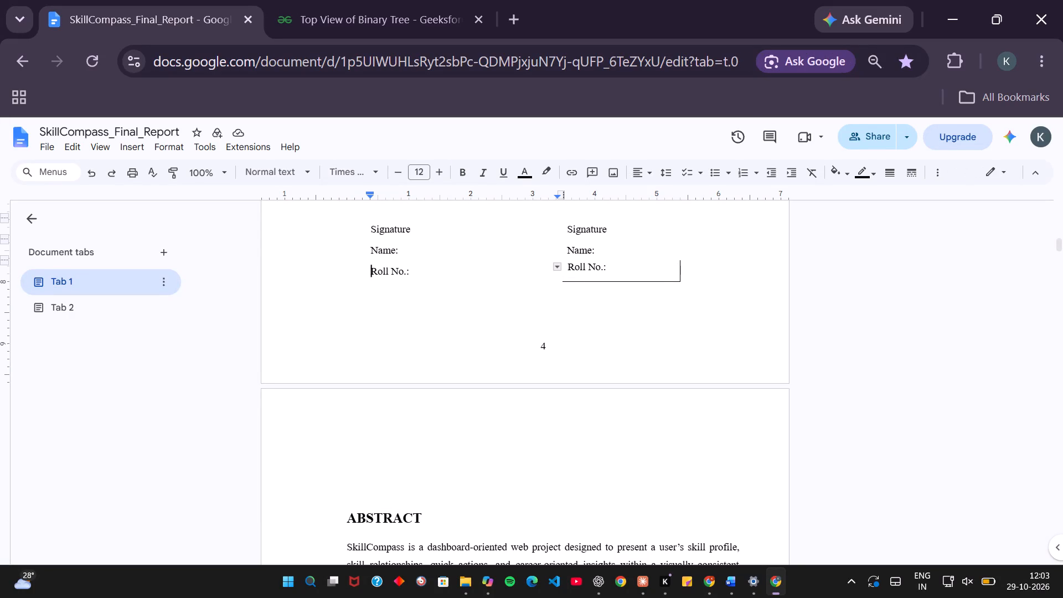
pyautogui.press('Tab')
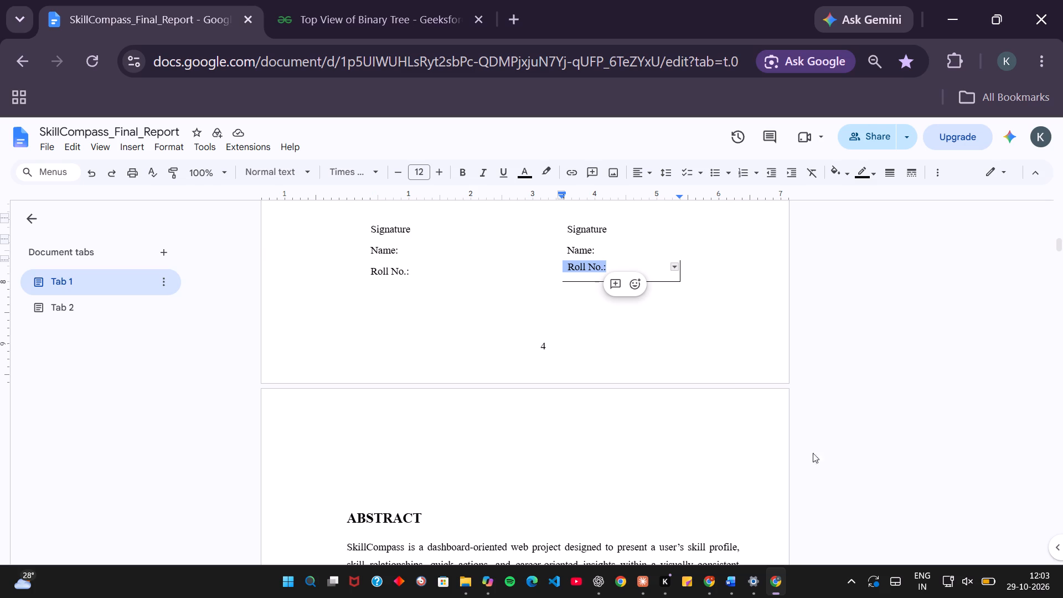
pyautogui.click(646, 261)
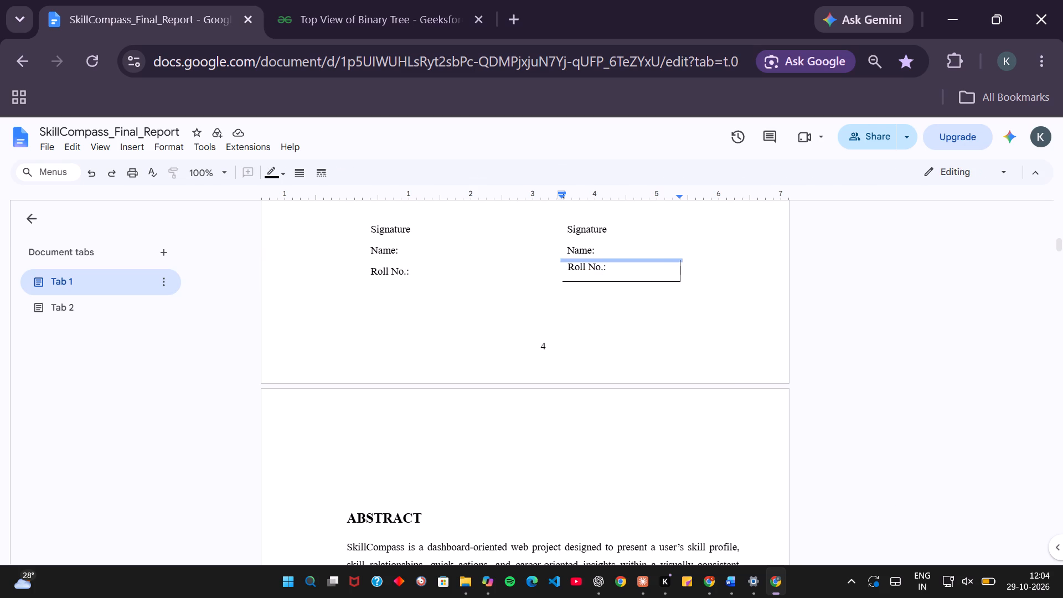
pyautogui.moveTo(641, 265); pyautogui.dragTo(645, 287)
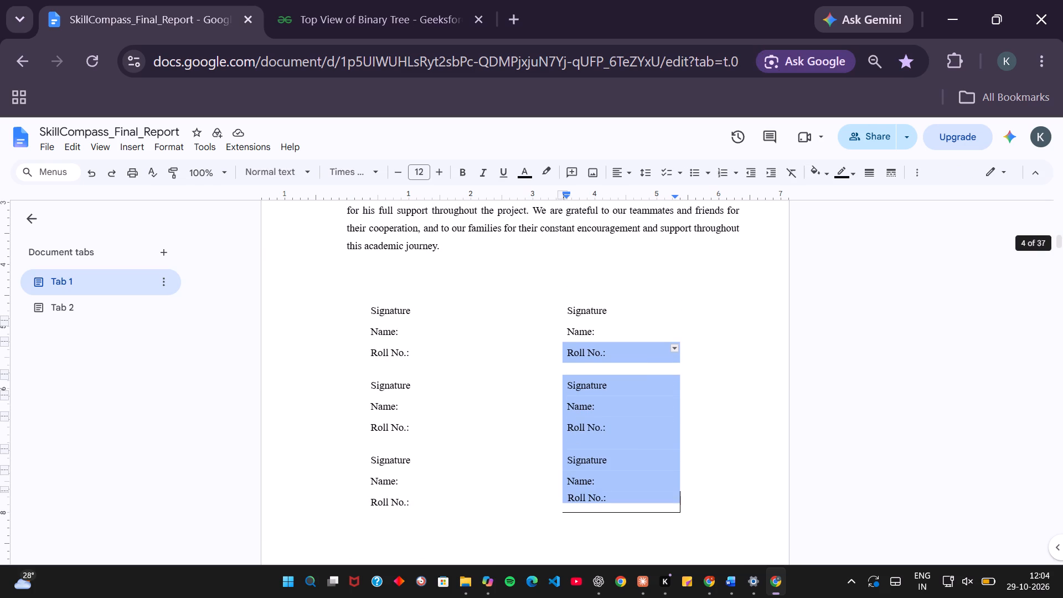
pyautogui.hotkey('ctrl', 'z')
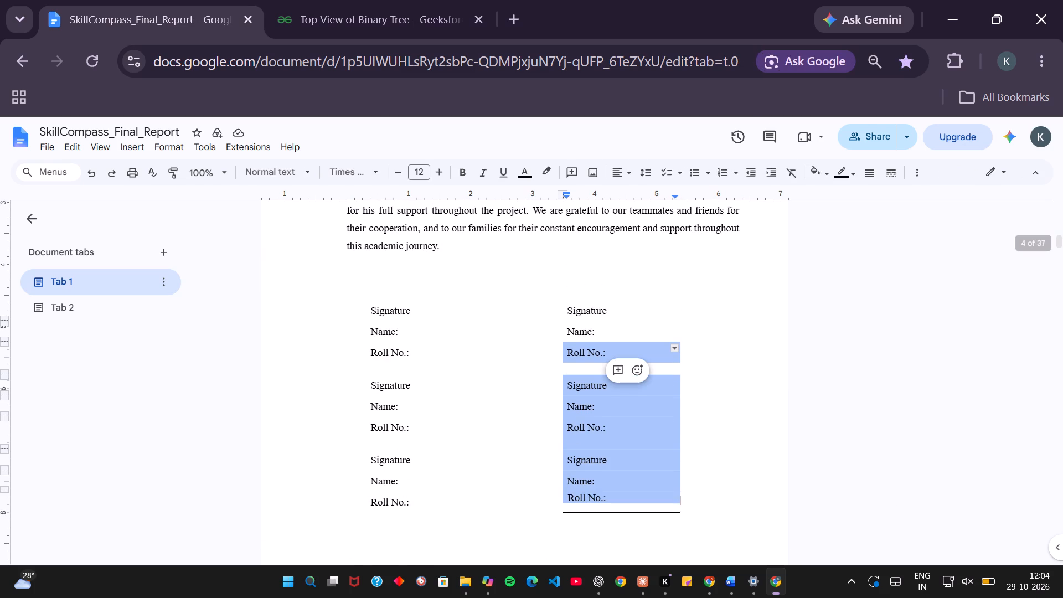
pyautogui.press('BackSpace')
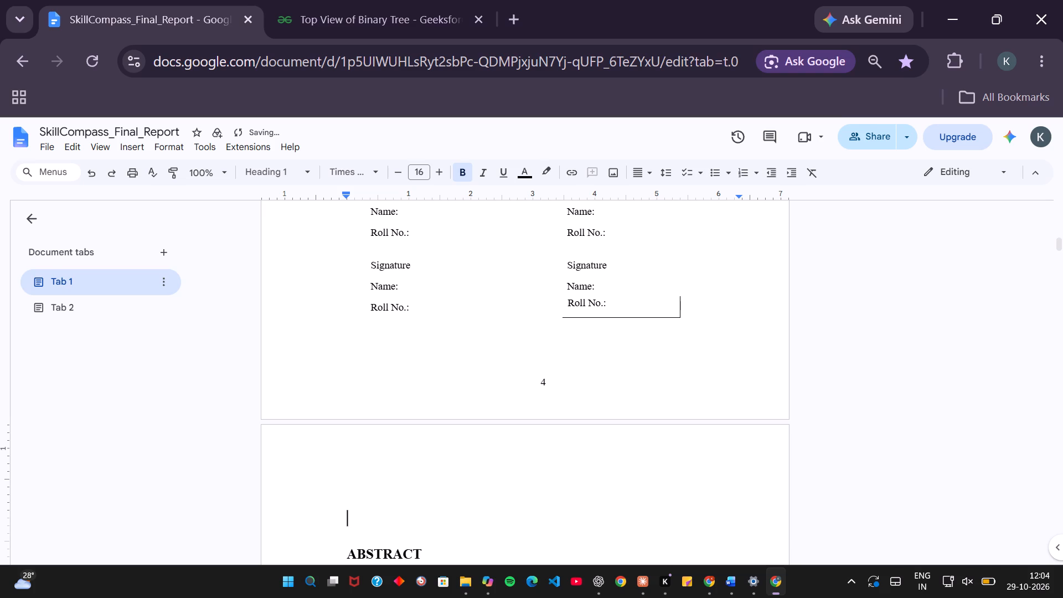
# Recolour the borders of the signature table's last Roll No. cell with the near-white custom colour.
pyautogui.press('Up')
pyautogui.press('Right')
pyautogui.press('Right')
pyautogui.press('Right')
pyautogui.press('Right')
pyautogui.press('Right')
pyautogui.press('Right')
pyautogui.press('Right')
pyautogui.press('Right')
pyautogui.press('Right')
pyautogui.press('Right')
pyautogui.press('Right')
pyautogui.press('Right')
pyautogui.press('Right')
pyautogui.press('Right')
pyautogui.press('Right')
pyautogui.press('Right')
pyautogui.press('Right')
pyautogui.press('Right')
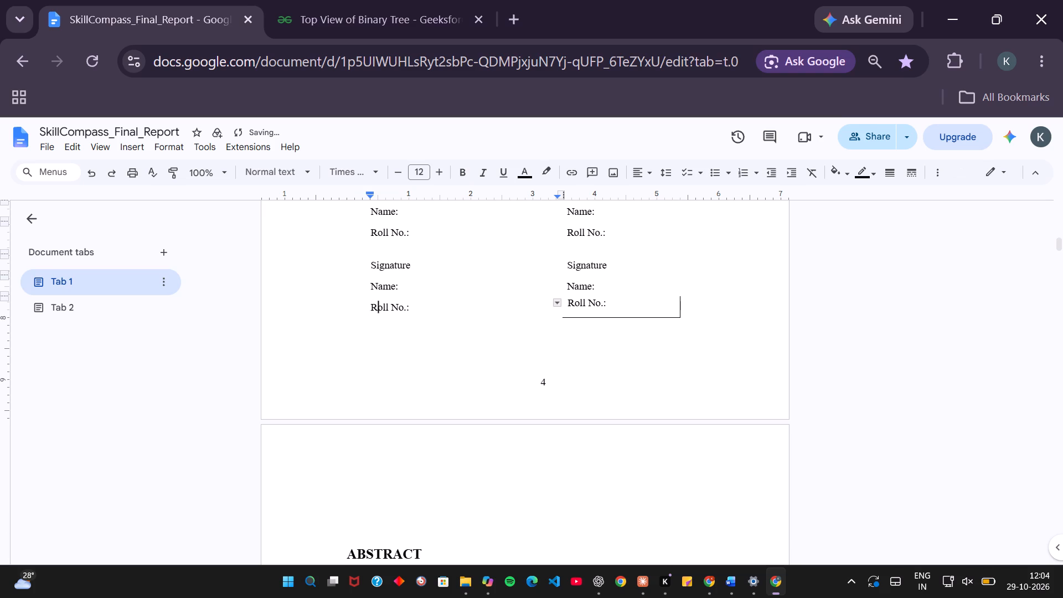
pyautogui.press('Right')
pyautogui.press('Right')
pyautogui.press('Right')
pyautogui.press('Right')
pyautogui.press('Right')
pyautogui.press('Right')
pyautogui.press('Right')
pyautogui.press('Right')
pyautogui.press('Right')
pyautogui.press('Right')
pyautogui.press('Right')
pyautogui.press('Right')
pyautogui.press('Right')
pyautogui.press('Right')
pyautogui.press('Right')
pyautogui.press('Right')
pyautogui.press('Right')
pyautogui.press('Right')
pyautogui.press('Right')
pyautogui.press('Right')
pyautogui.press('Right')
pyautogui.press('Right')
pyautogui.press('Right')
pyautogui.press('Right')
pyautogui.press('Right')
pyautogui.press('Right')
pyautogui.press('Right')
pyautogui.press('Right')
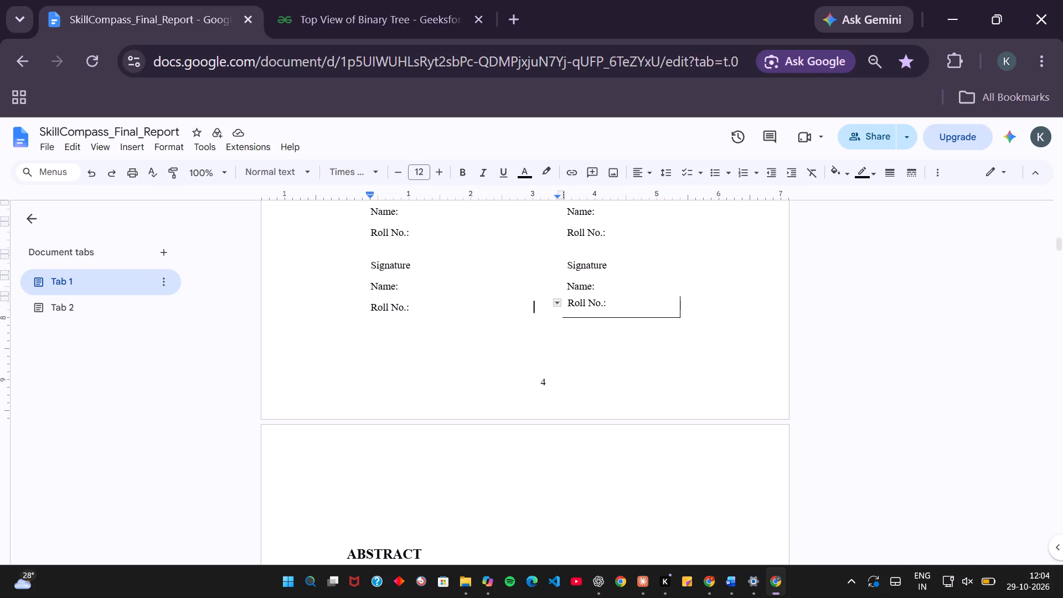
pyautogui.press('Right')
pyautogui.press('Right')
pyautogui.press('Right')
pyautogui.press('Right')
pyautogui.press('Right')
pyautogui.press('Right')
pyautogui.press('Right')
pyautogui.press('Right')
pyautogui.press('Right')
pyautogui.press('Right')
pyautogui.press('Right')
pyautogui.press('Right')
pyautogui.press('Right')
pyautogui.press('Right')
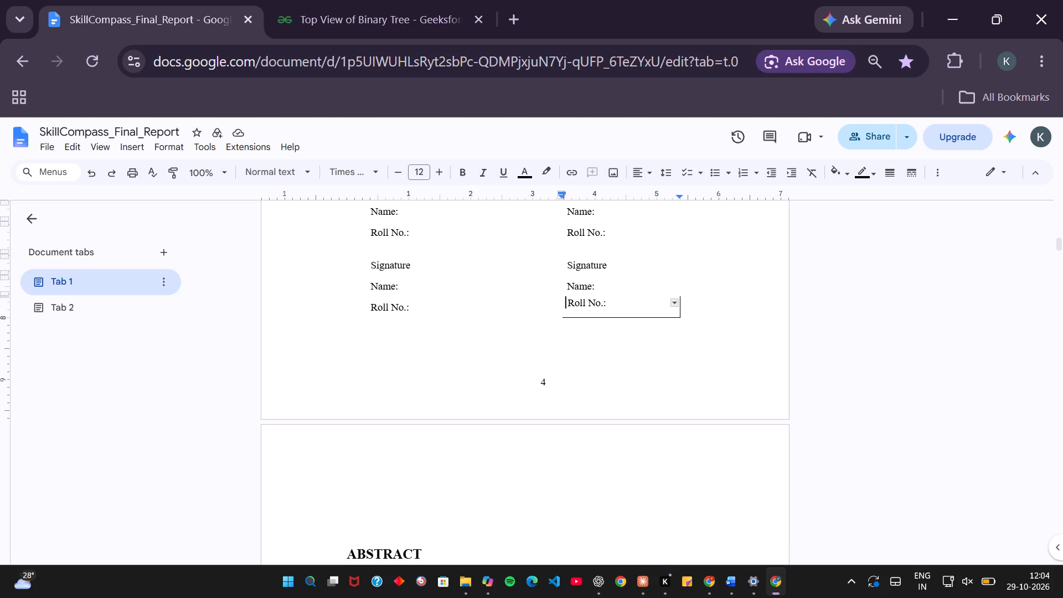
pyautogui.press('Right')
pyautogui.press('Right')
pyautogui.press('Right')
pyautogui.press('Right')
pyautogui.press('Right')
pyautogui.press('Right')
pyautogui.press('Right')
pyautogui.press('Right')
pyautogui.press('Right')
pyautogui.press('Right')
pyautogui.click(913, 174)
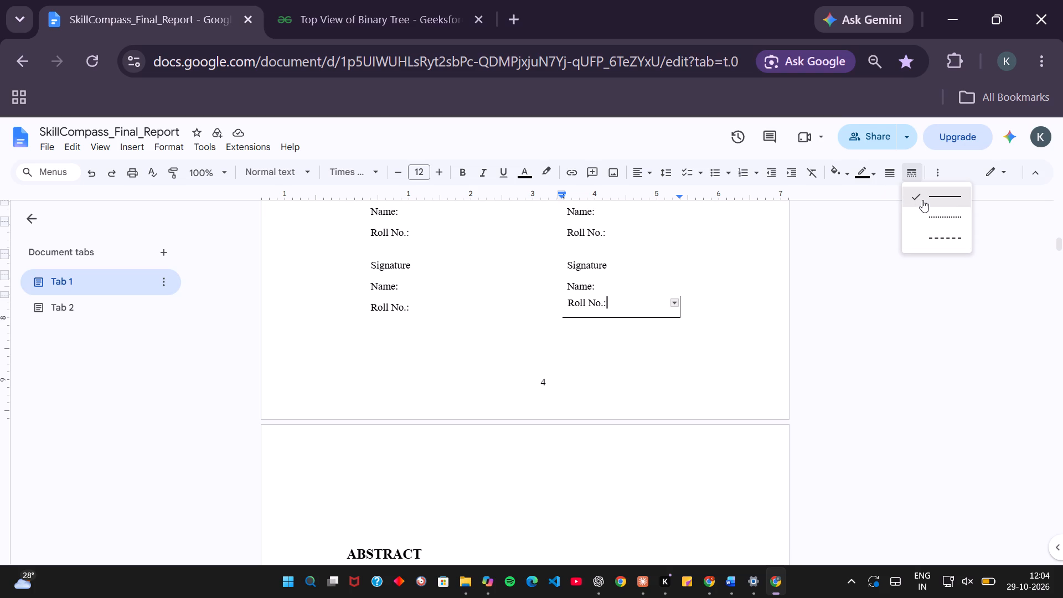
pyautogui.click(906, 170)
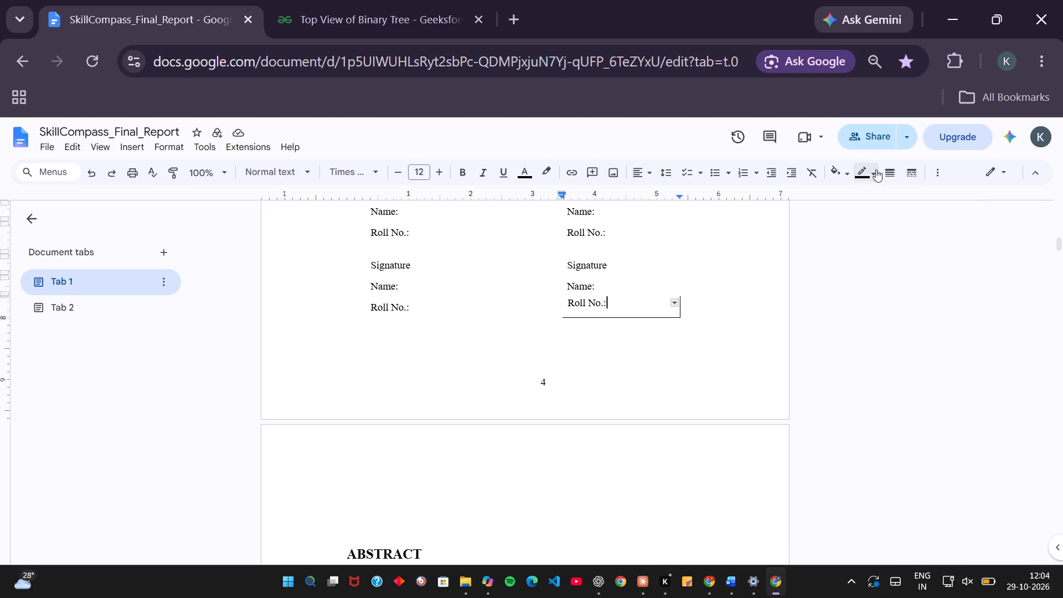
pyautogui.click(867, 169)
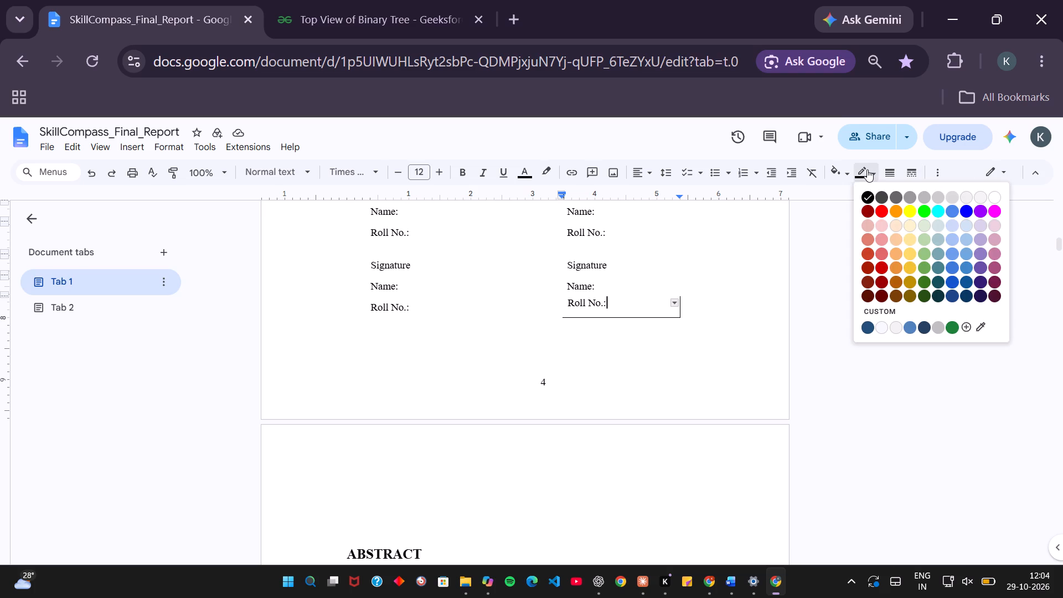
pyautogui.click(882, 326)
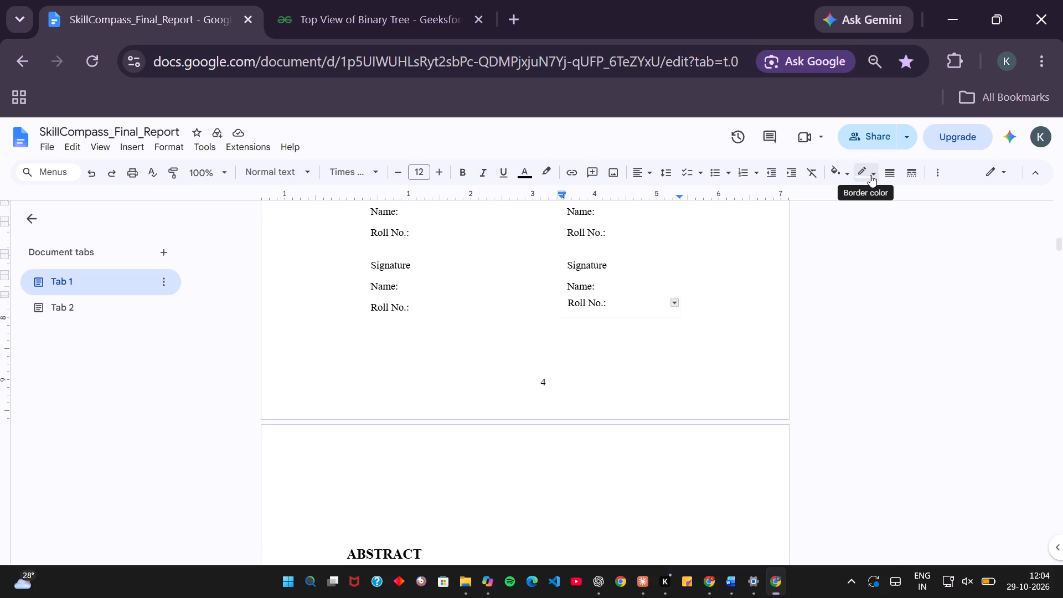
# Use the eyedropper to sample the light grey #dfe3e8 from the screen as the last Roll No. cell's border colour.
pyautogui.click(1003, 178)
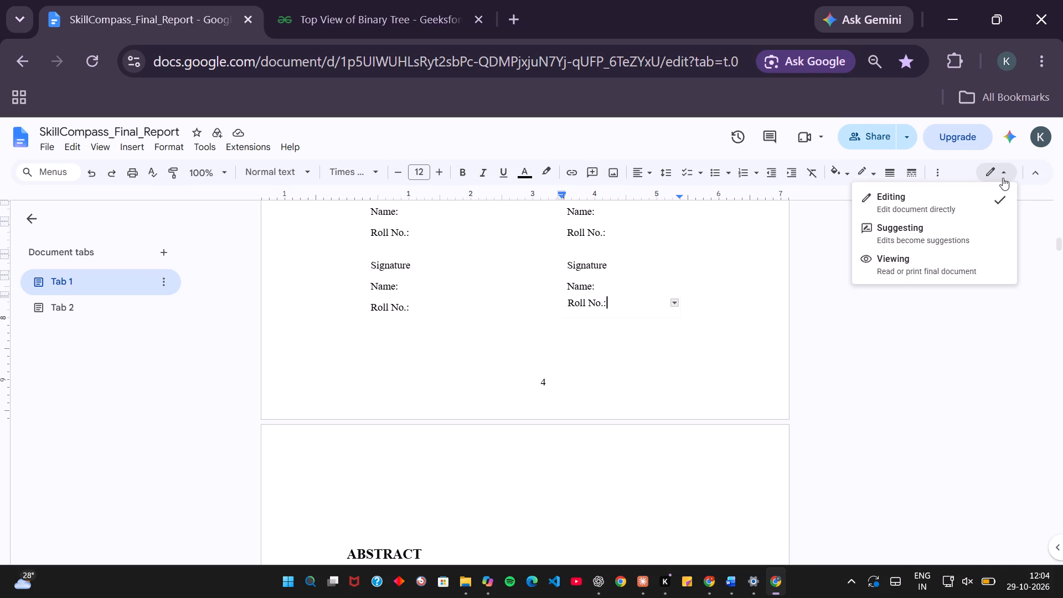
pyautogui.click(936, 176)
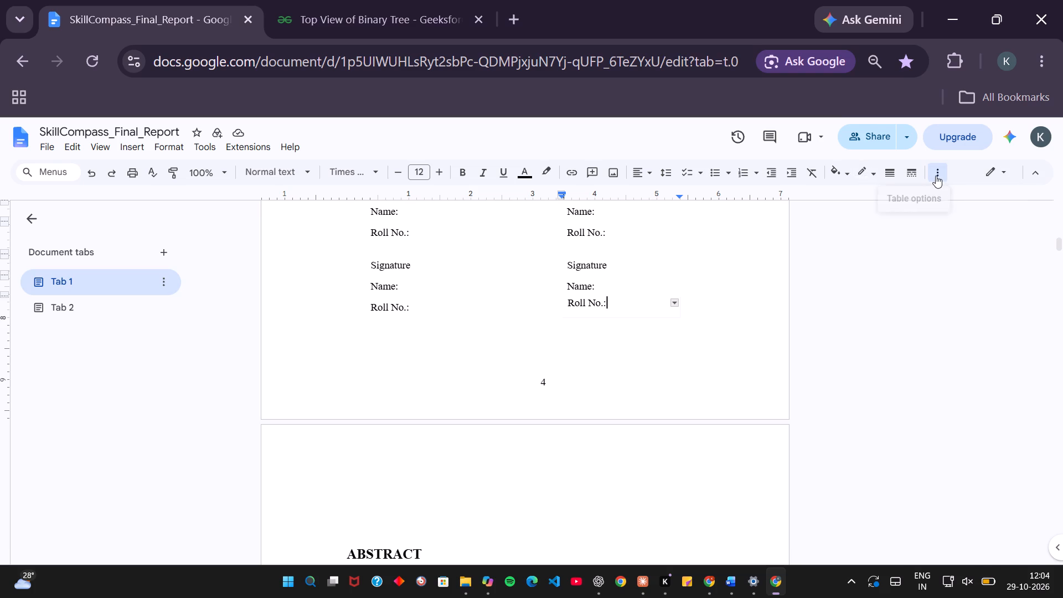
pyautogui.click(869, 174)
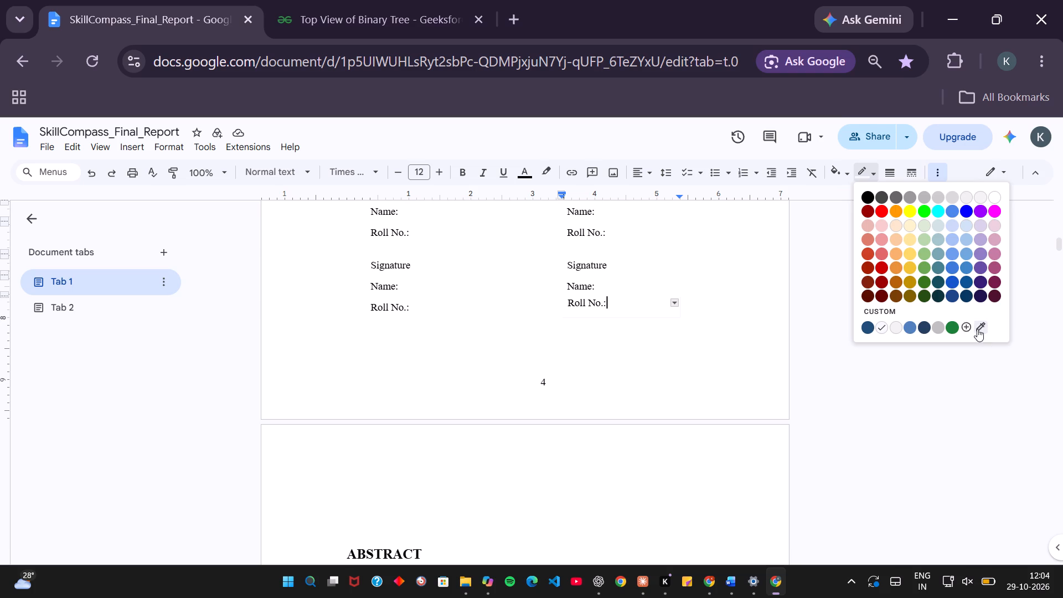
pyautogui.click(977, 329)
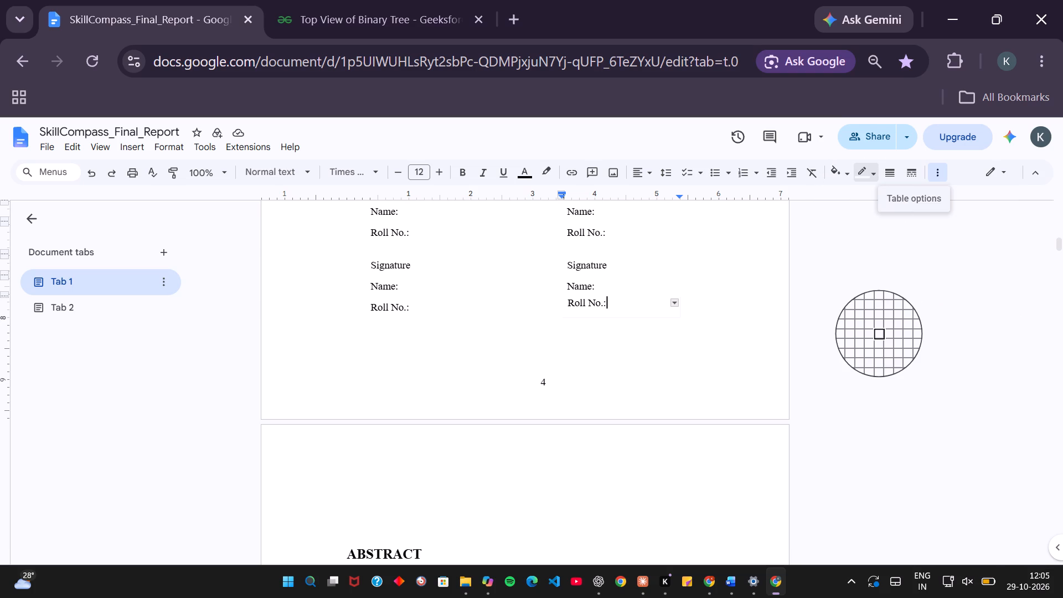
pyautogui.click(875, 168)
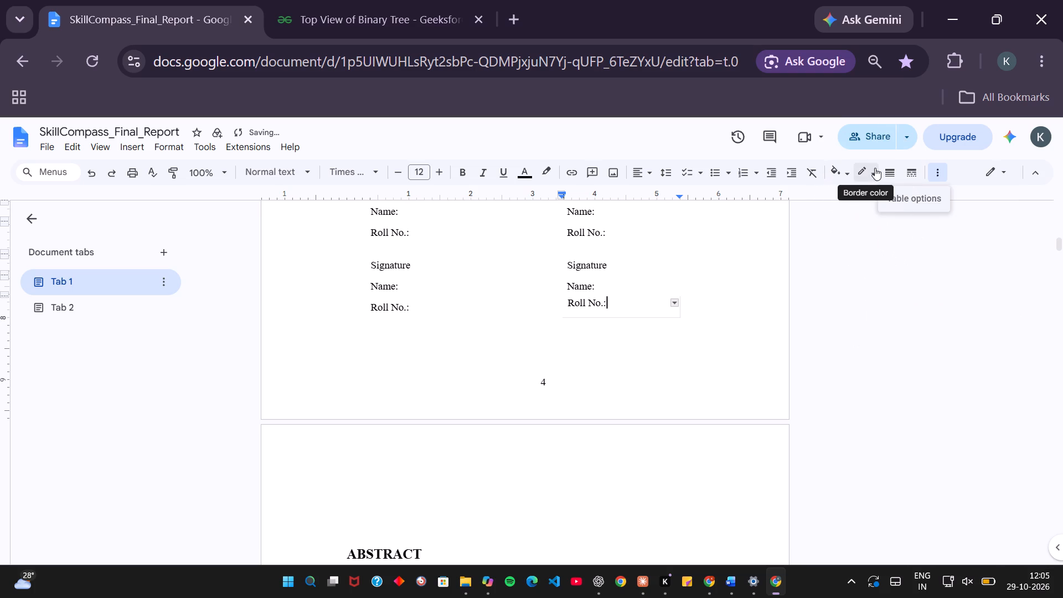
# Open the last Roll No. cell's custom border colour, look up white's hex code for Google Docs on Google and copy #FFFFFF.
pyautogui.click(873, 169)
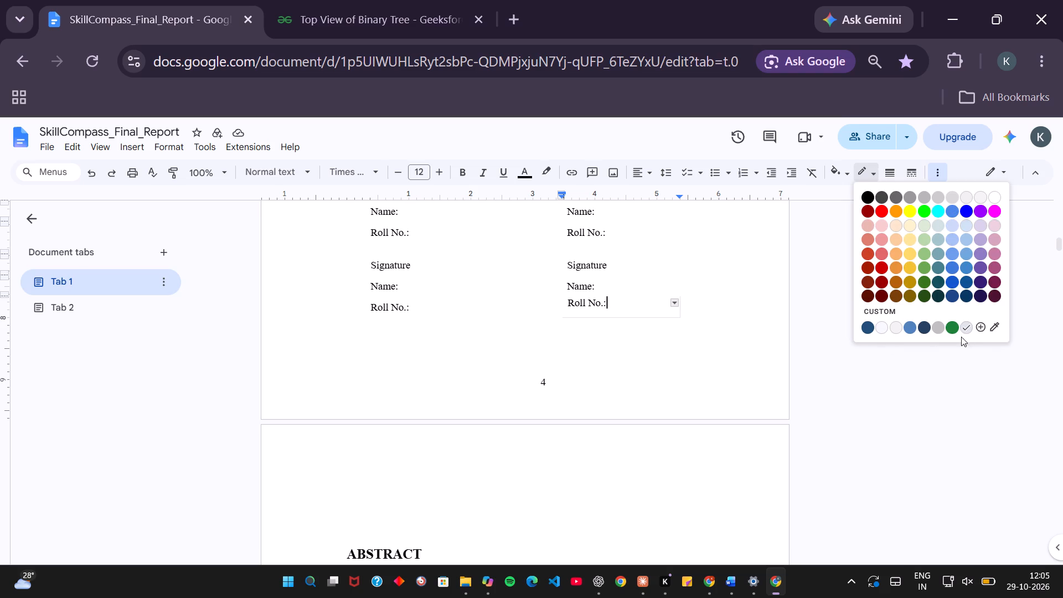
pyautogui.click(979, 329)
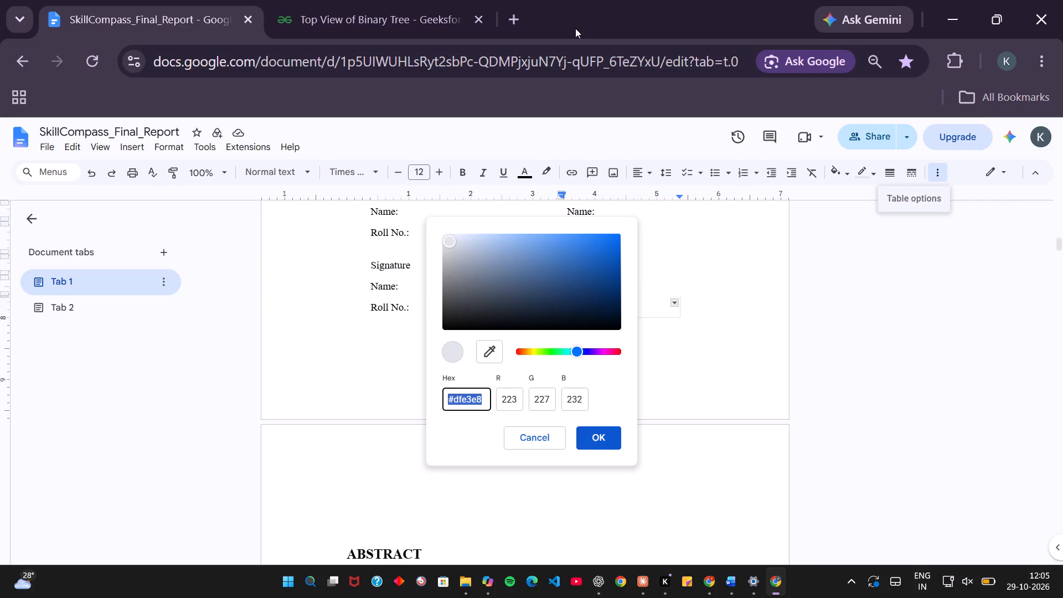
pyautogui.click(508, 19)
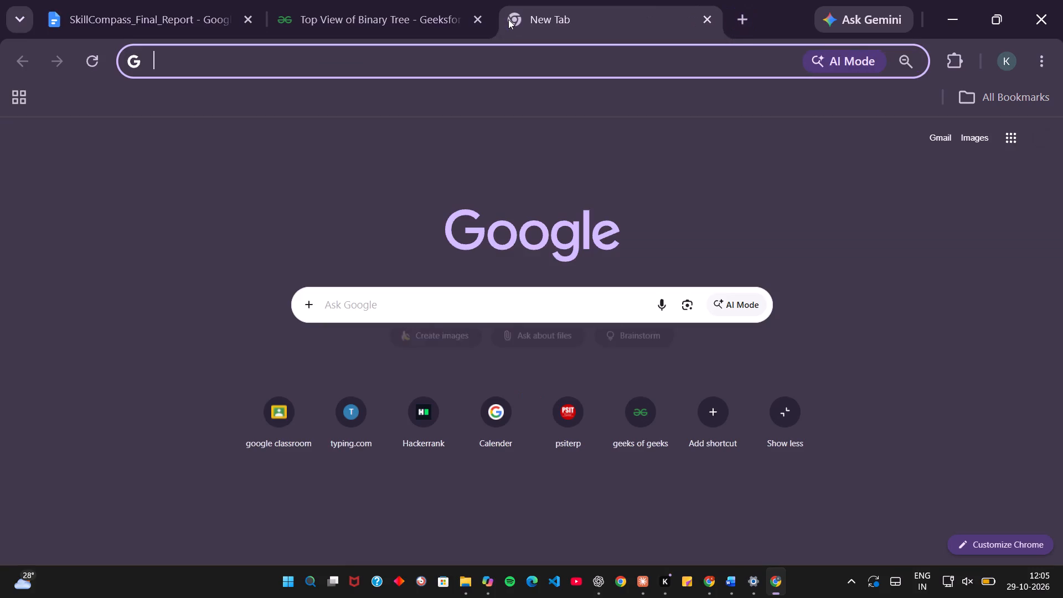
pyautogui.write('code')
pyautogui.press('space')
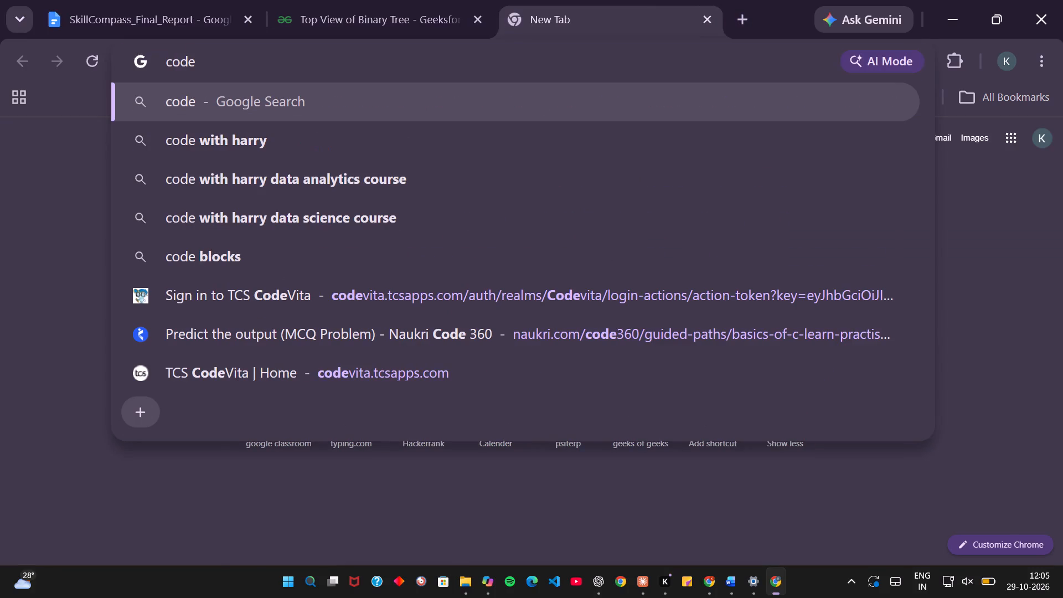
pyautogui.write('of')
pyautogui.press('space')
pyautogui.write('white color i')
pyautogui.write('n')
pyautogui.press('space')
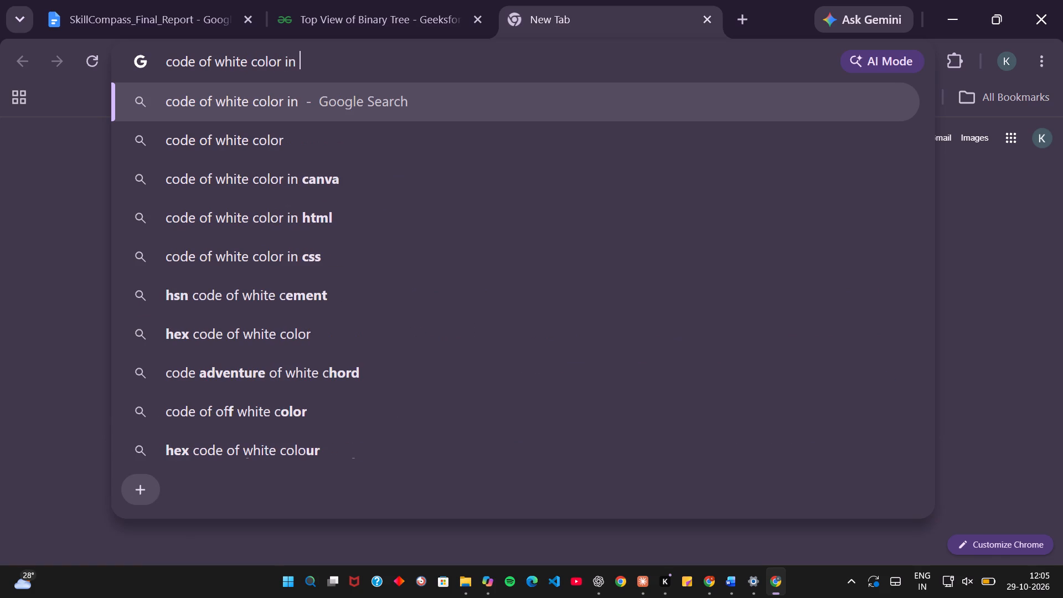
pyautogui.write('ggogle doc')
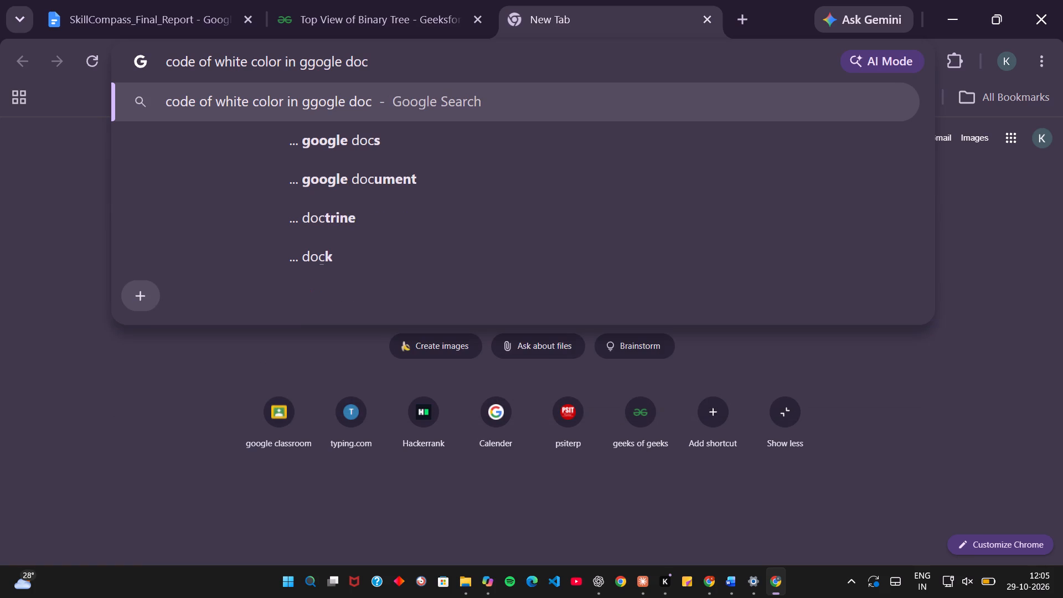
pyautogui.press('Return')
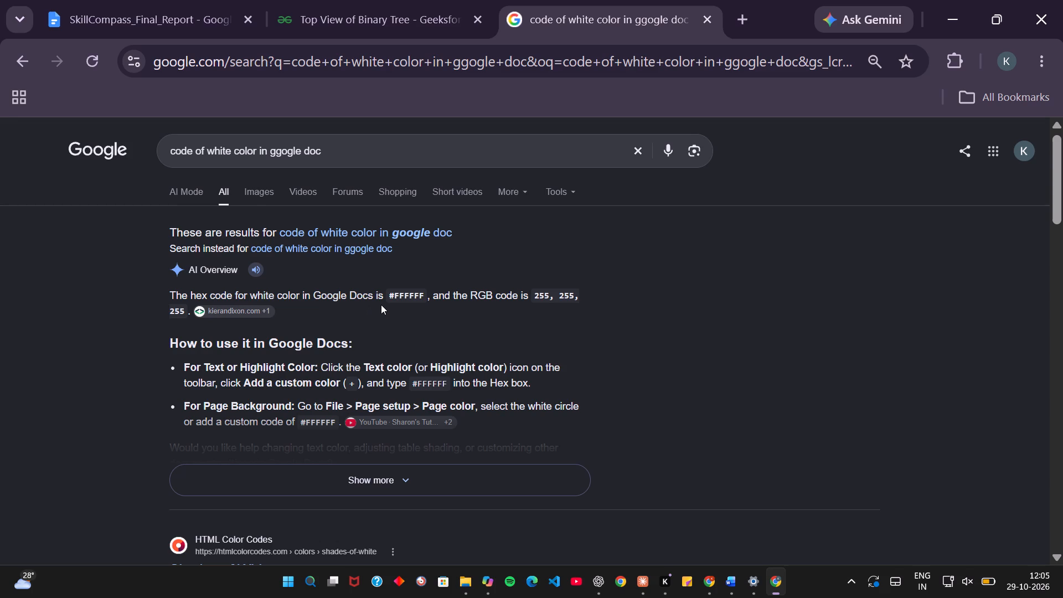
pyautogui.moveTo(386, 292); pyautogui.dragTo(417, 292)
pyautogui.moveTo(417, 292); pyautogui.dragTo(422, 293)
pyautogui.hotkey('ctrl', 'c')
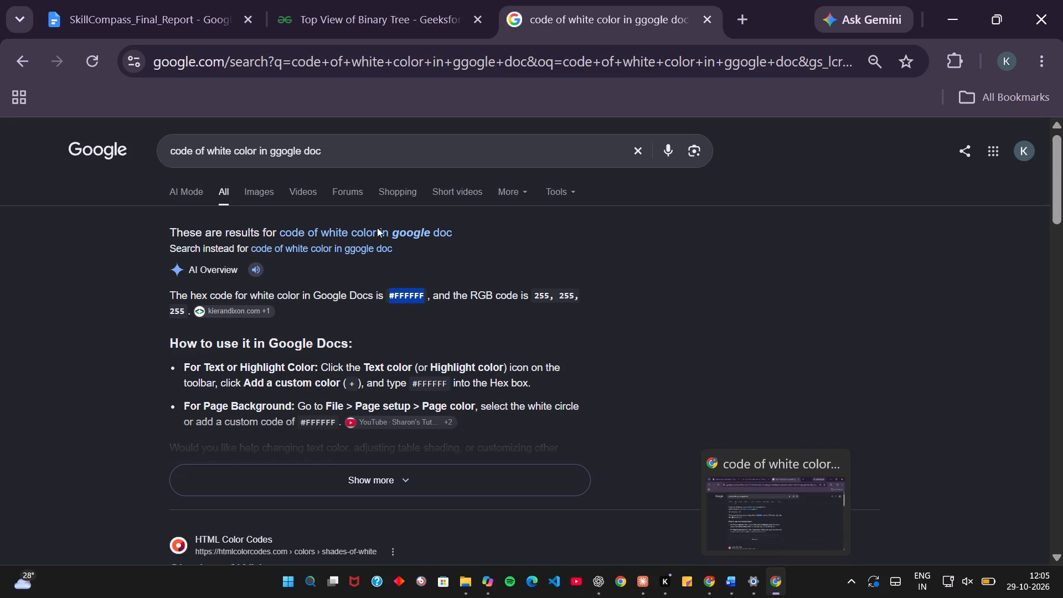
# Back in SkillCompass_Final_Report, set the last Roll No. cell's custom border colour to #FFFFFF and check the signature table.
pyautogui.click(166, 9)
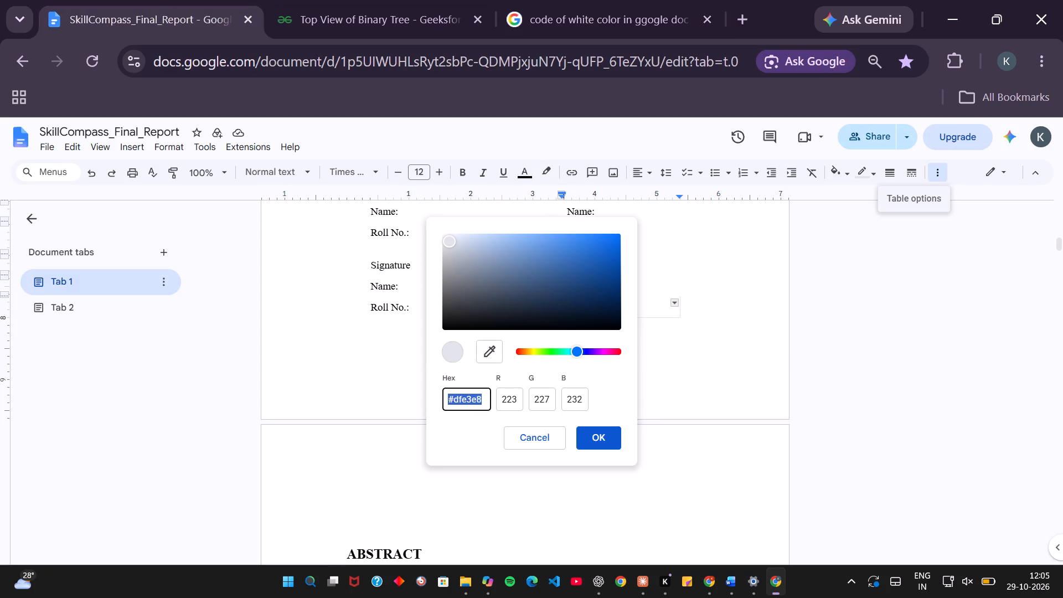
pyautogui.click(479, 399)
pyautogui.press('BackSpace')
pyautogui.press('BackSpace')
pyautogui.press('BackSpace')
pyautogui.press('BackSpace')
pyautogui.press('BackSpace')
pyautogui.press('BackSpace')
pyautogui.press('BackSpace')
pyautogui.hotkey('ctrl', 'v')
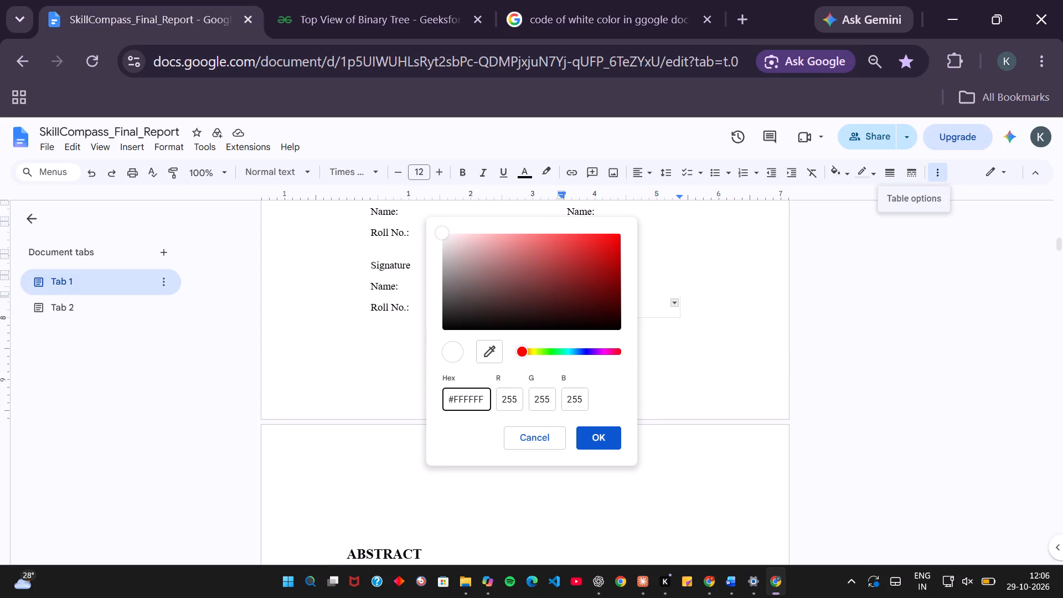
pyautogui.click(591, 439)
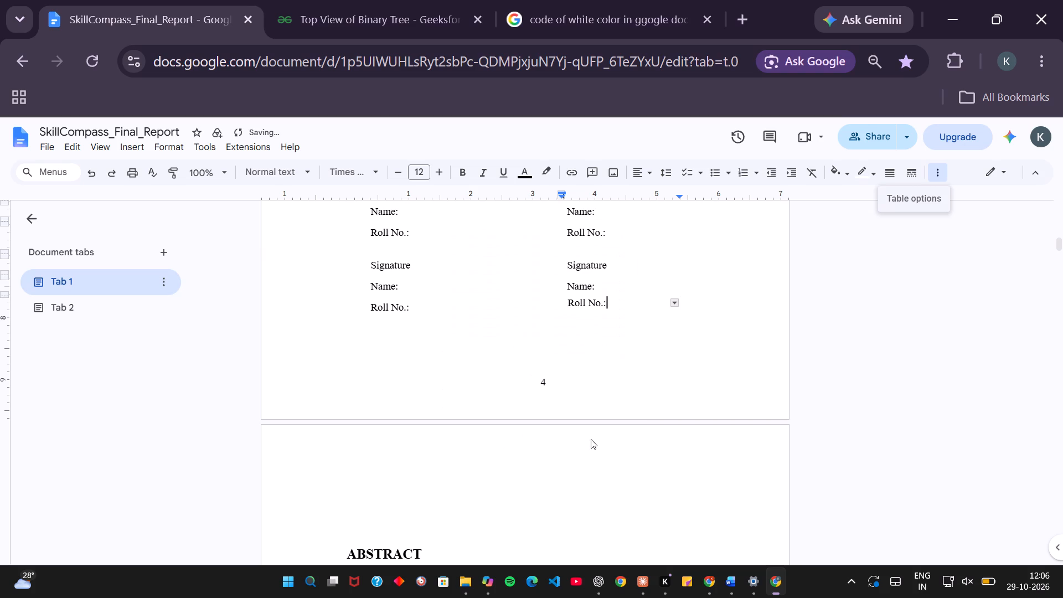
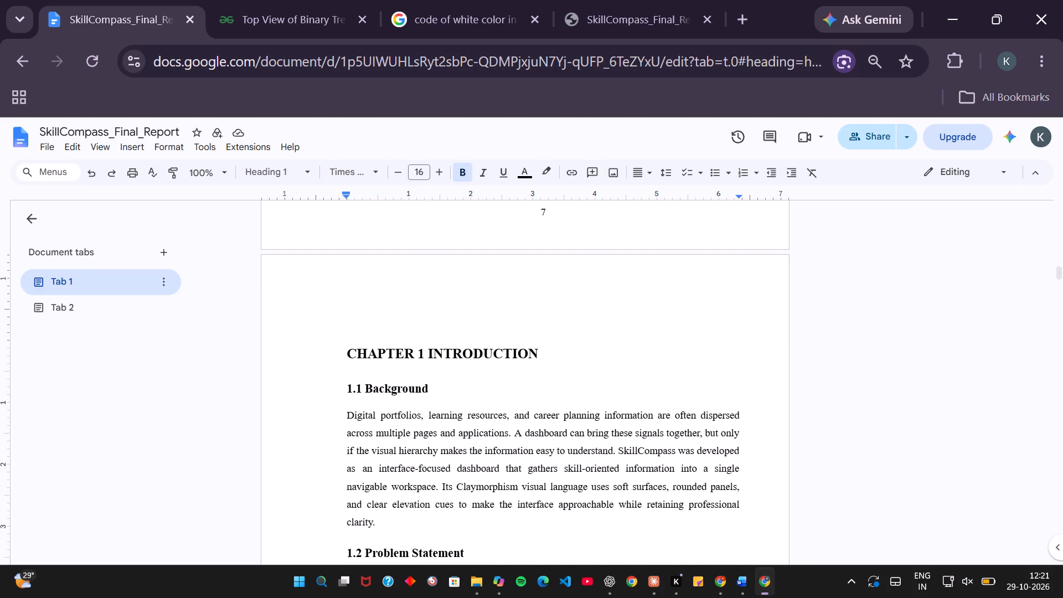
pyautogui.click(425, 483)
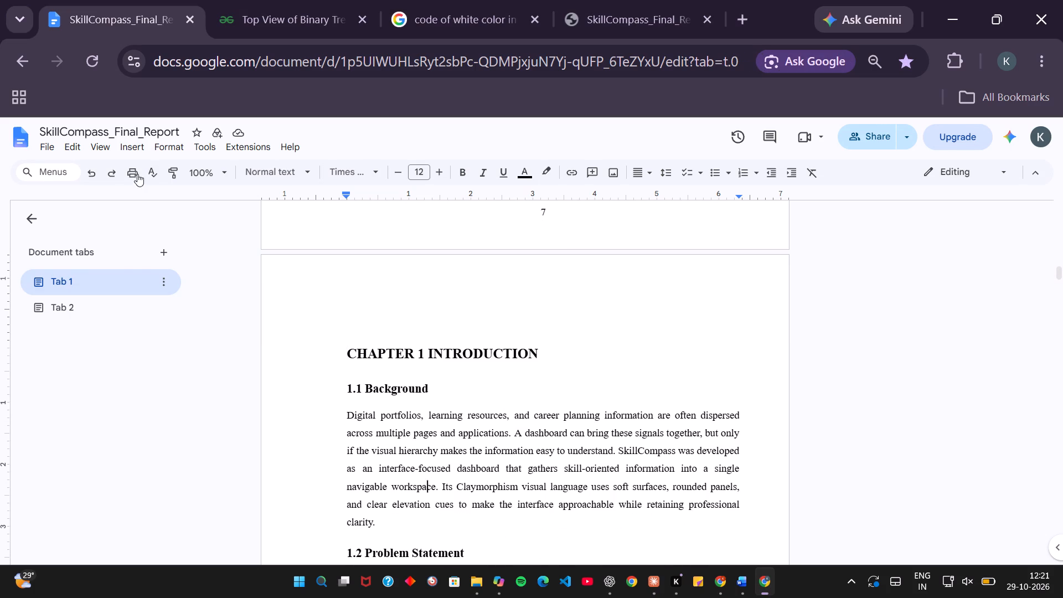
pyautogui.click(135, 151)
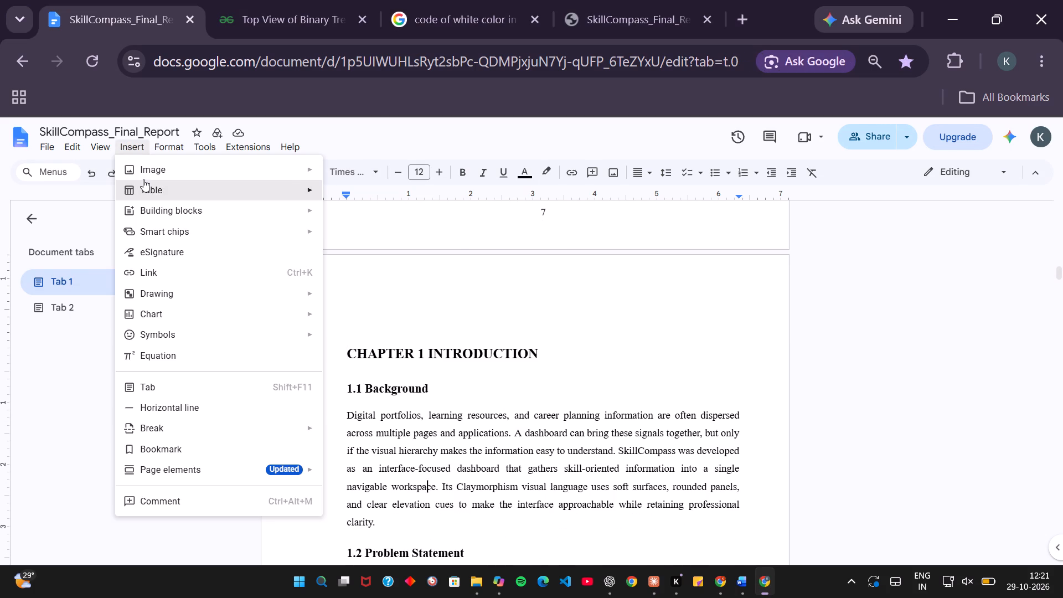
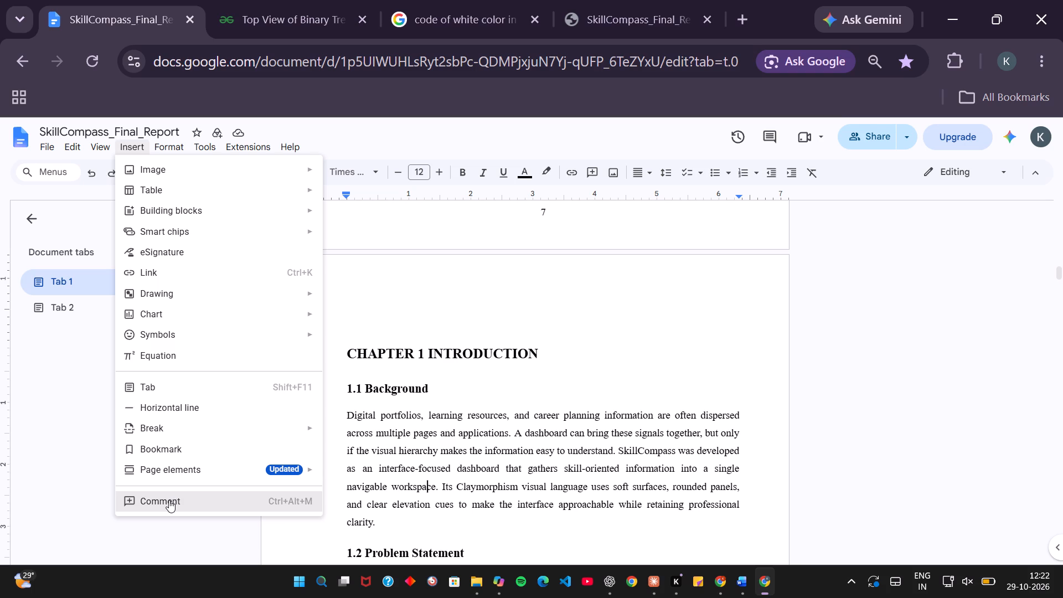
pyautogui.press('Print')
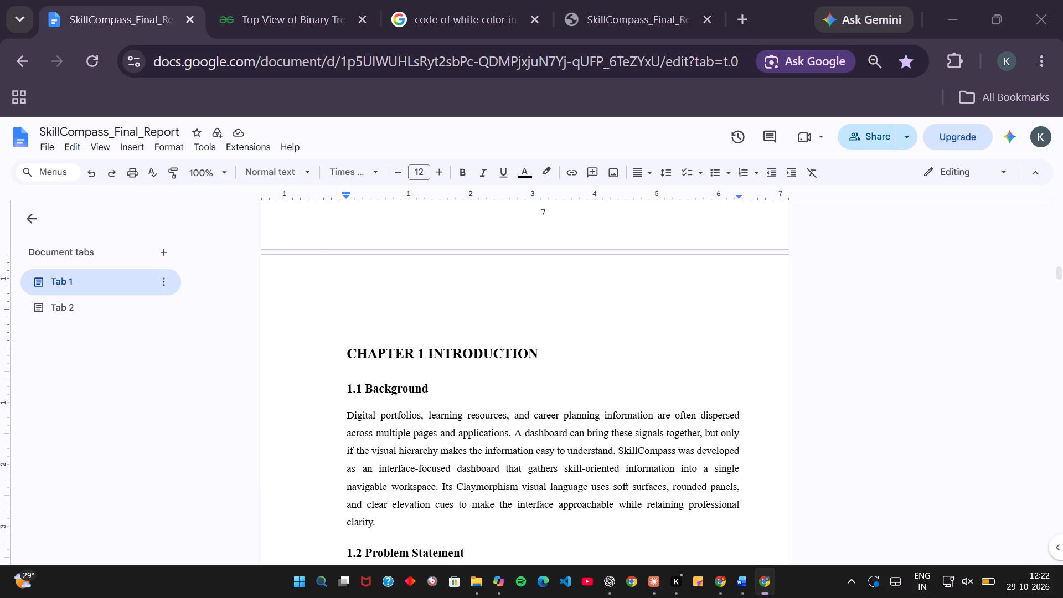
pyautogui.moveTo(117, 138); pyautogui.dragTo(332, 509)
pyautogui.click(653, 581)
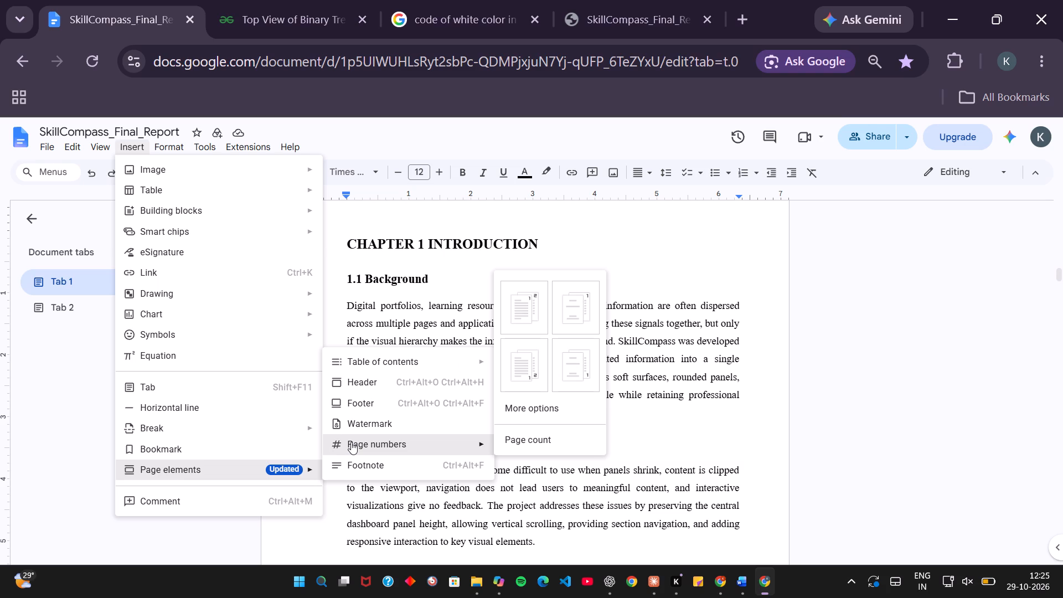
pyautogui.click(531, 412)
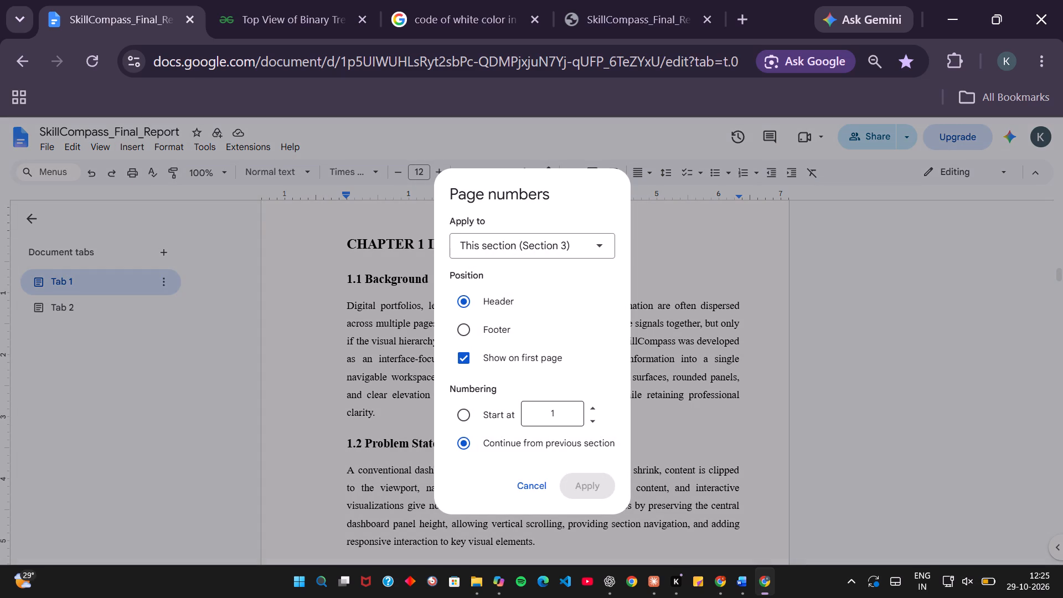
pyautogui.click(467, 328)
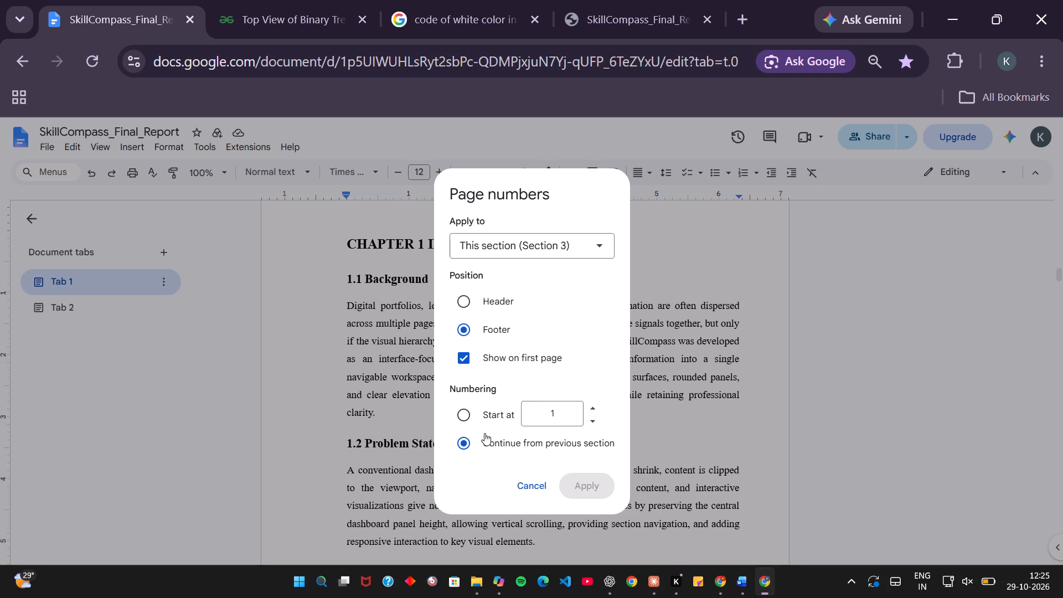
pyautogui.click(460, 414)
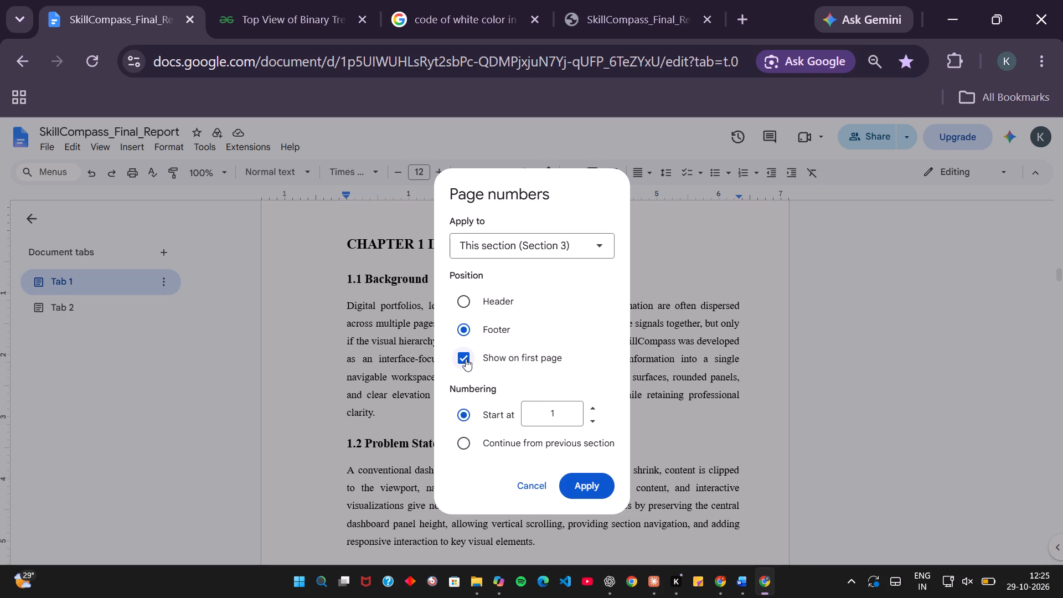
pyautogui.click(543, 255)
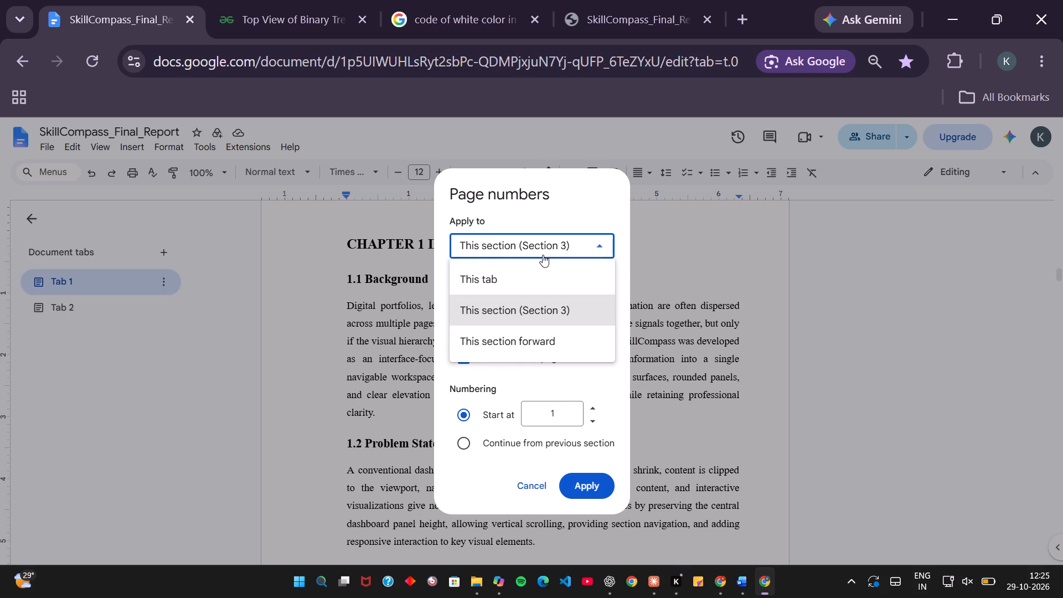
pyautogui.click(534, 315)
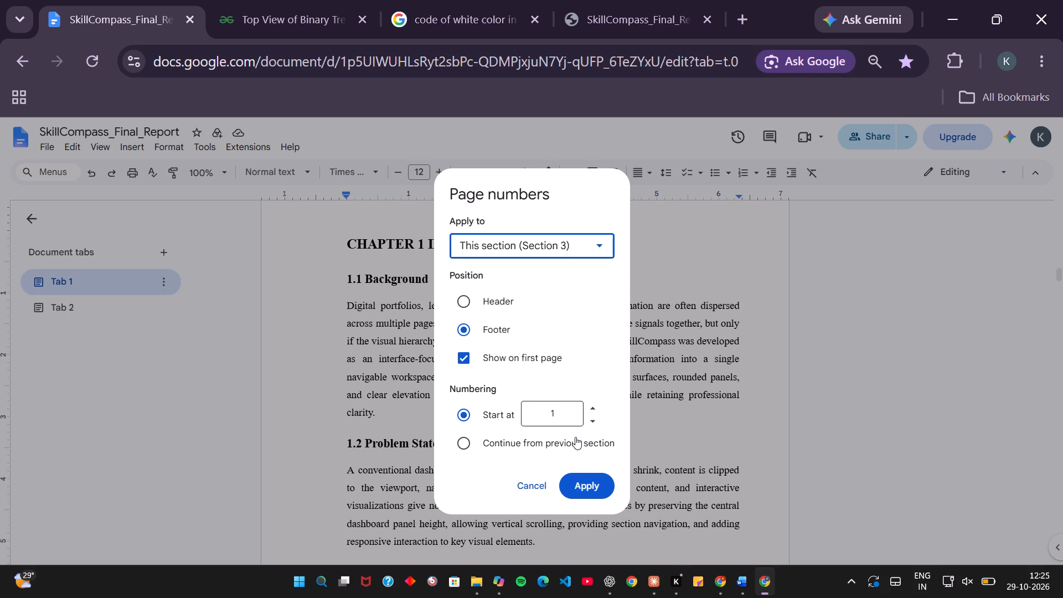
pyautogui.click(584, 482)
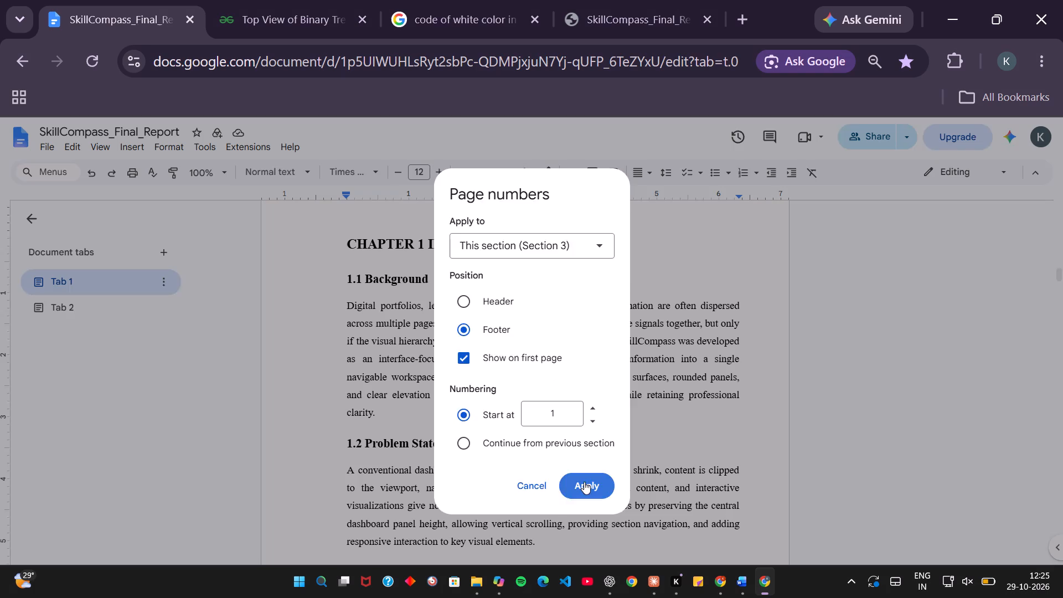
pyautogui.scroll(-3, 584, 482)
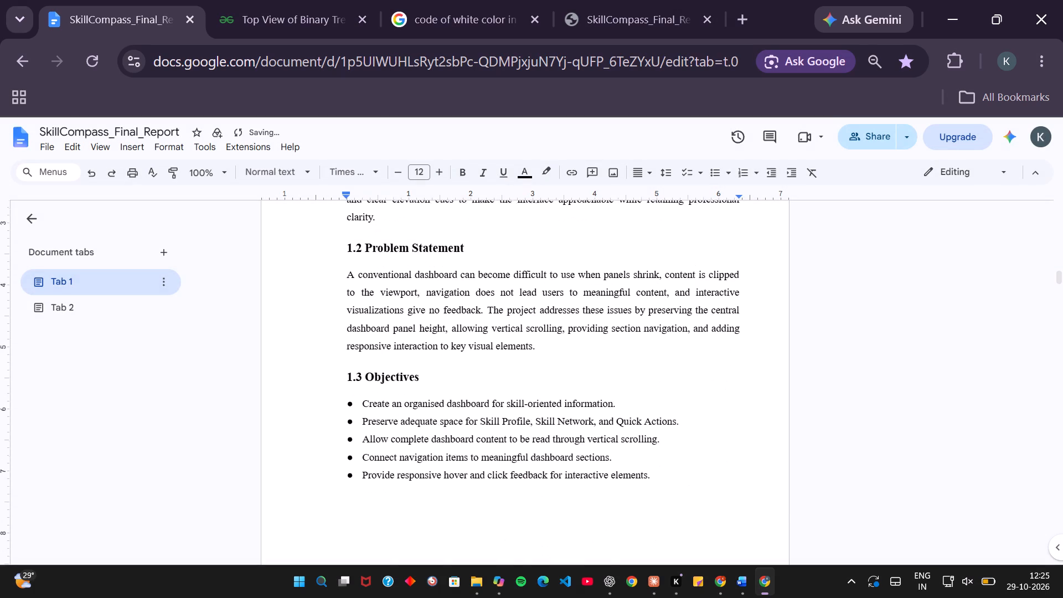
# Check the footer page numbers on the report pages from Chapter 1 through Chapter 4.
pyautogui.scroll(-1, 584, 482)
pyautogui.scroll(6, 584, 482)
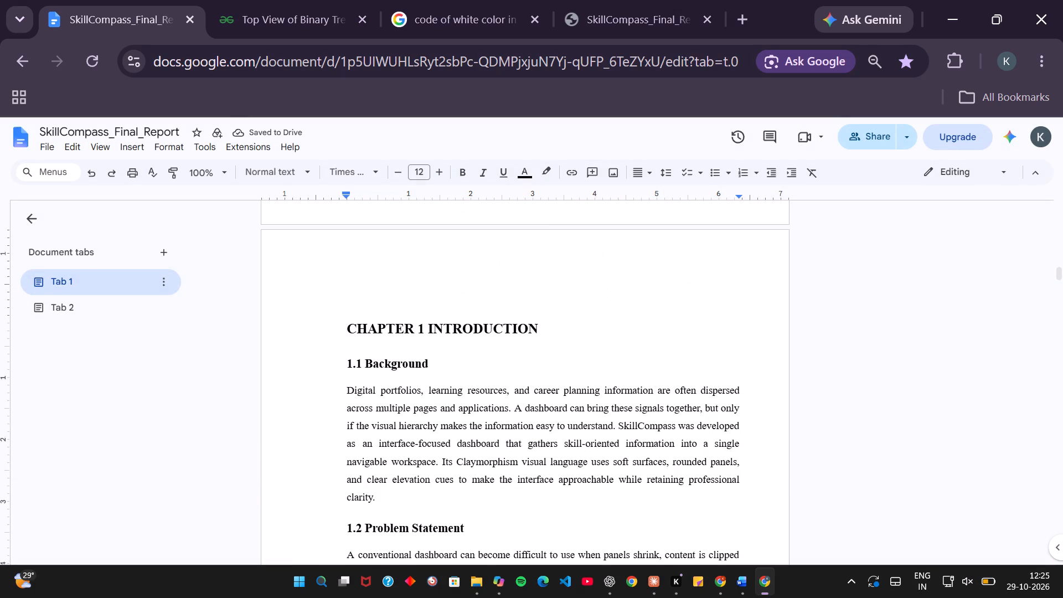
pyautogui.scroll(1, 584, 482)
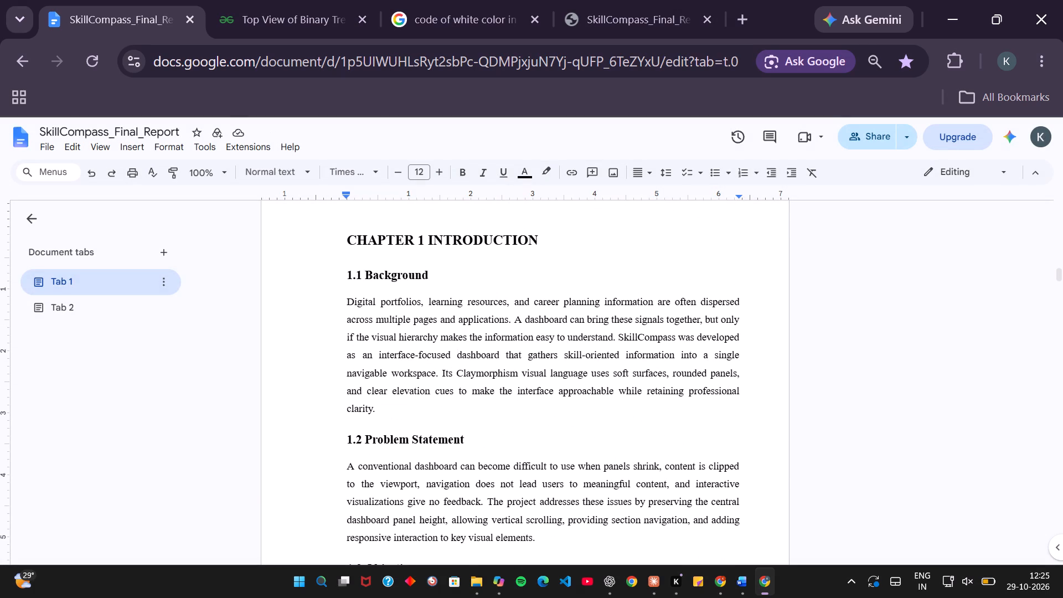
pyautogui.click(447, 352)
pyautogui.press('Up')
pyautogui.press('Up')
pyautogui.press('Up')
pyautogui.press('Up')
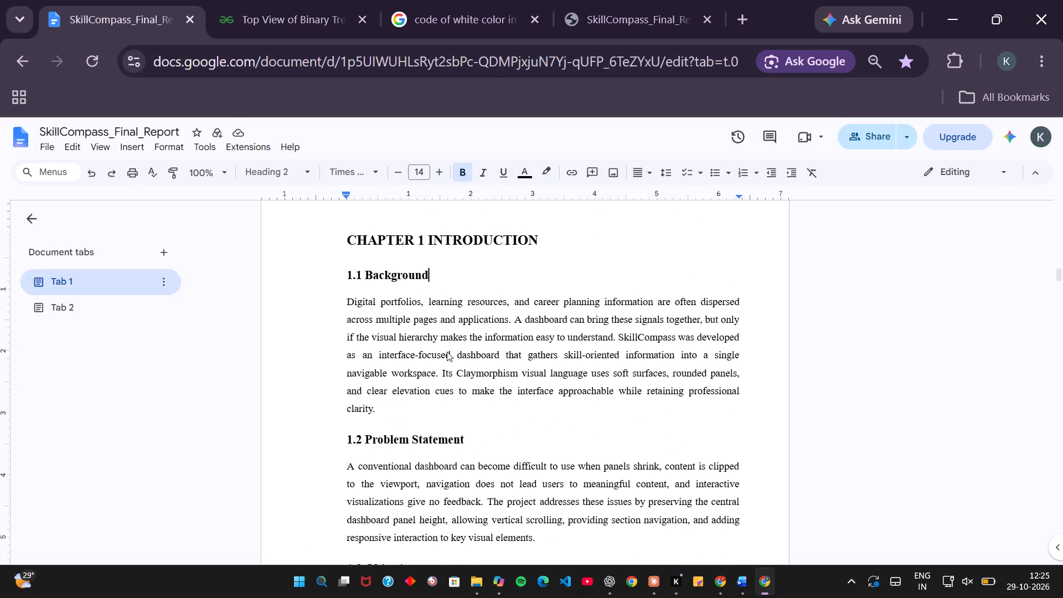
pyautogui.press('Up')
pyautogui.press('Down')
pyautogui.scroll(-3, 447, 352)
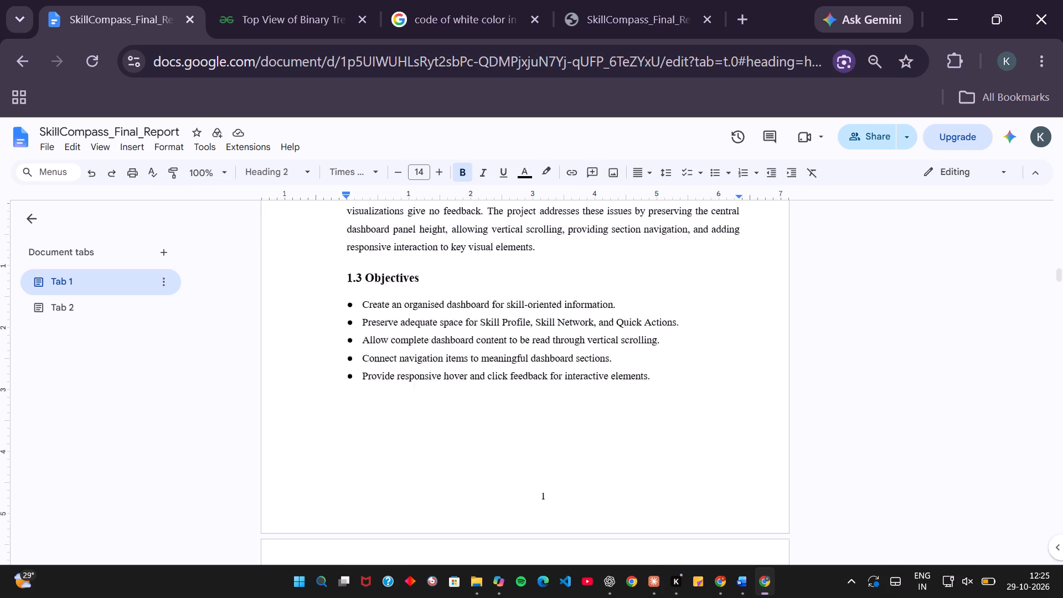
pyautogui.scroll(-9, 447, 352)
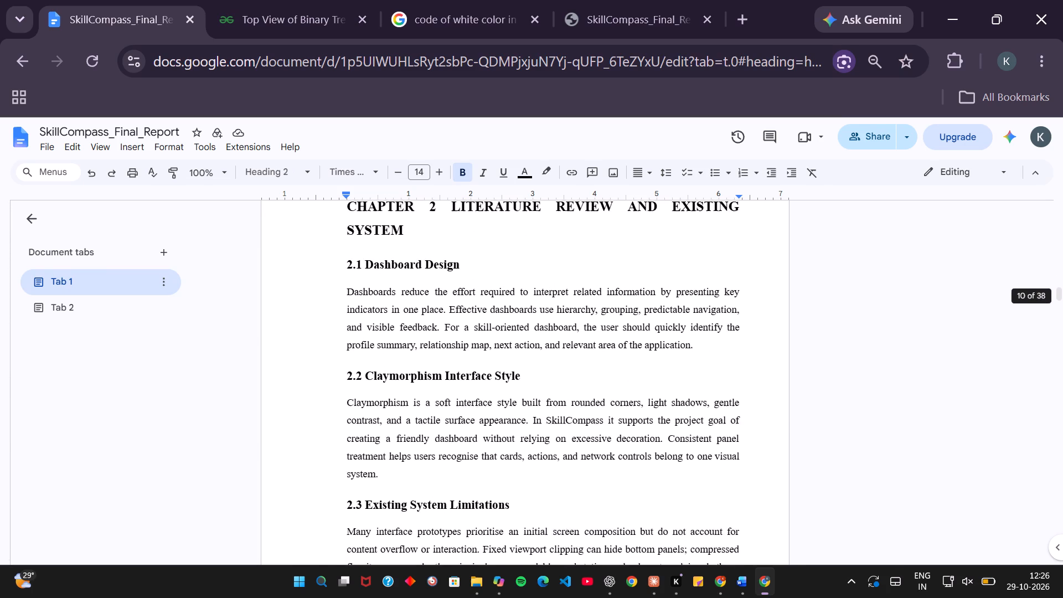
pyautogui.scroll(4, 447, 352)
pyautogui.scroll(-1, 447, 352)
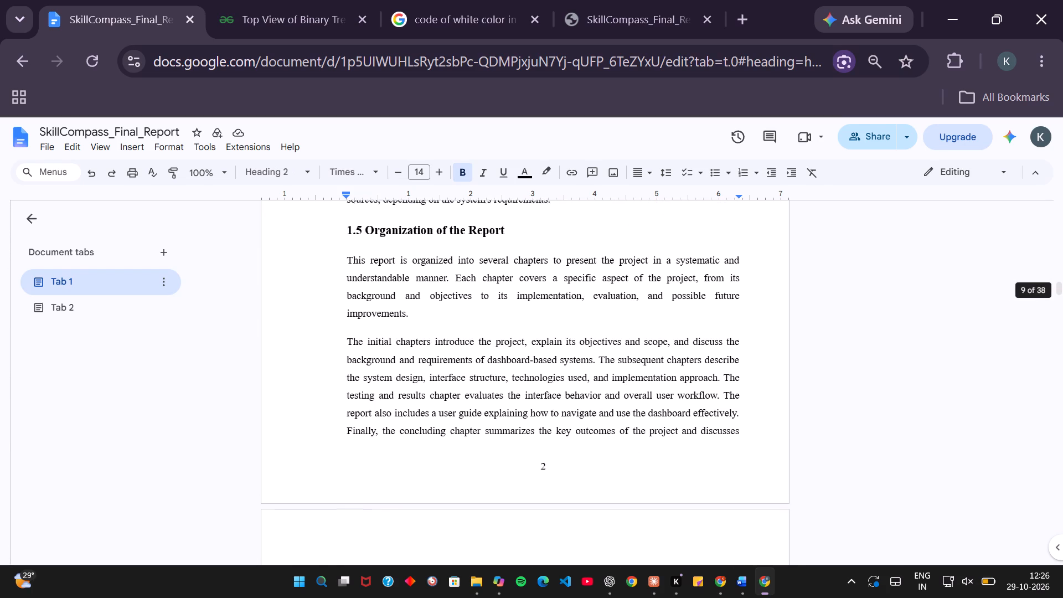
pyautogui.scroll(-1, 447, 352)
pyautogui.scroll(1, 447, 352)
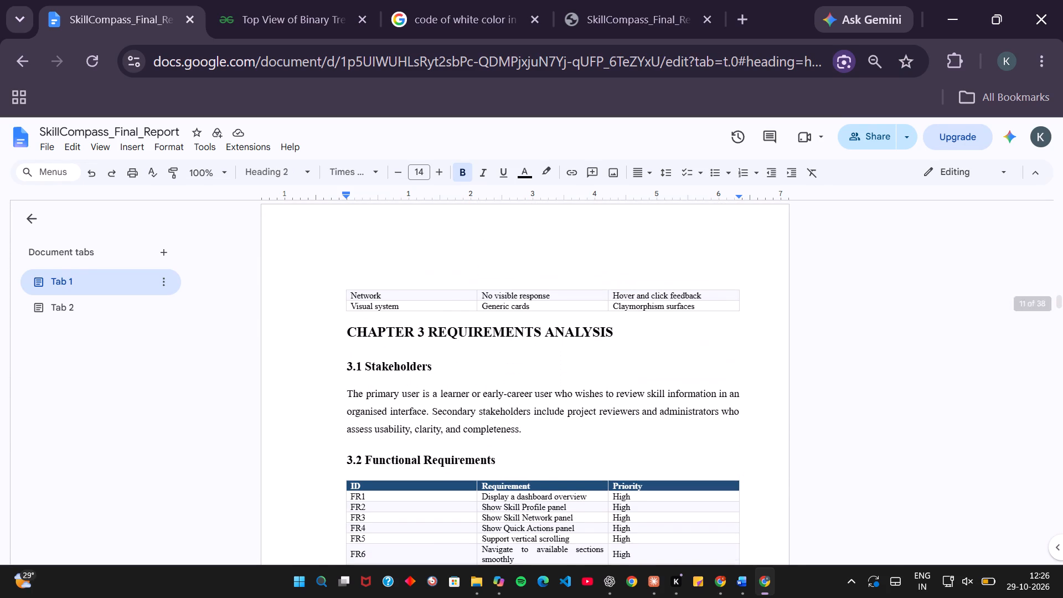
pyautogui.scroll(-2, 447, 352)
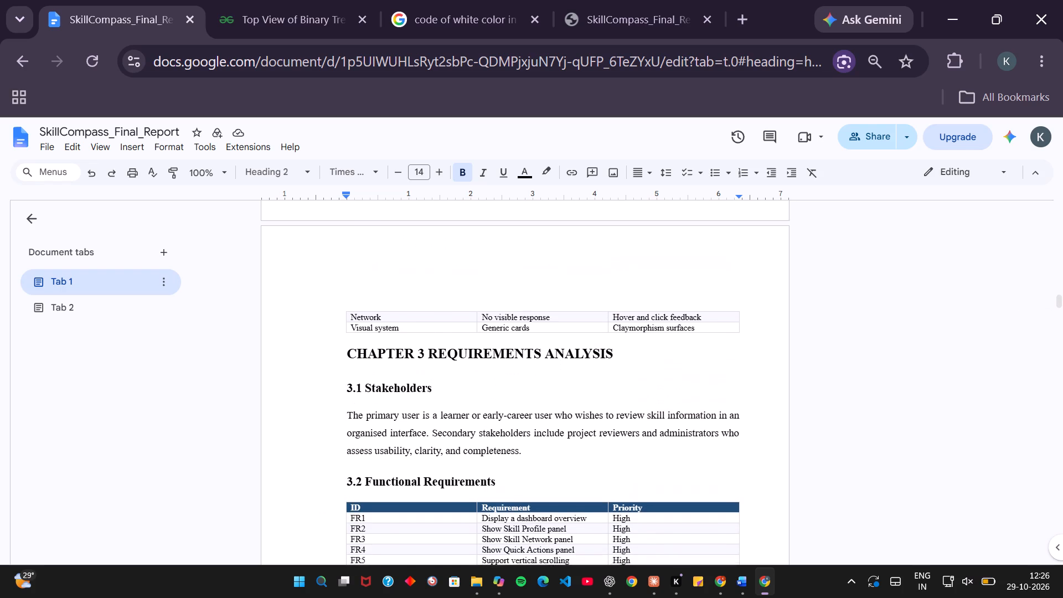
pyautogui.scroll(-2, 447, 352)
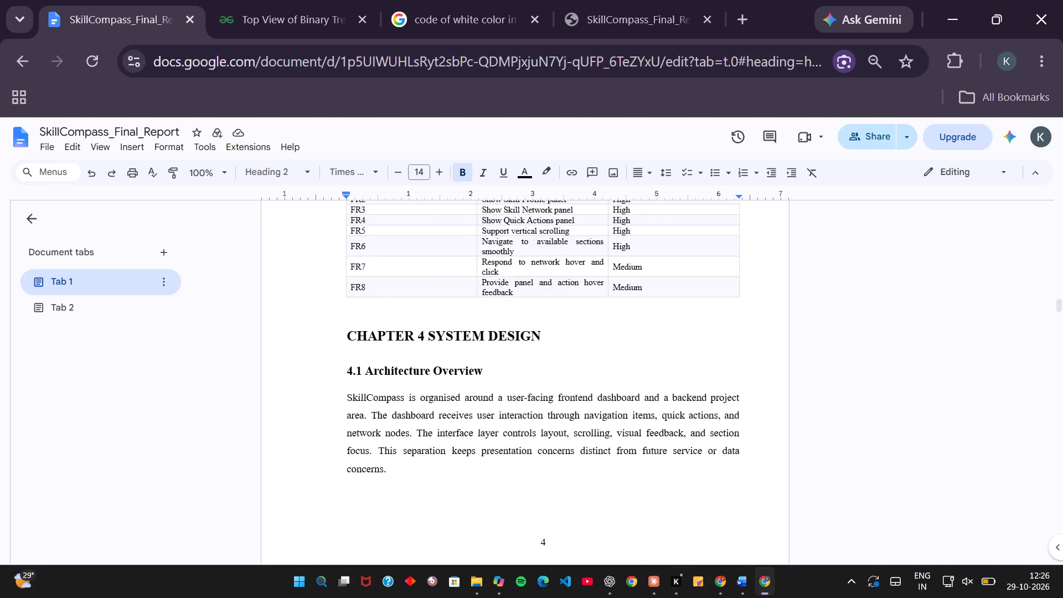
pyautogui.scroll(-1, 447, 352)
pyautogui.scroll(6, 447, 352)
pyautogui.scroll(-1, 447, 352)
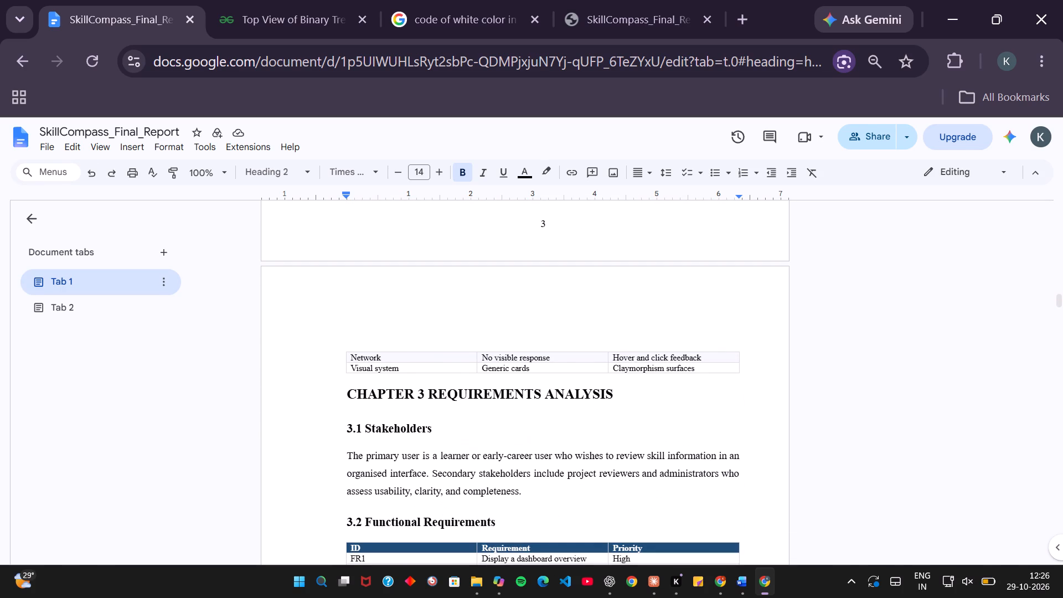
# Insert a blank line between the comparison table and the CHAPTER 3 REQUIREMENTS ANALYSIS heading.
pyautogui.click(408, 332)
pyautogui.press('Down')
pyautogui.press('Down')
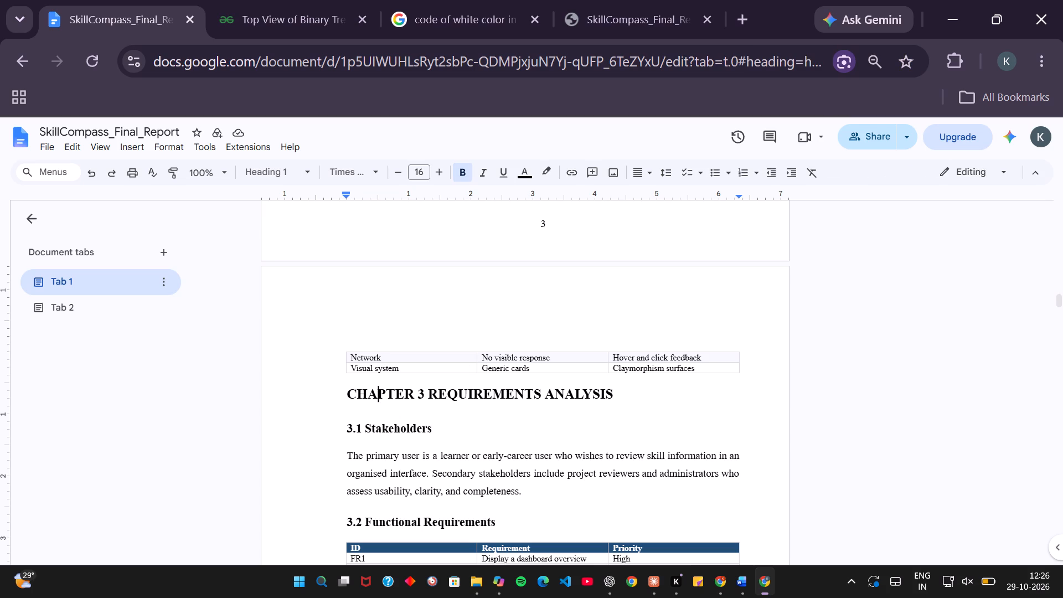
pyautogui.press('Left')
pyautogui.press('Left')
pyautogui.press('Left')
pyautogui.press('Return')
pyautogui.scroll(-5, 408, 332)
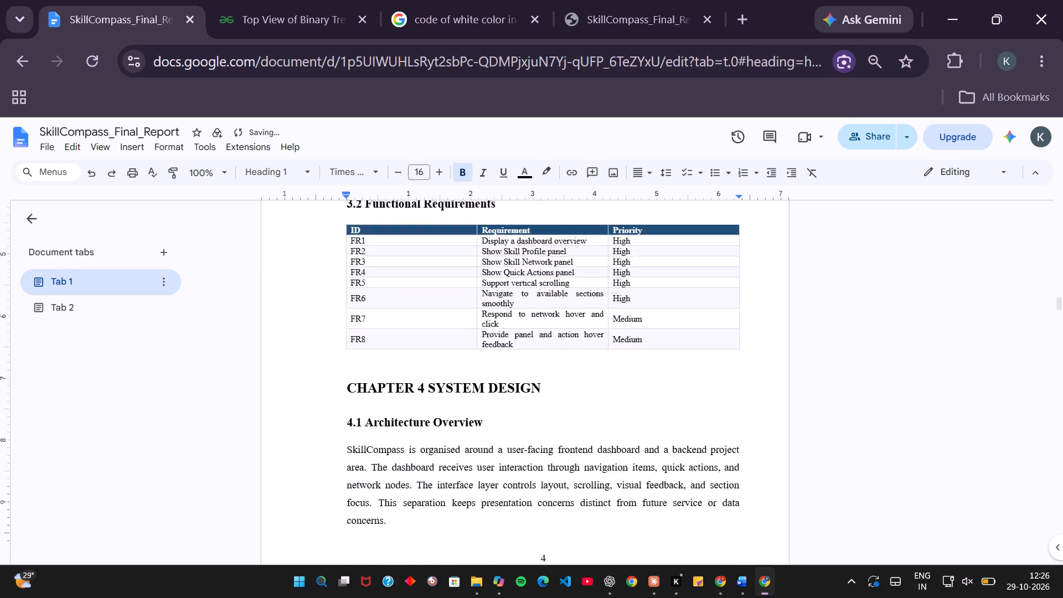
pyautogui.scroll(-8, 408, 332)
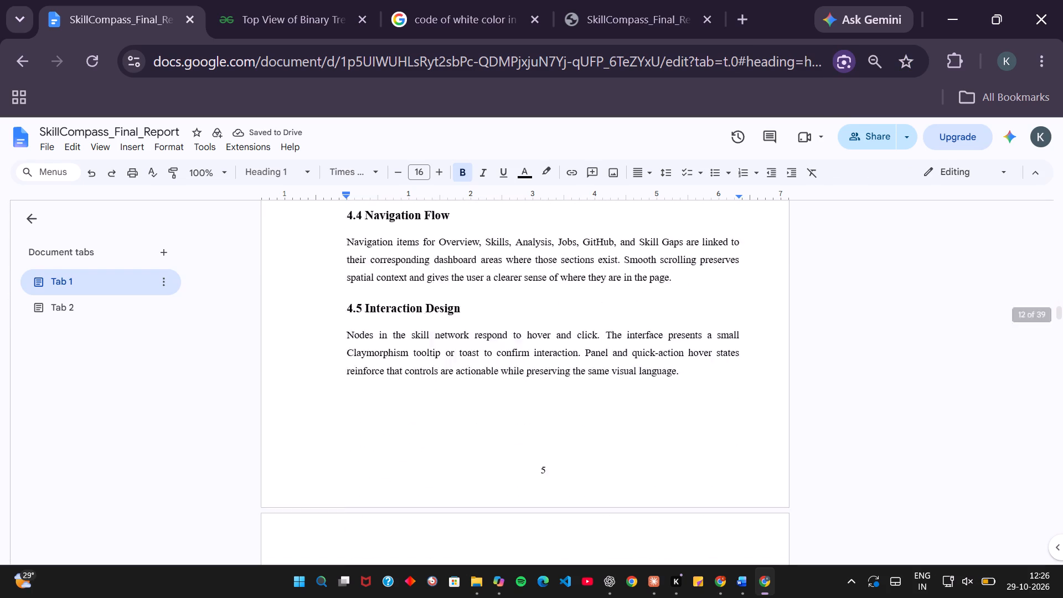
pyautogui.scroll(-8, 408, 332)
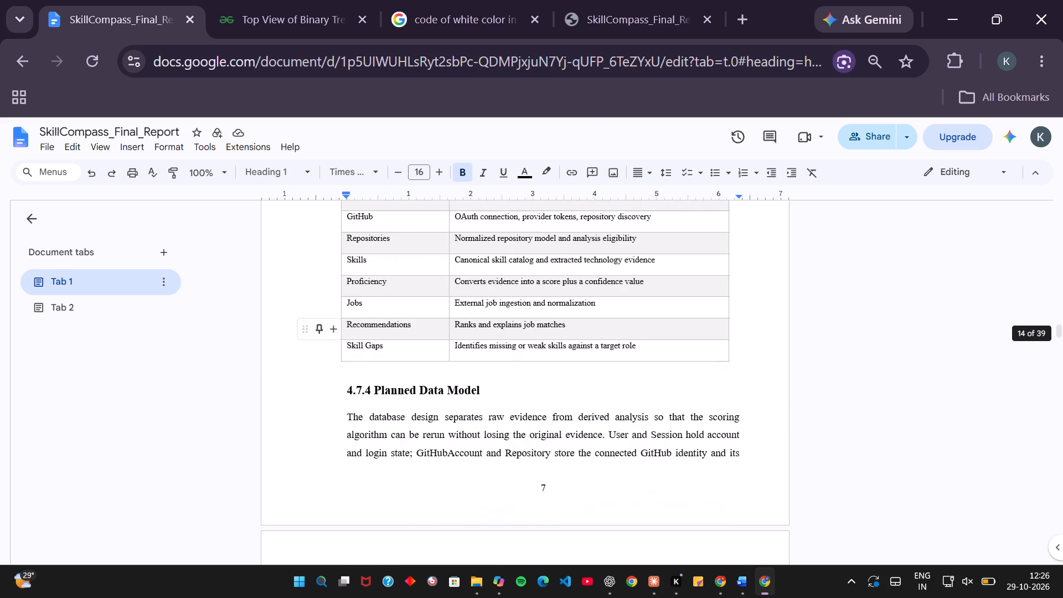
pyautogui.scroll(-7, 408, 332)
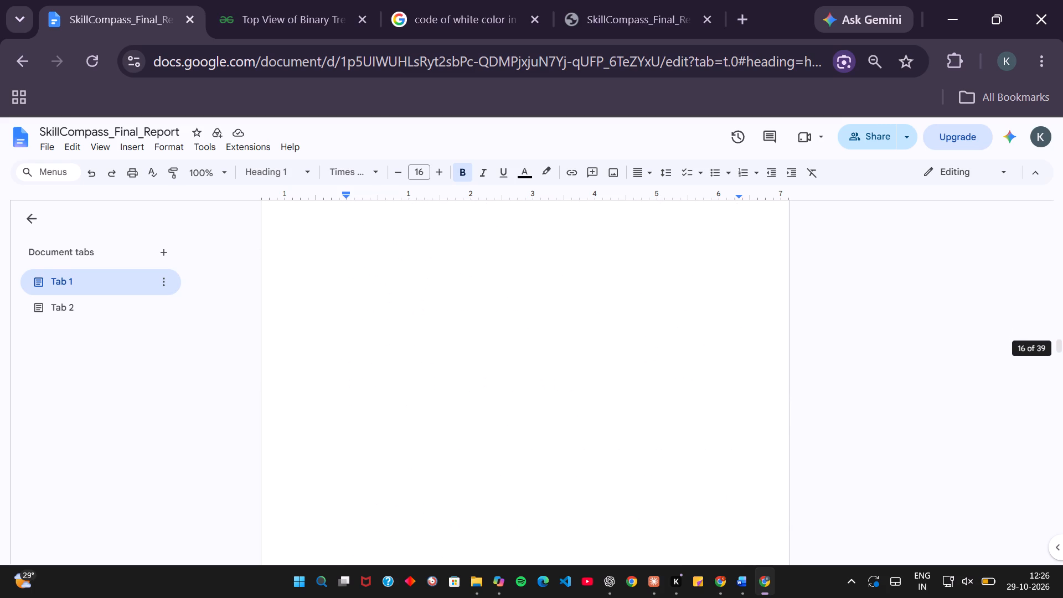
pyautogui.scroll(-16, 408, 332)
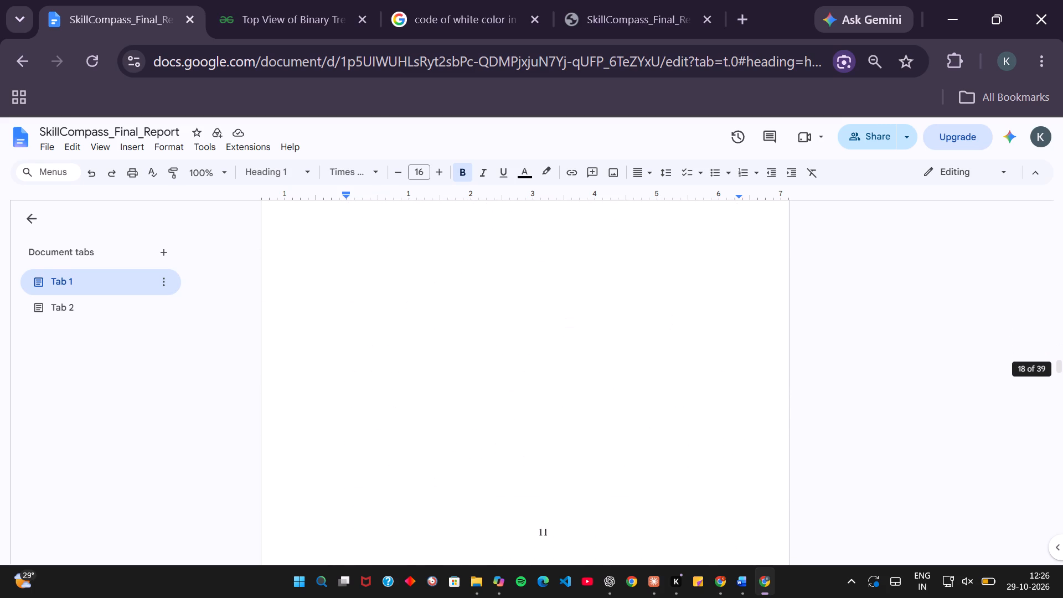
pyautogui.scroll(-14, 408, 332)
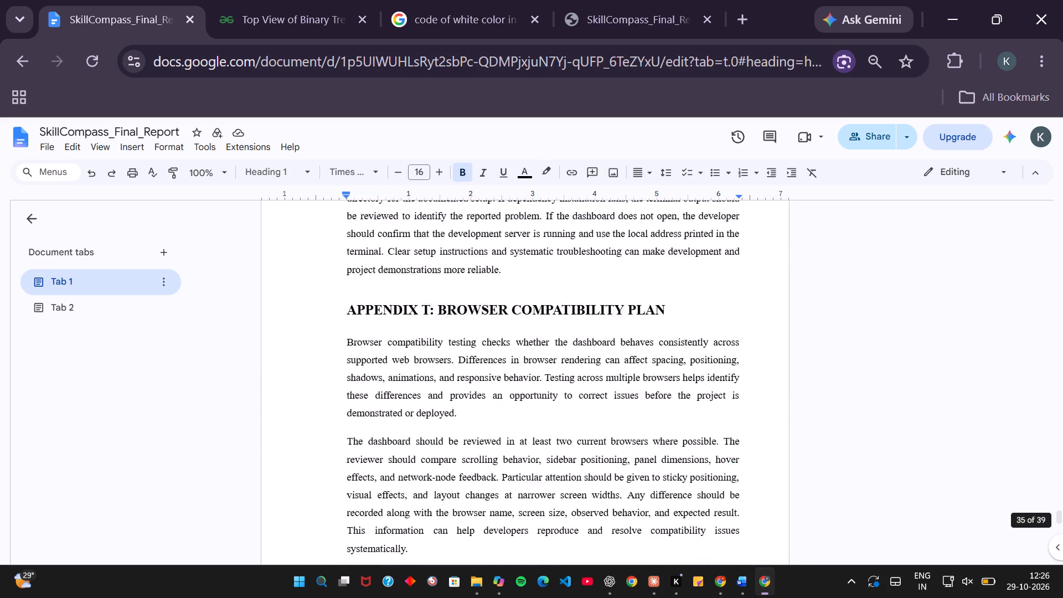
pyautogui.scroll(-17, 408, 332)
pyautogui.scroll(1, 408, 332)
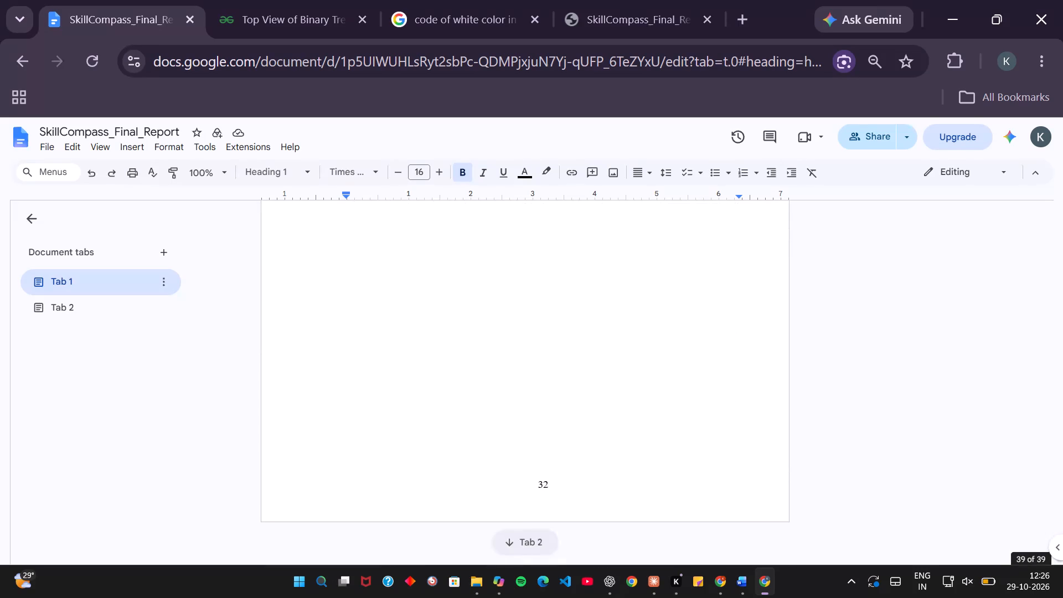
pyautogui.scroll(4, 408, 332)
pyautogui.scroll(-1, 408, 332)
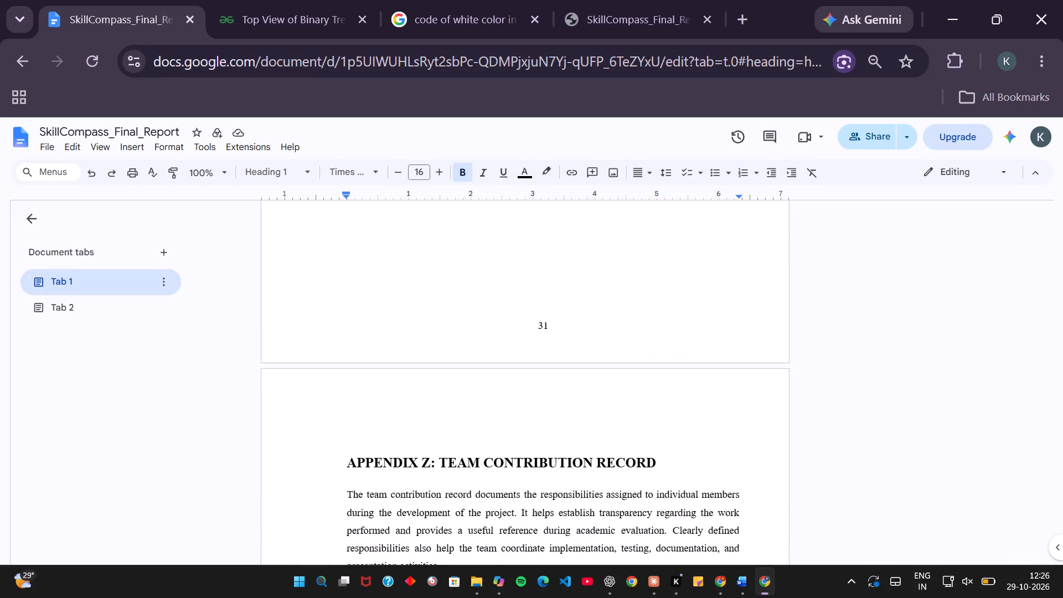
pyautogui.scroll(-1, 408, 332)
pyautogui.scroll(1, 408, 332)
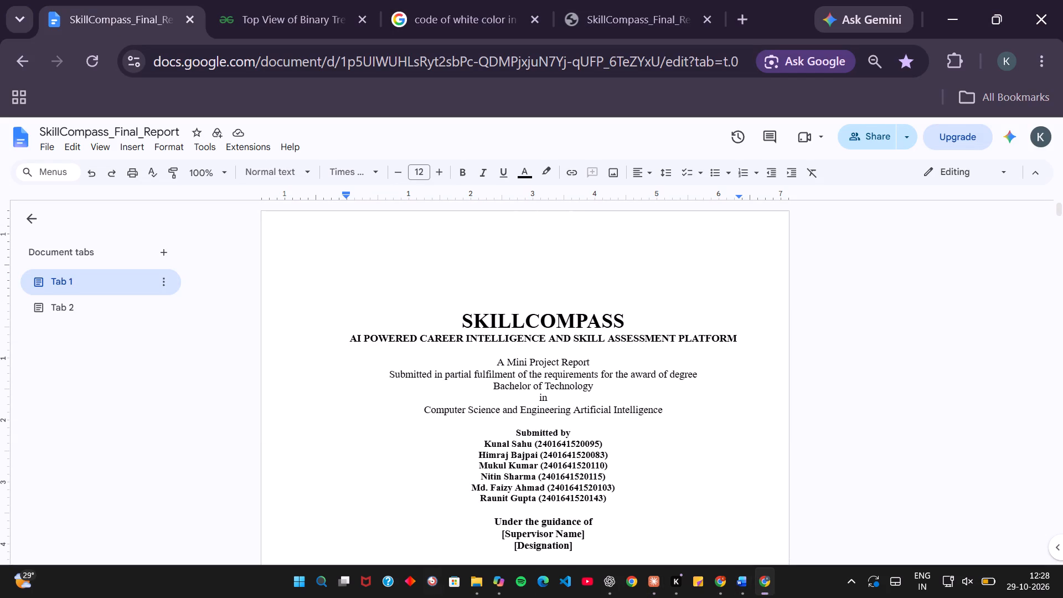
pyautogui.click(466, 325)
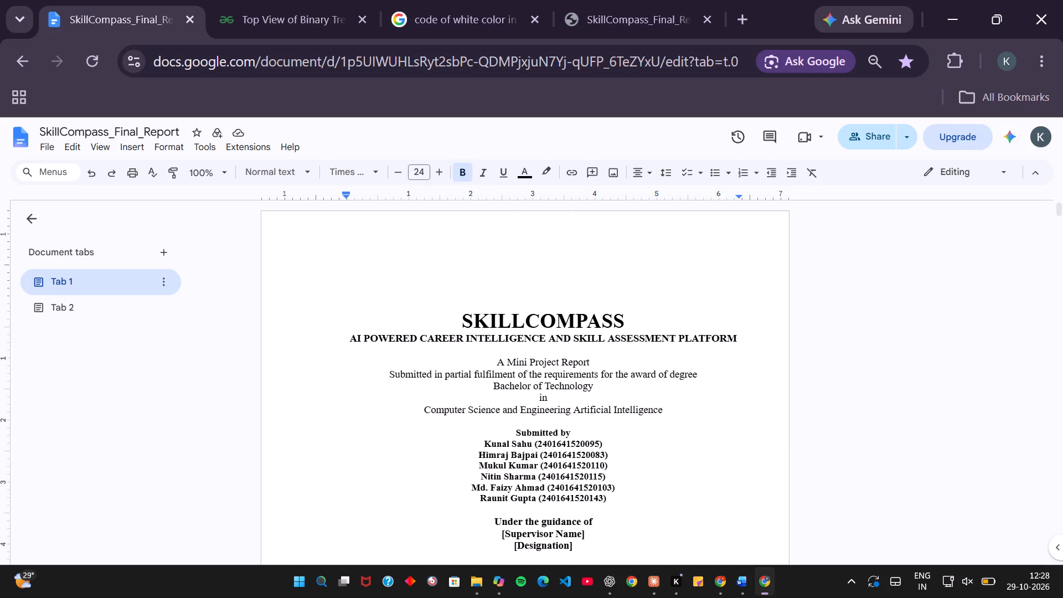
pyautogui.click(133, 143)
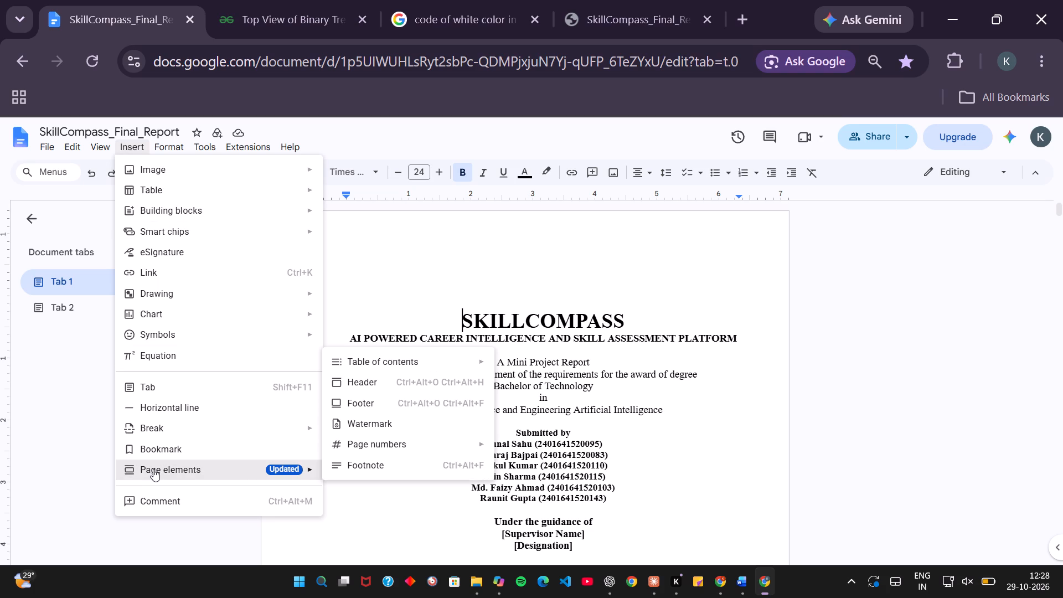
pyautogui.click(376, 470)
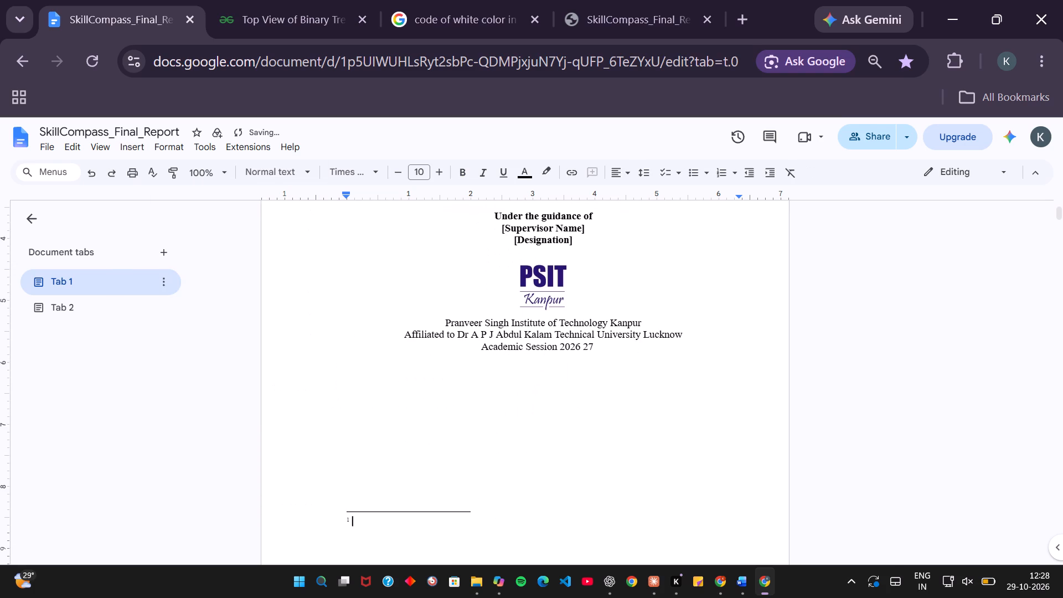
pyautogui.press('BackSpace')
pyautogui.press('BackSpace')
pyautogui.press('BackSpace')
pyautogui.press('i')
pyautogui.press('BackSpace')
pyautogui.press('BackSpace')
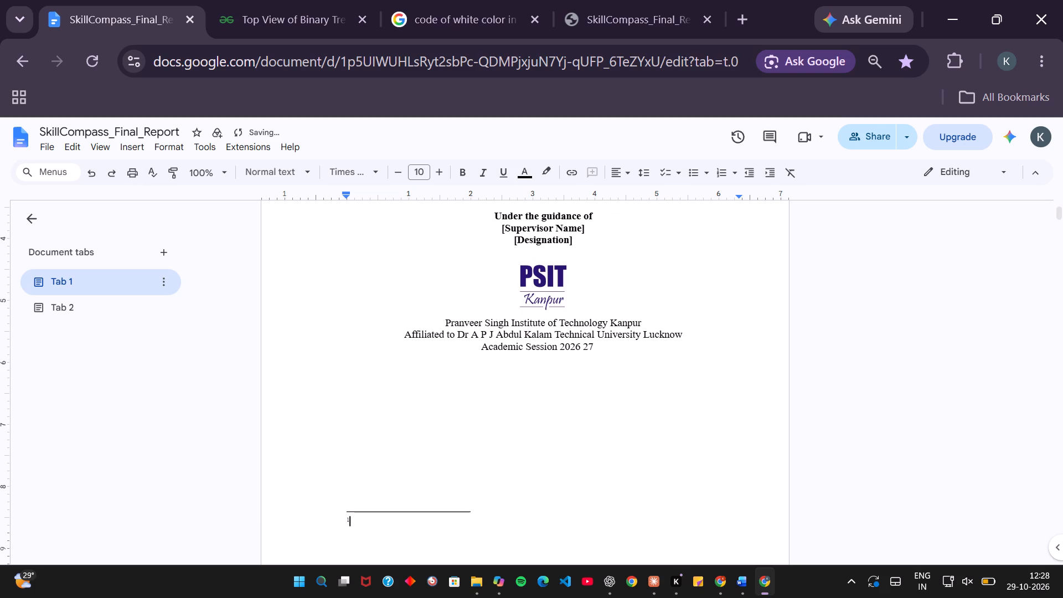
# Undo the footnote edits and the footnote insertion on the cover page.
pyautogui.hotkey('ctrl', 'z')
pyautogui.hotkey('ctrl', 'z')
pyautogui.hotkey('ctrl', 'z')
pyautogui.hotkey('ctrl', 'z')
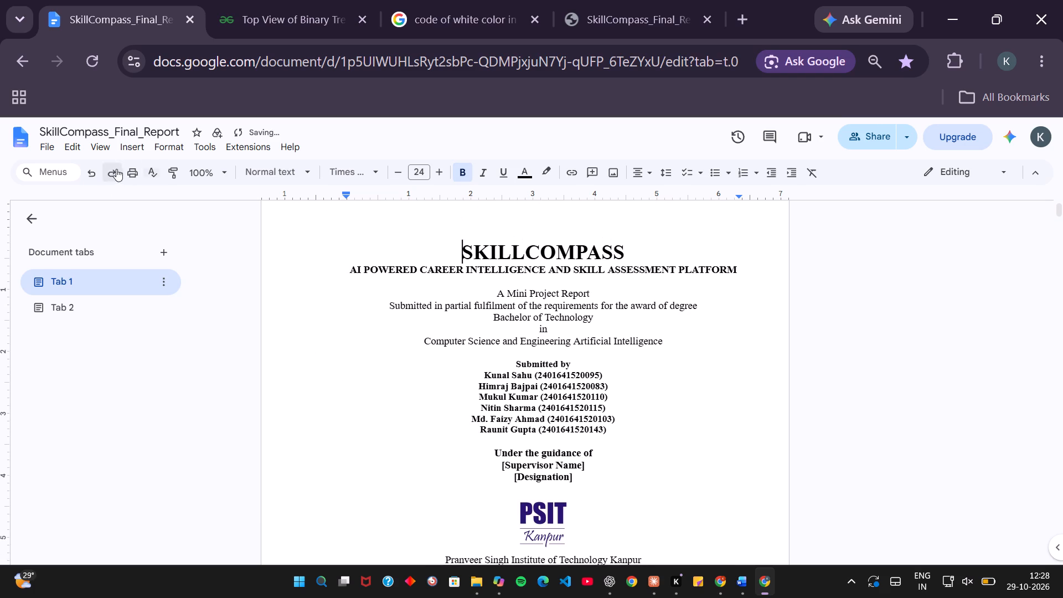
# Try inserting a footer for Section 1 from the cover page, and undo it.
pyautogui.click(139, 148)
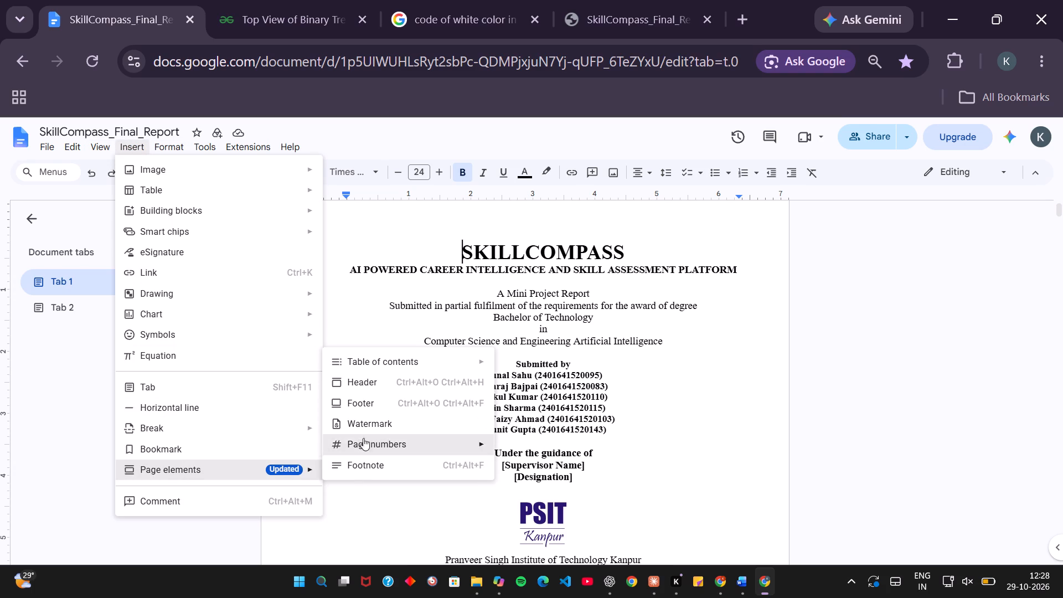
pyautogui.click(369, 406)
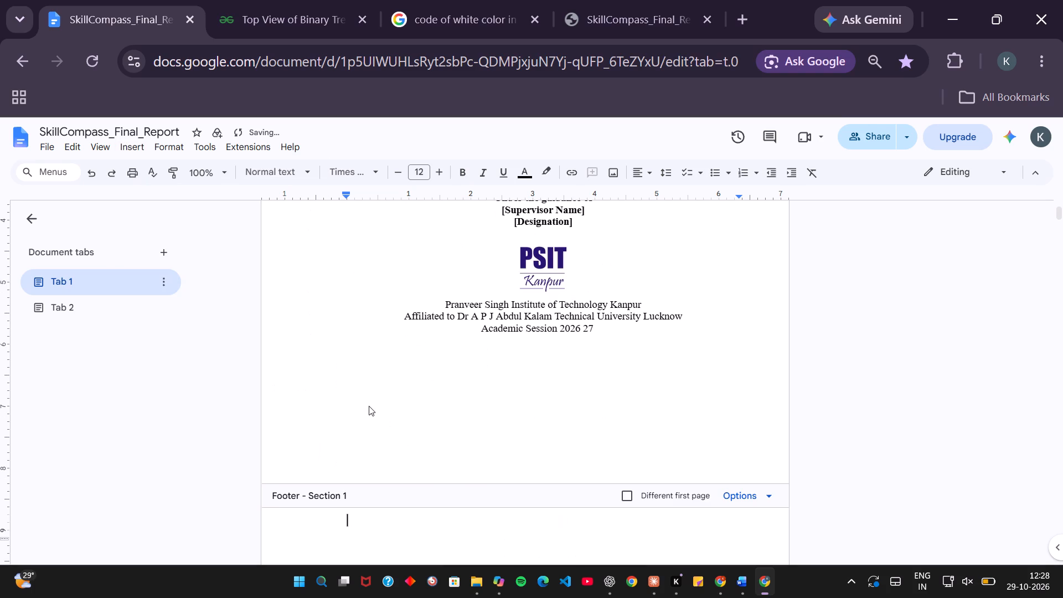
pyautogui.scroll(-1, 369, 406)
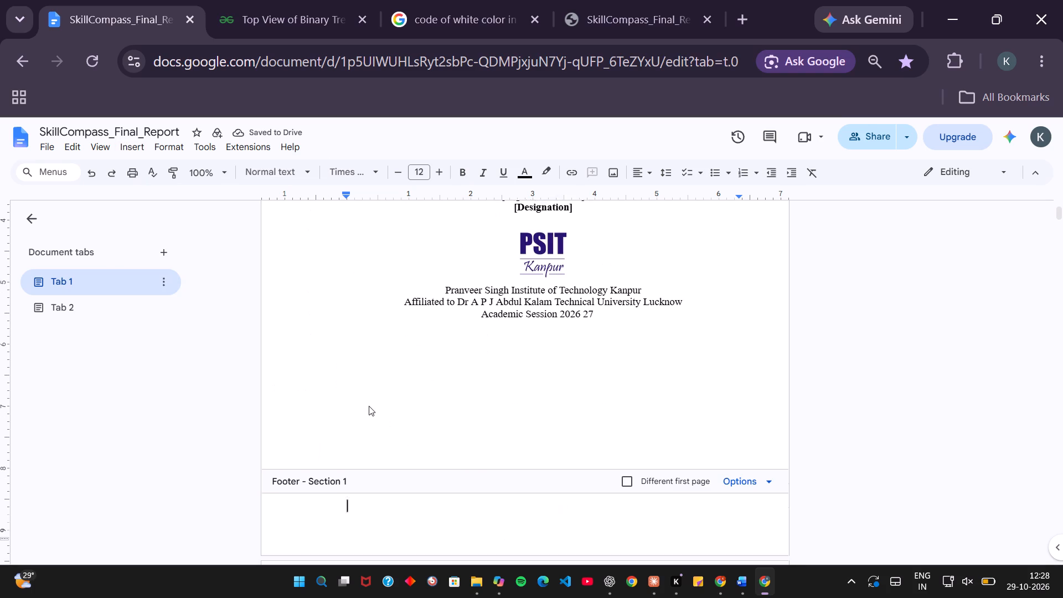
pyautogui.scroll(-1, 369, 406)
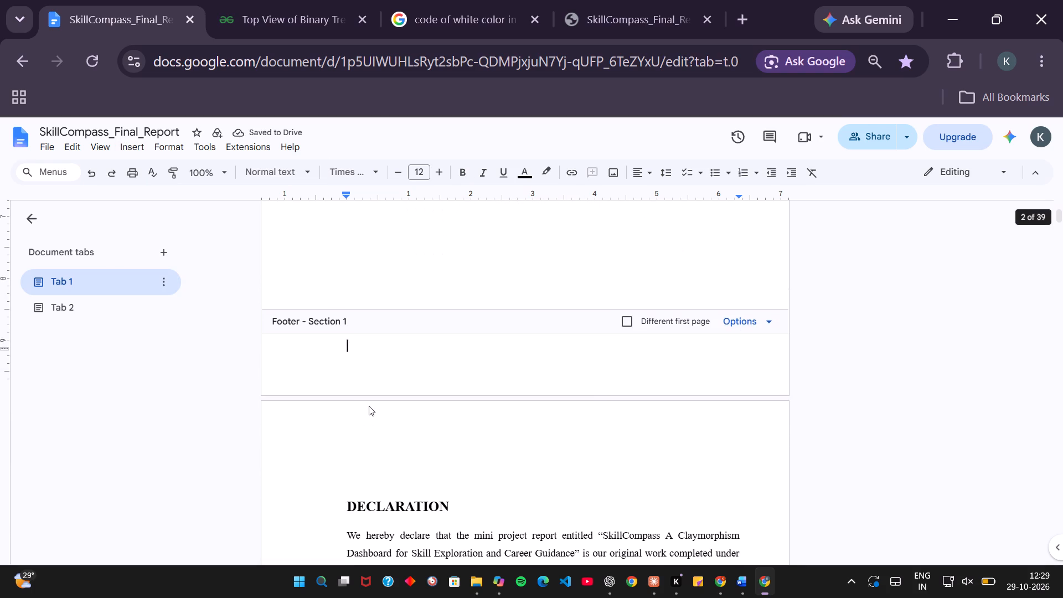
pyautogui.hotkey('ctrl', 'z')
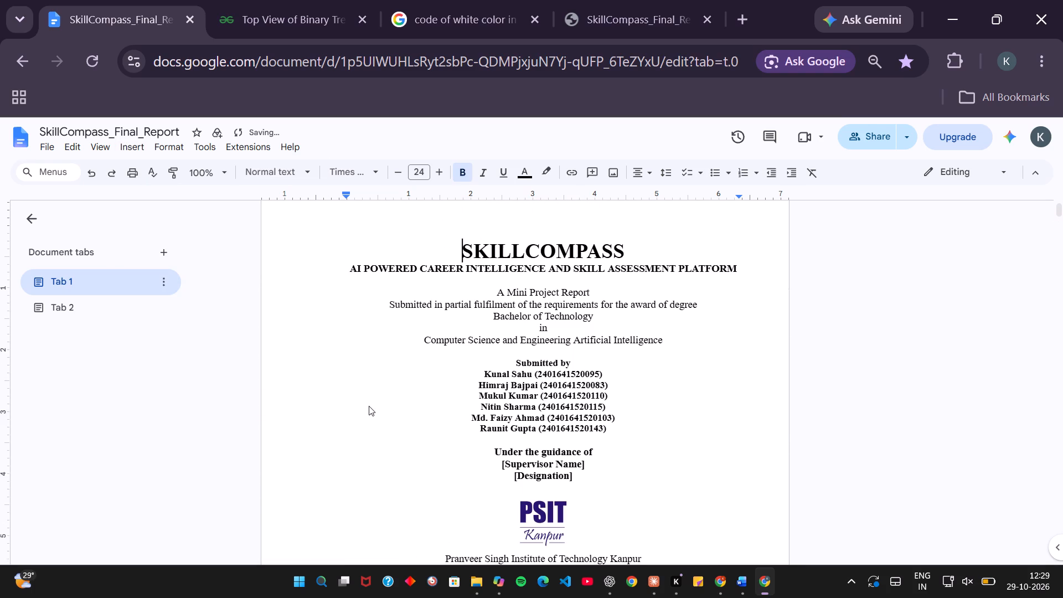
# Insert the page count into the cover page's "Under the guidance of" line, just before "the".
pyautogui.scroll(-2, 369, 406)
pyautogui.click(525, 261)
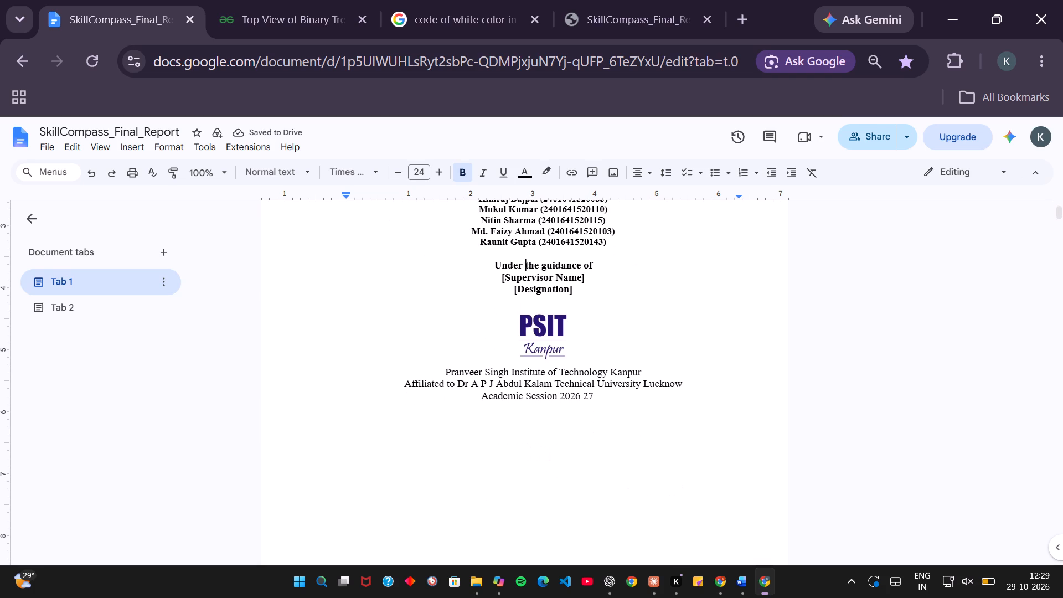
pyautogui.click(135, 141)
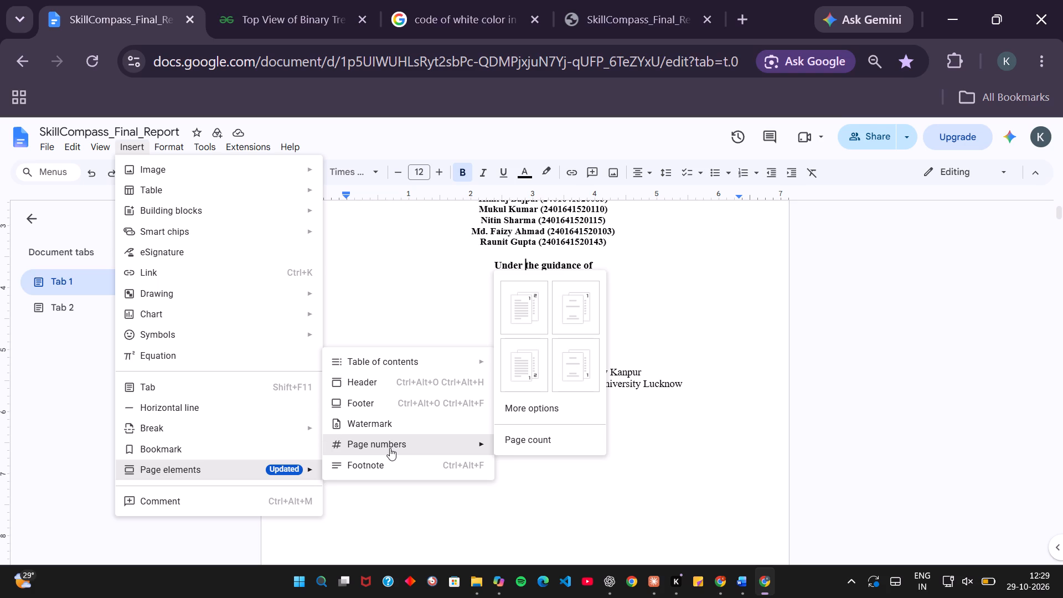
pyautogui.click(523, 436)
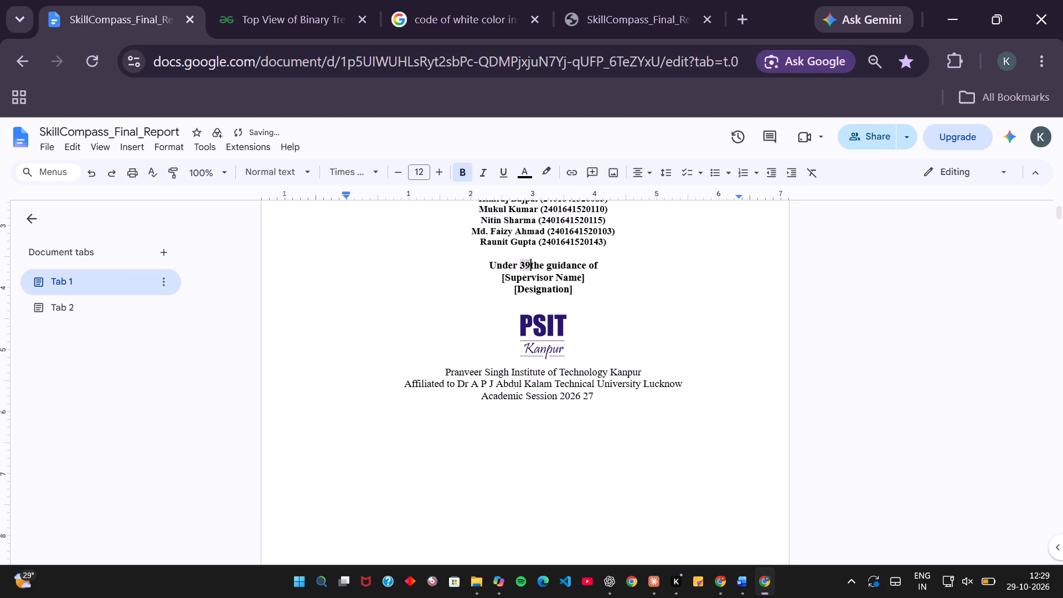
# Review the footer page numbers from the cover page through the front matter to the start of Chapter 1.
pyautogui.scroll(-8, 523, 436)
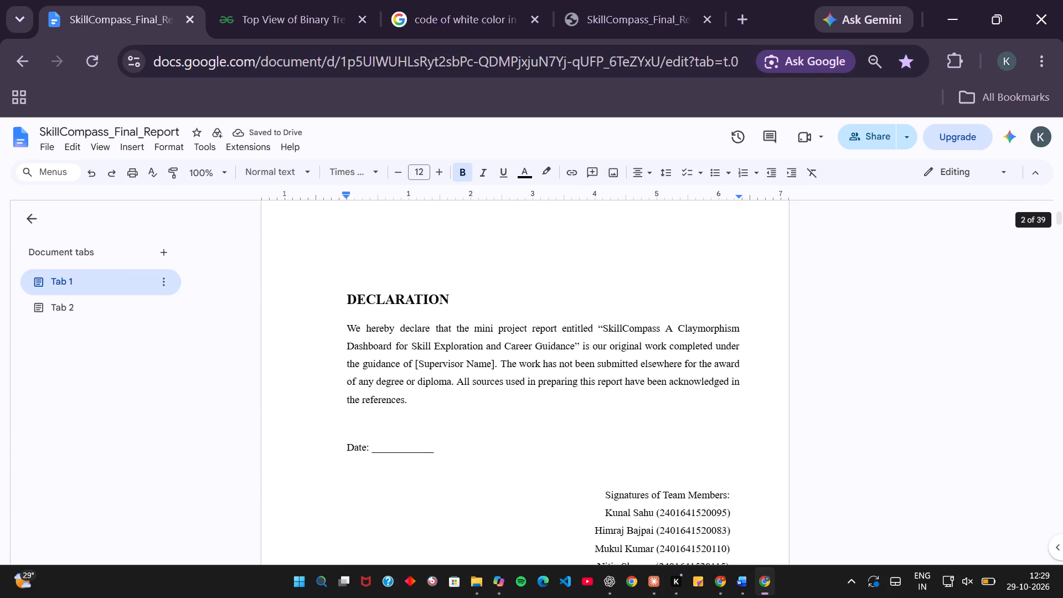
pyautogui.scroll(-6, 523, 436)
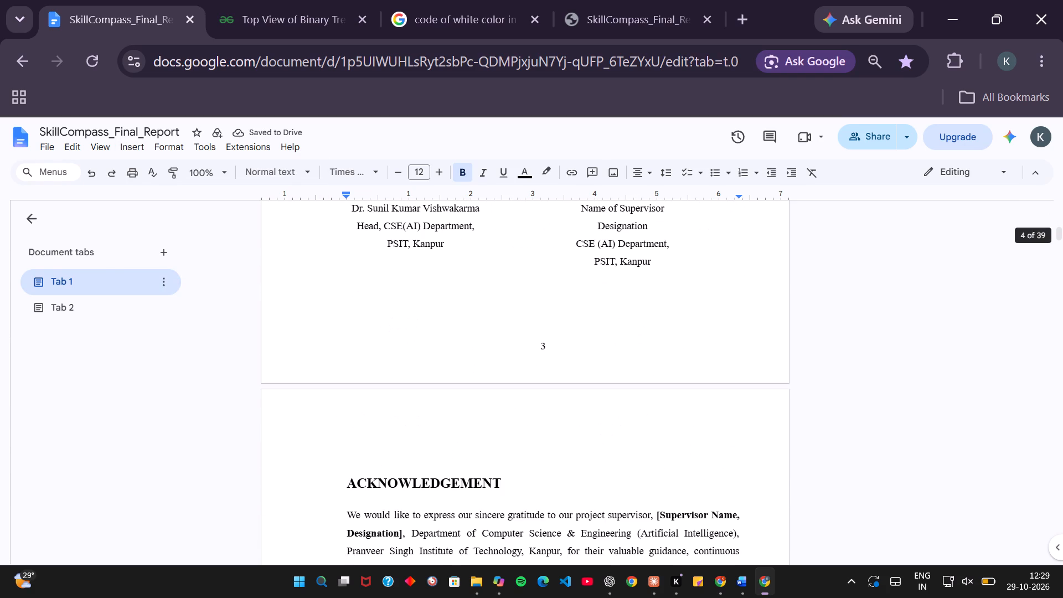
pyautogui.scroll(-4, 523, 436)
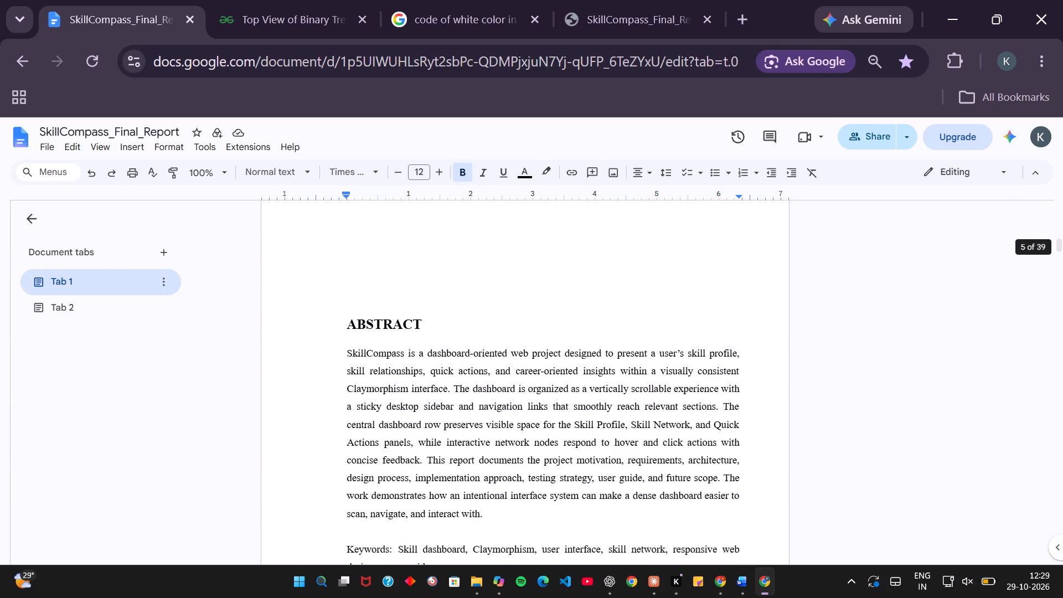
pyautogui.scroll(-7, 523, 436)
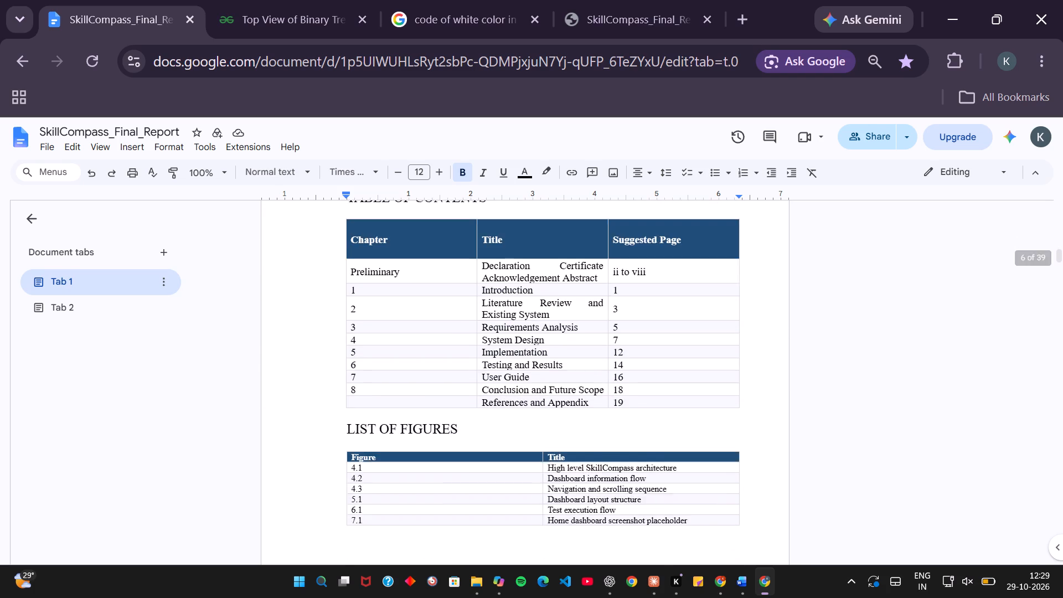
pyautogui.scroll(-7, 523, 436)
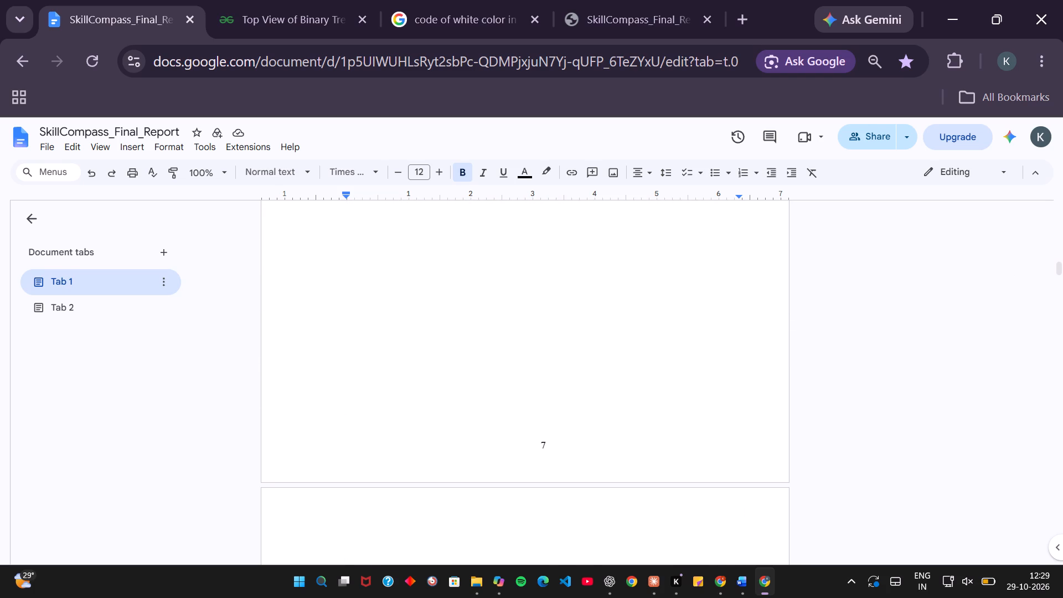
pyautogui.scroll(-7, 523, 436)
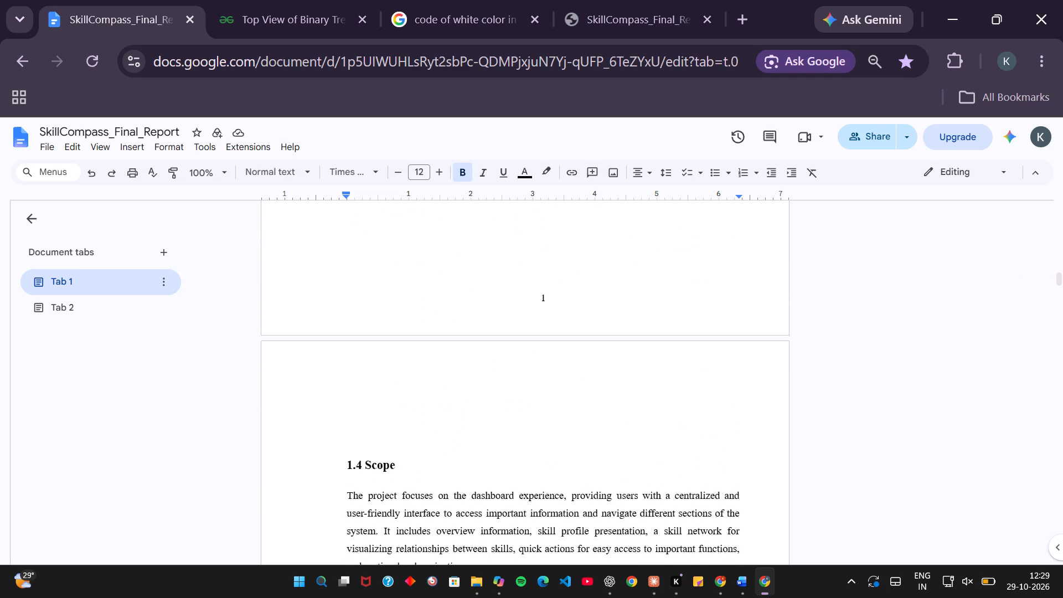
pyautogui.scroll(-2, 523, 436)
pyautogui.scroll(5, 523, 436)
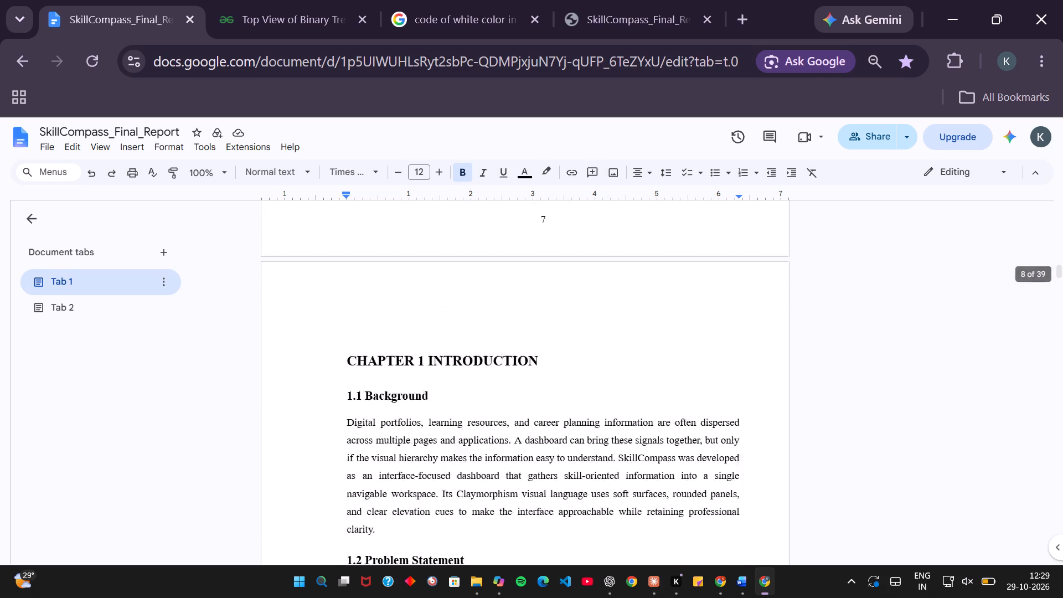
pyautogui.scroll(3, 523, 436)
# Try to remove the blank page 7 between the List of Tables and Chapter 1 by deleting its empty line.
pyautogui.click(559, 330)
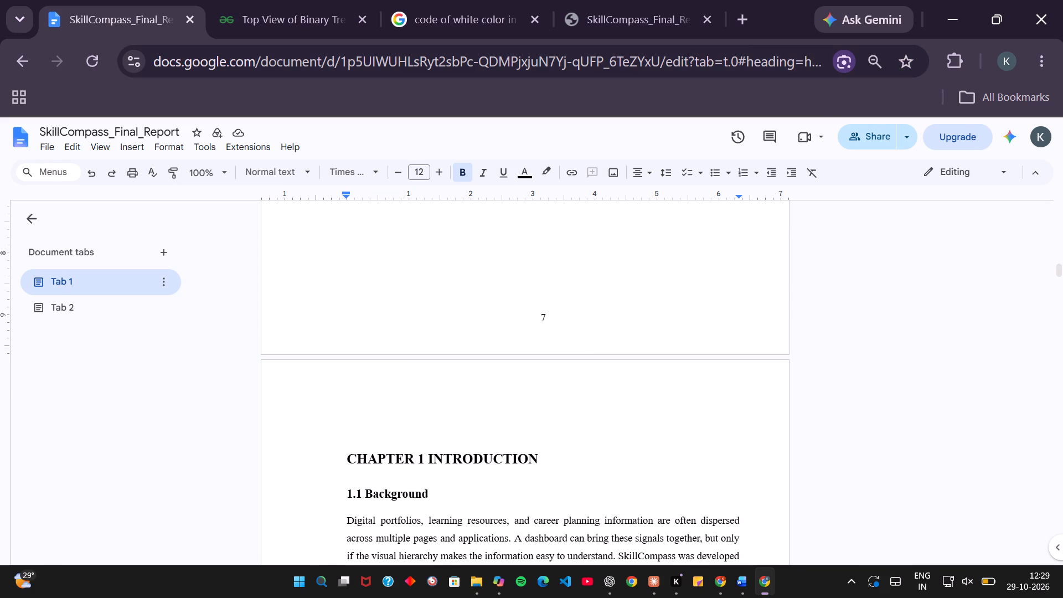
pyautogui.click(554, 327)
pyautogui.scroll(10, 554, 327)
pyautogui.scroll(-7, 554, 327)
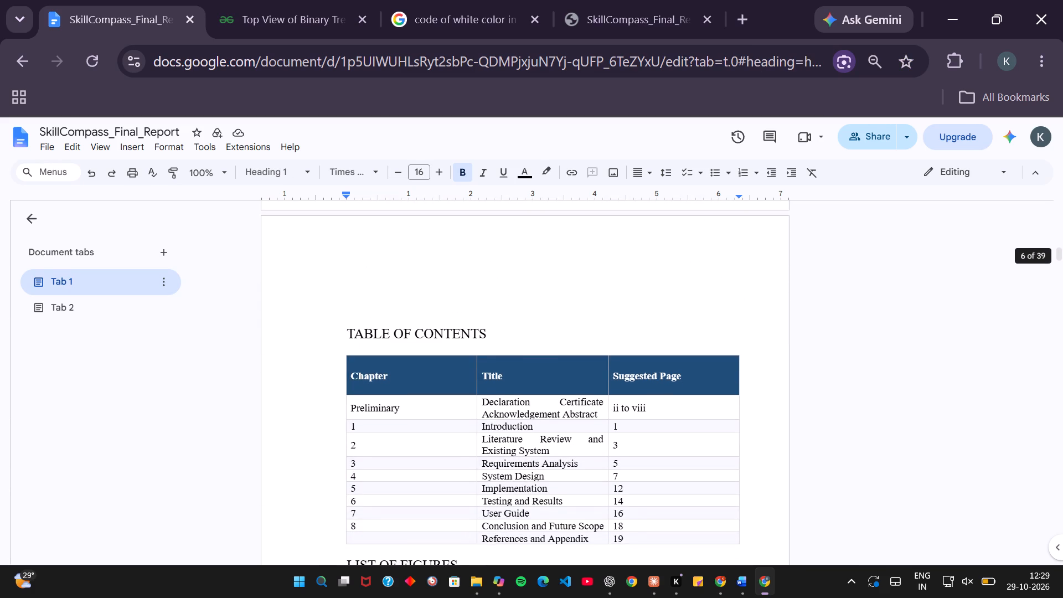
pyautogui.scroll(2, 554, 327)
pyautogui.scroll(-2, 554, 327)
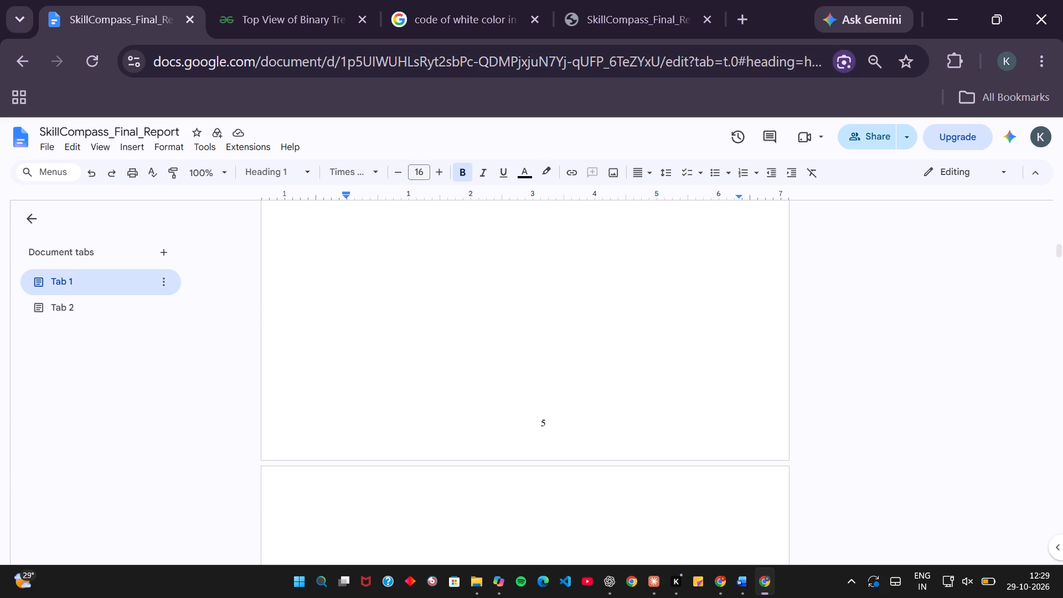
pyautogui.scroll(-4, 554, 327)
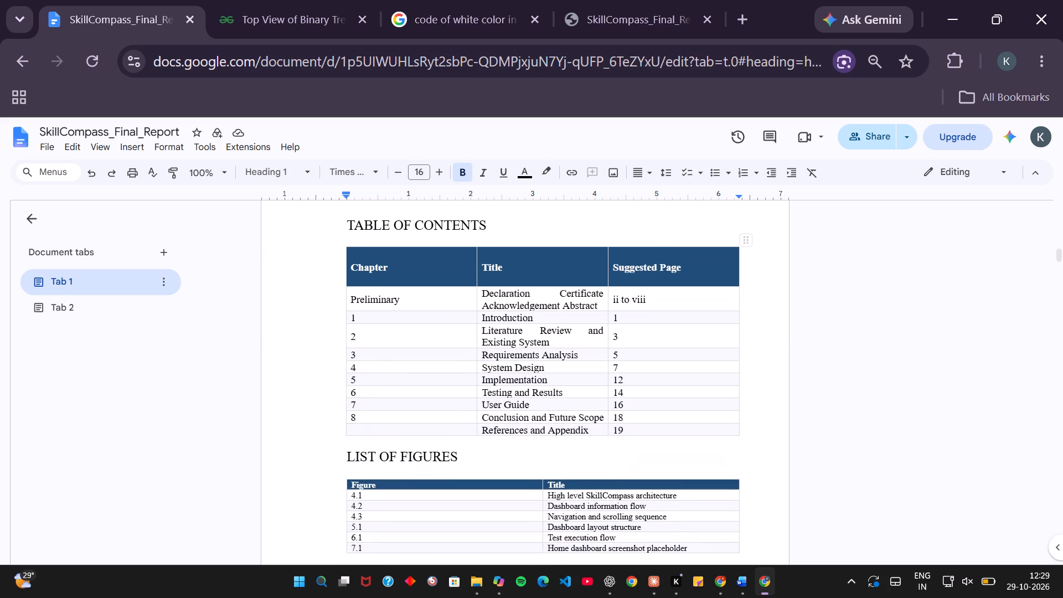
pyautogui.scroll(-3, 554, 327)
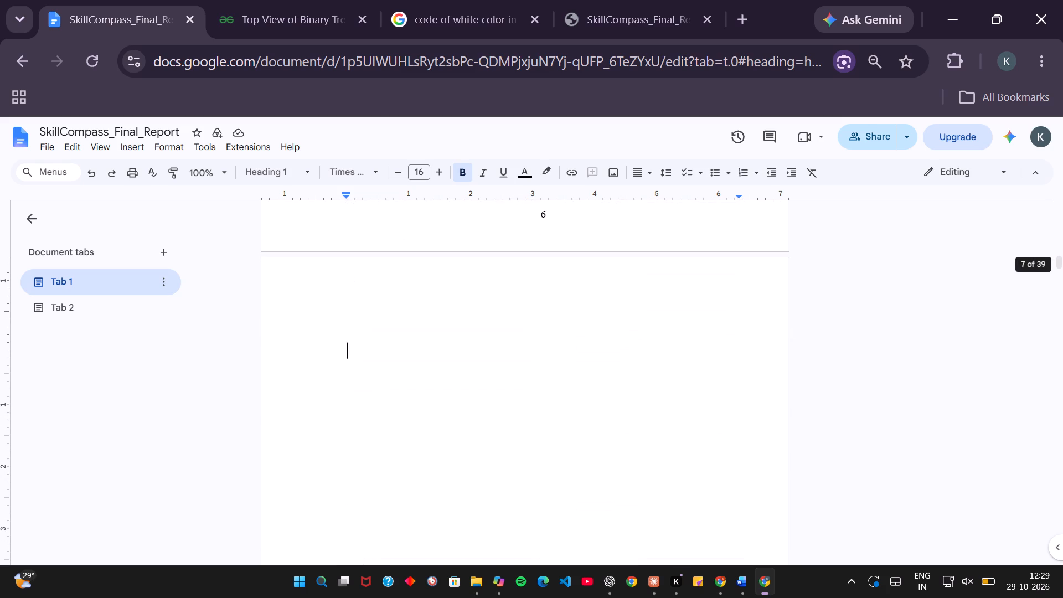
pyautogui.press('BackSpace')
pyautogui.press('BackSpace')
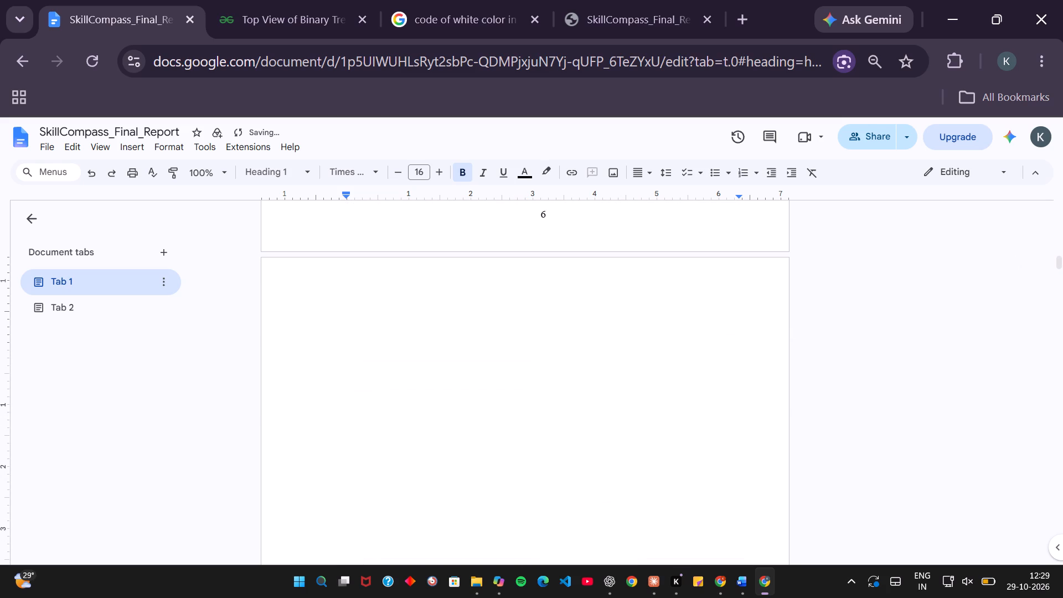
# Undo the deletion on the blank page and the page-count insertion on the cover page.
pyautogui.hotkey('ctrl', 'z')
pyautogui.hotkey('ctrl', 'z')
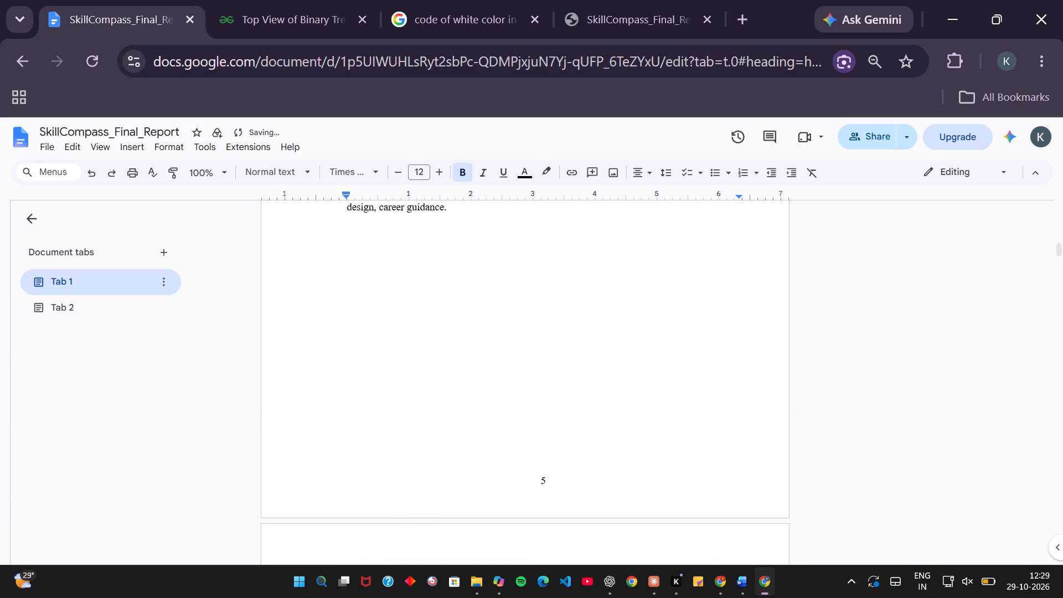
# Delete backwards from the start of the CHAPTER 1 INTRODUCTION heading to remove the break and blank page before it.
pyautogui.scroll(-5, 416, 416)
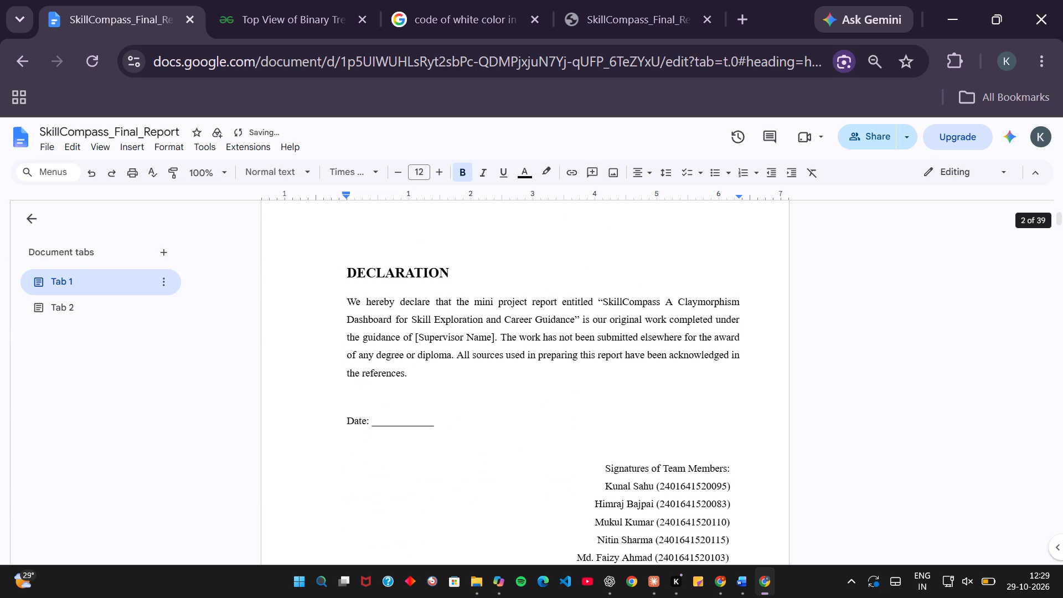
pyautogui.scroll(-8, 416, 416)
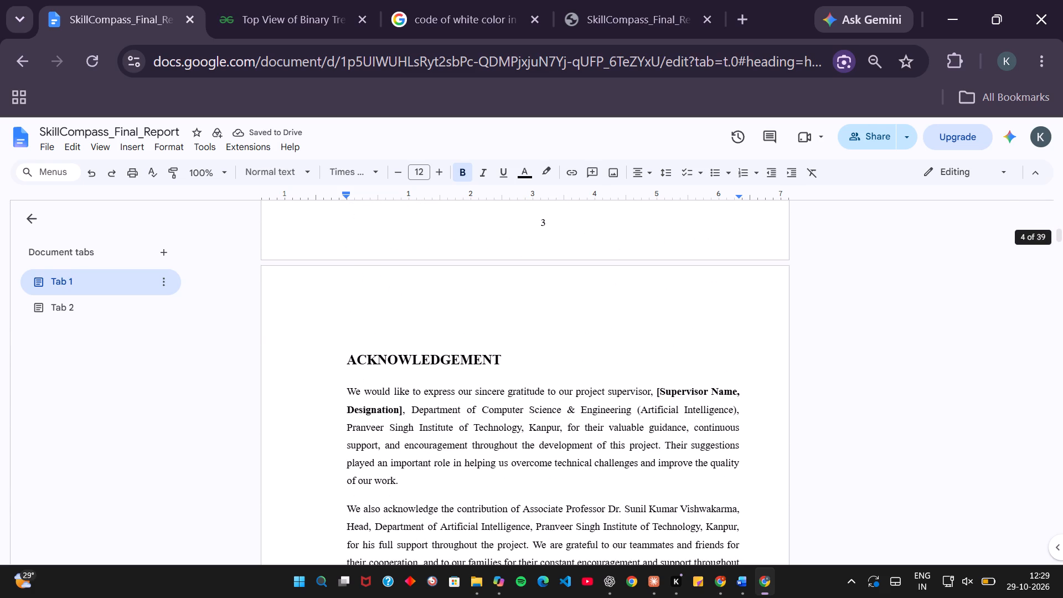
pyautogui.scroll(1, 416, 416)
pyautogui.scroll(-2, 416, 416)
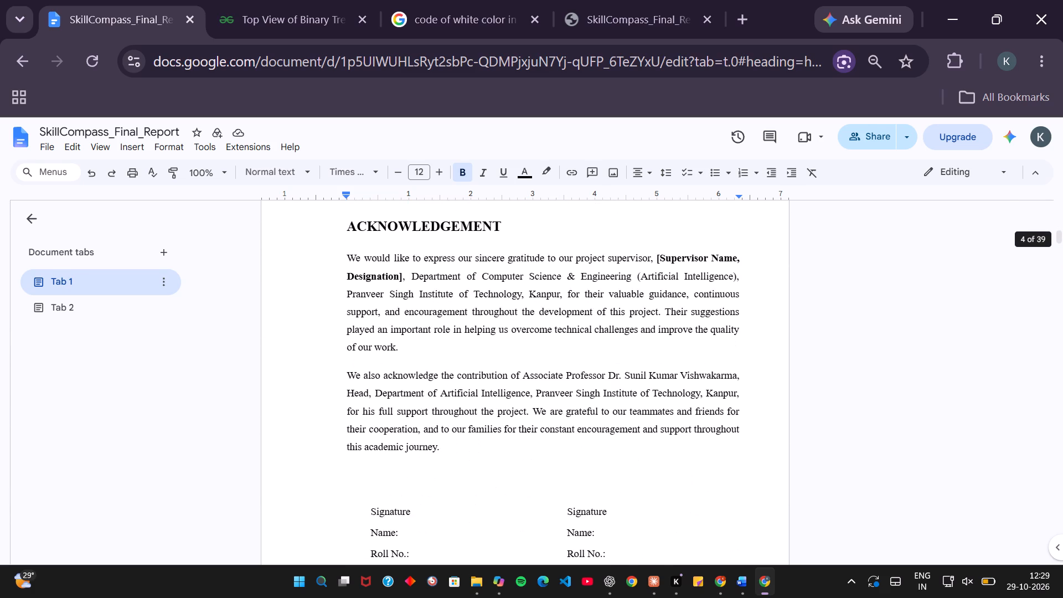
pyautogui.scroll(-3, 416, 416)
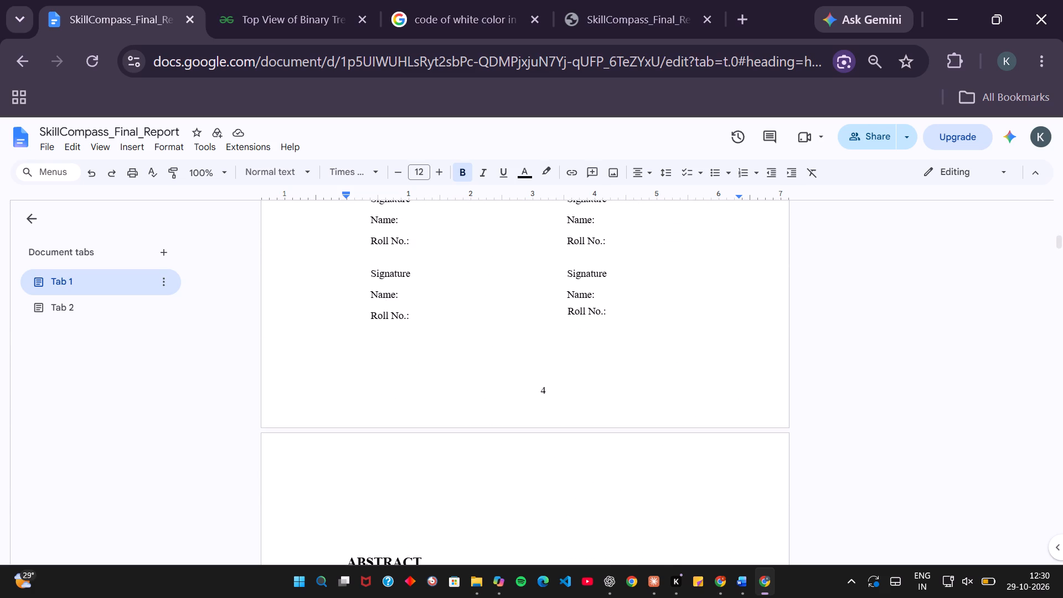
pyautogui.scroll(-9, 392, 523)
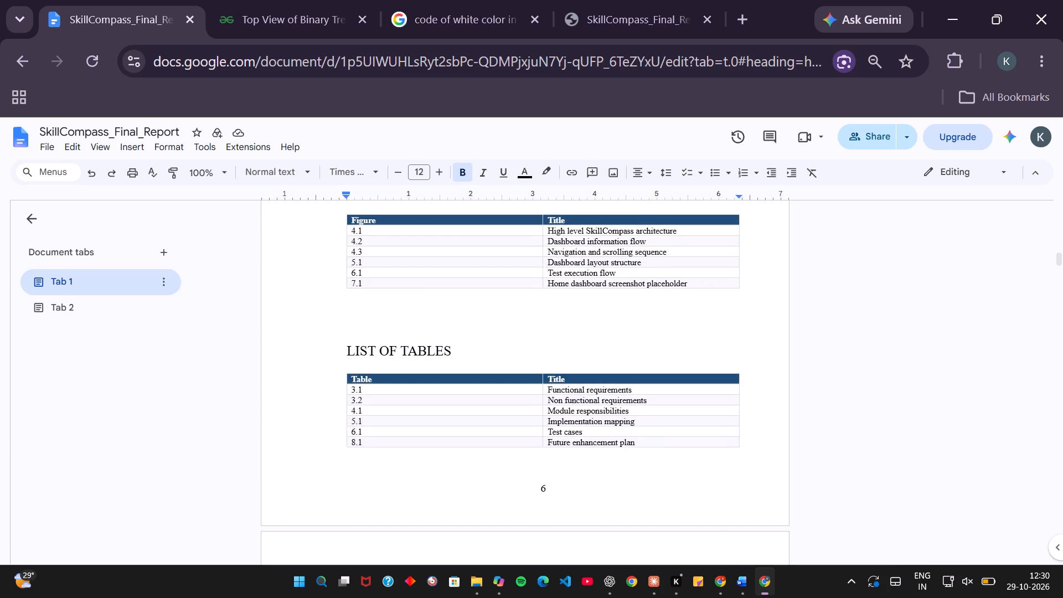
pyautogui.scroll(-7, 392, 523)
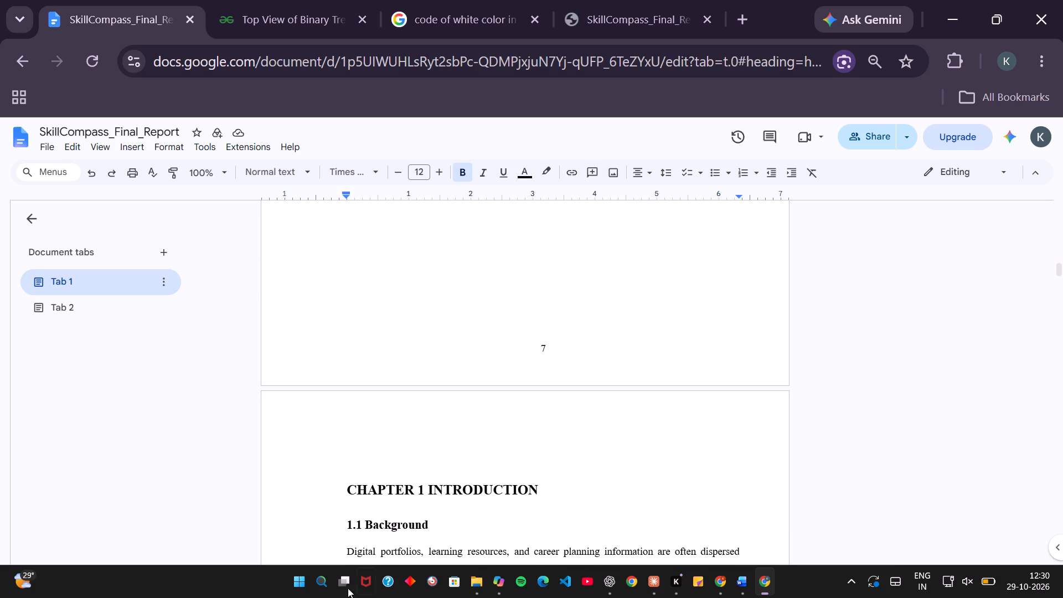
pyautogui.click(343, 490)
pyautogui.press('BackSpace')
pyautogui.press('BackSpace')
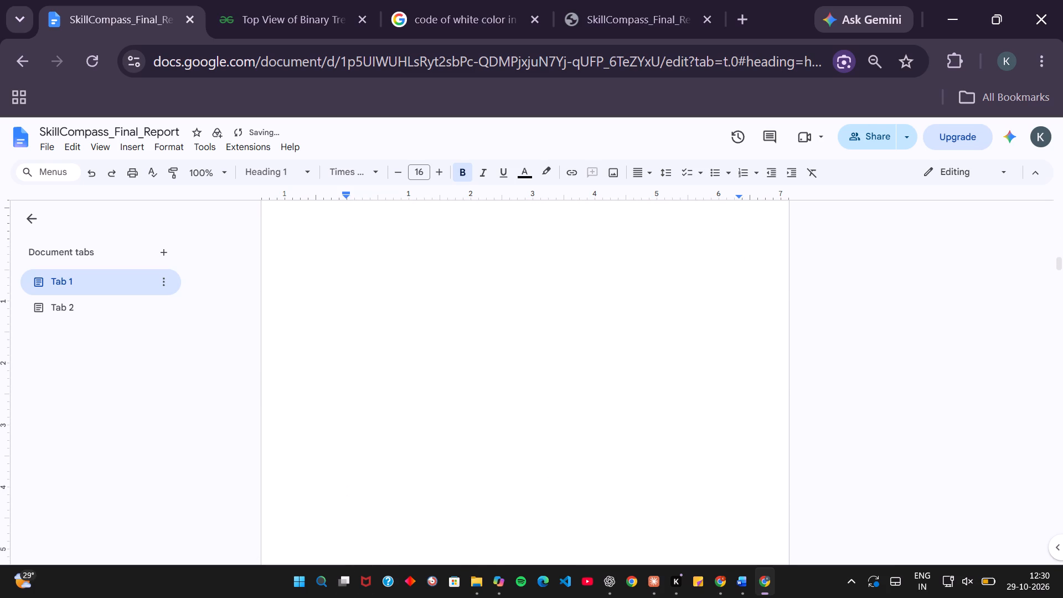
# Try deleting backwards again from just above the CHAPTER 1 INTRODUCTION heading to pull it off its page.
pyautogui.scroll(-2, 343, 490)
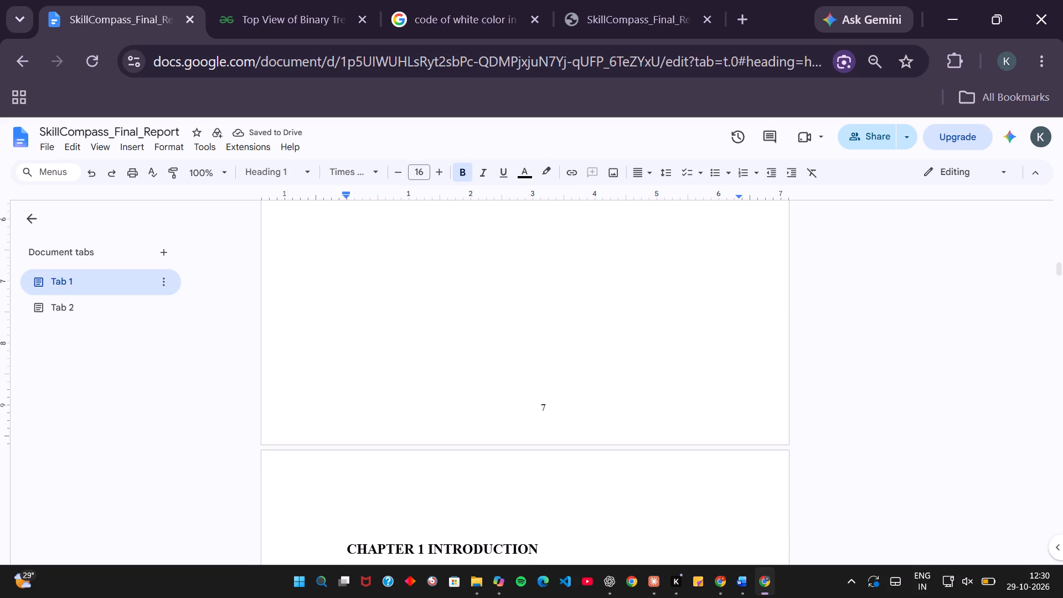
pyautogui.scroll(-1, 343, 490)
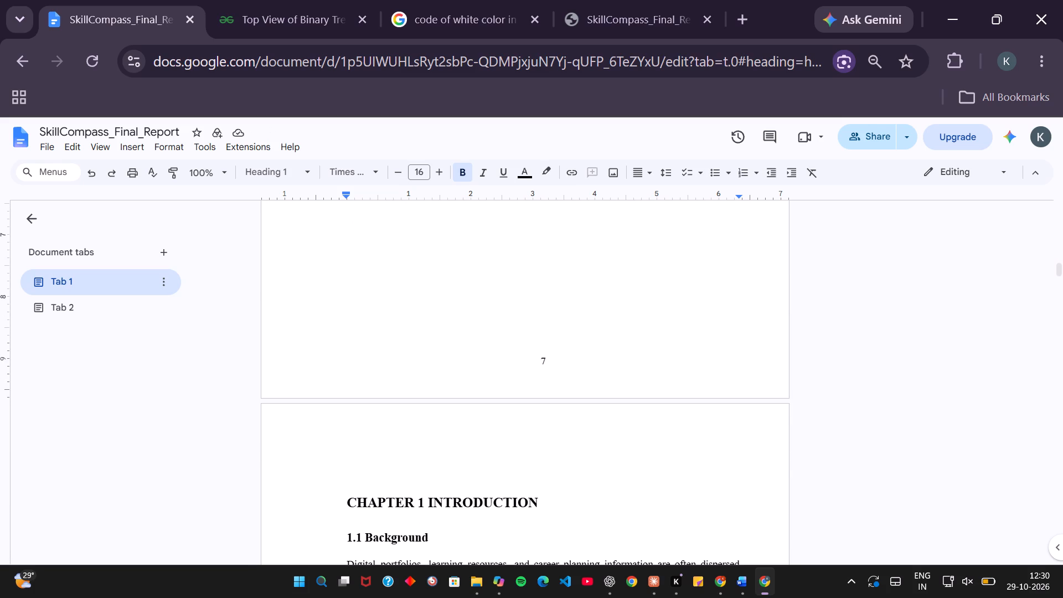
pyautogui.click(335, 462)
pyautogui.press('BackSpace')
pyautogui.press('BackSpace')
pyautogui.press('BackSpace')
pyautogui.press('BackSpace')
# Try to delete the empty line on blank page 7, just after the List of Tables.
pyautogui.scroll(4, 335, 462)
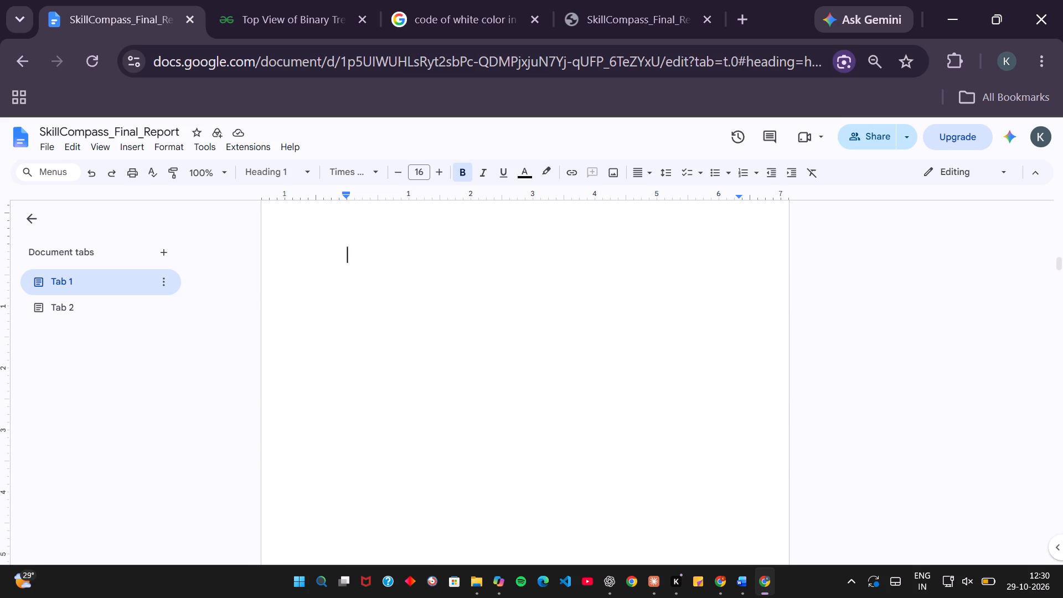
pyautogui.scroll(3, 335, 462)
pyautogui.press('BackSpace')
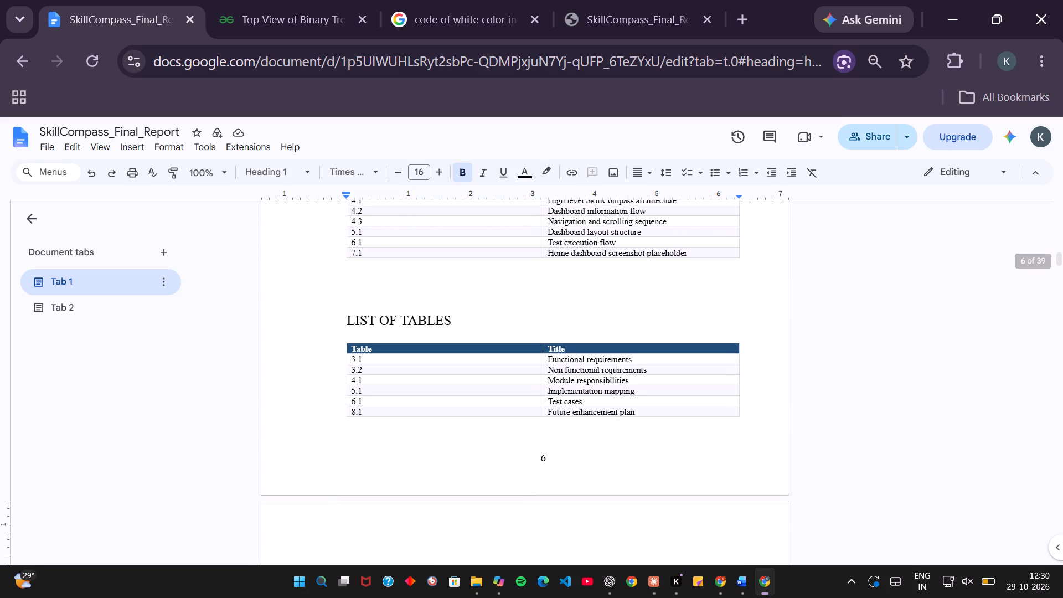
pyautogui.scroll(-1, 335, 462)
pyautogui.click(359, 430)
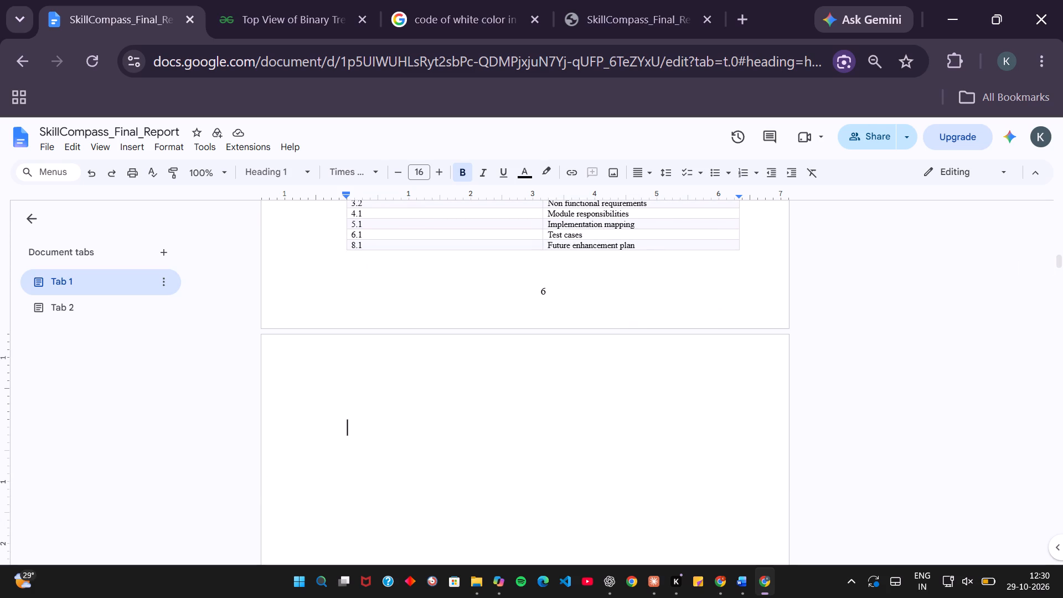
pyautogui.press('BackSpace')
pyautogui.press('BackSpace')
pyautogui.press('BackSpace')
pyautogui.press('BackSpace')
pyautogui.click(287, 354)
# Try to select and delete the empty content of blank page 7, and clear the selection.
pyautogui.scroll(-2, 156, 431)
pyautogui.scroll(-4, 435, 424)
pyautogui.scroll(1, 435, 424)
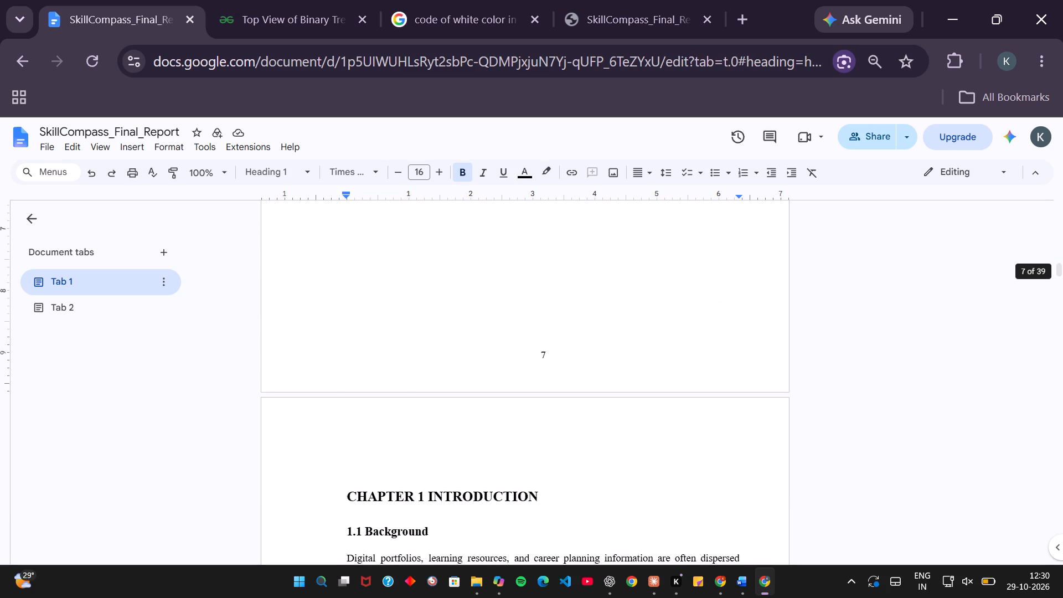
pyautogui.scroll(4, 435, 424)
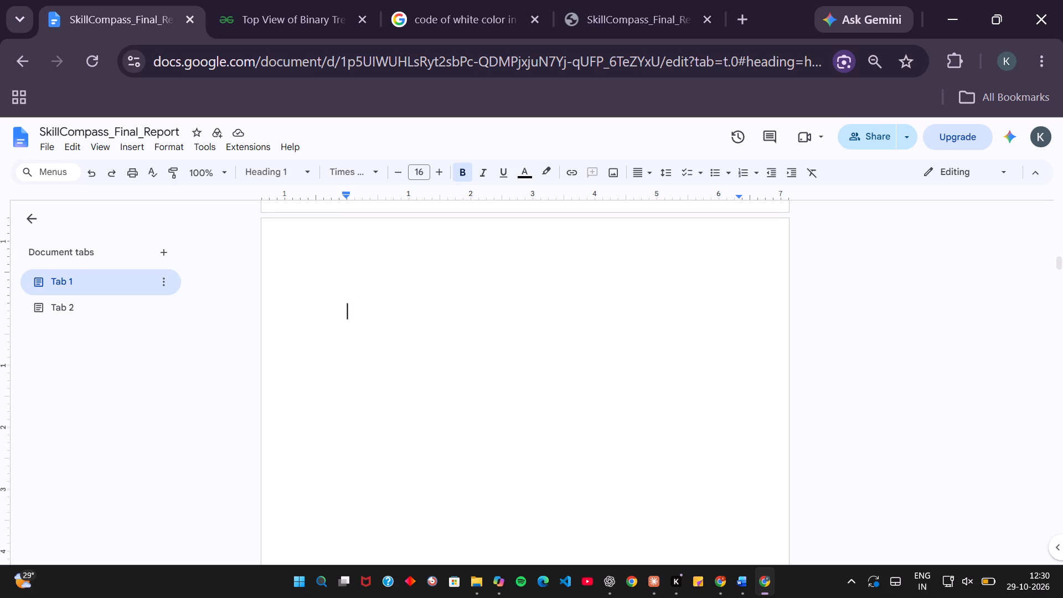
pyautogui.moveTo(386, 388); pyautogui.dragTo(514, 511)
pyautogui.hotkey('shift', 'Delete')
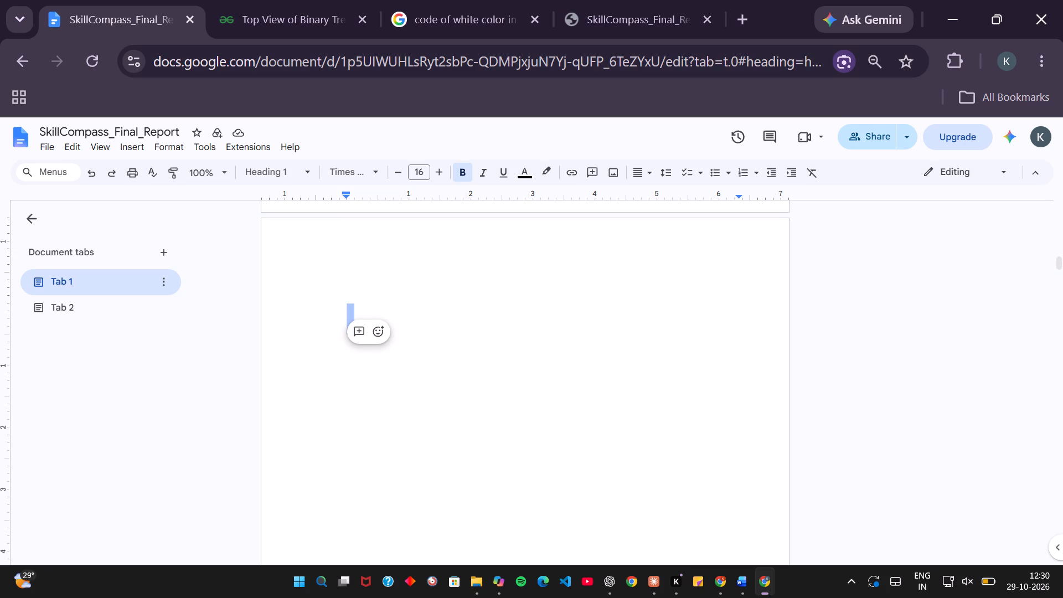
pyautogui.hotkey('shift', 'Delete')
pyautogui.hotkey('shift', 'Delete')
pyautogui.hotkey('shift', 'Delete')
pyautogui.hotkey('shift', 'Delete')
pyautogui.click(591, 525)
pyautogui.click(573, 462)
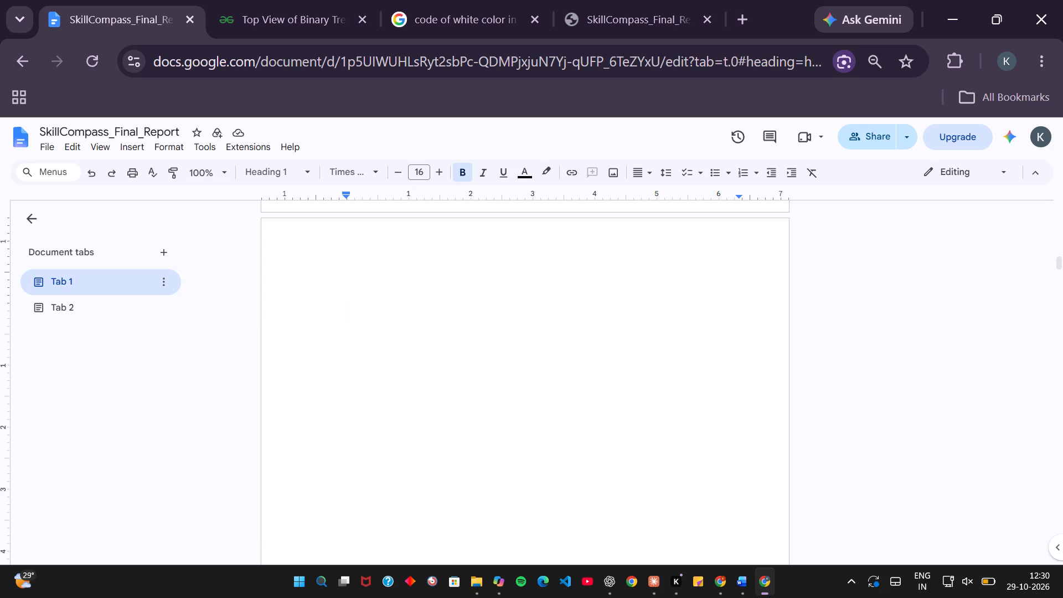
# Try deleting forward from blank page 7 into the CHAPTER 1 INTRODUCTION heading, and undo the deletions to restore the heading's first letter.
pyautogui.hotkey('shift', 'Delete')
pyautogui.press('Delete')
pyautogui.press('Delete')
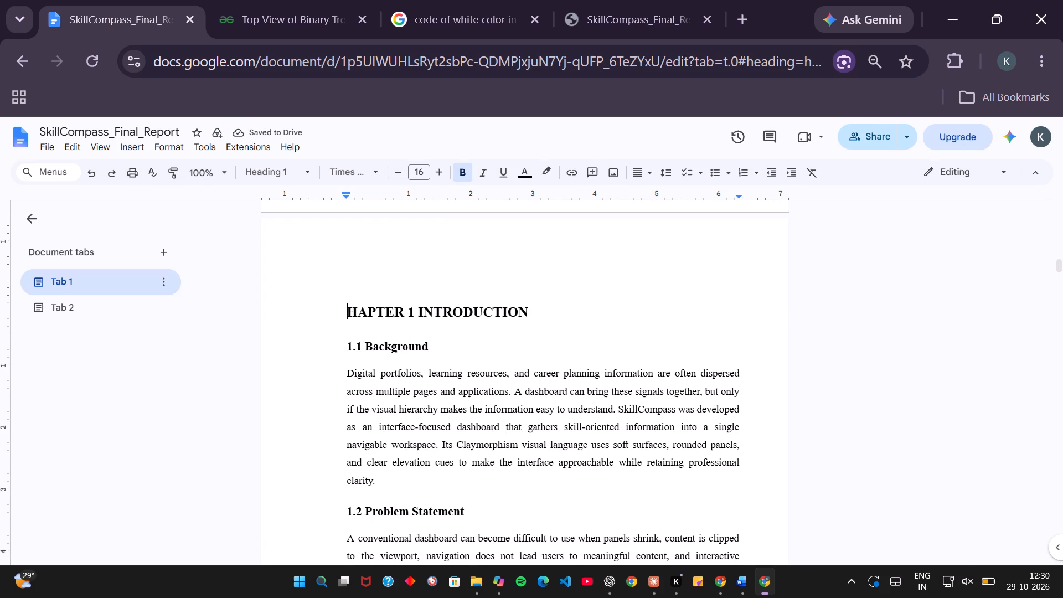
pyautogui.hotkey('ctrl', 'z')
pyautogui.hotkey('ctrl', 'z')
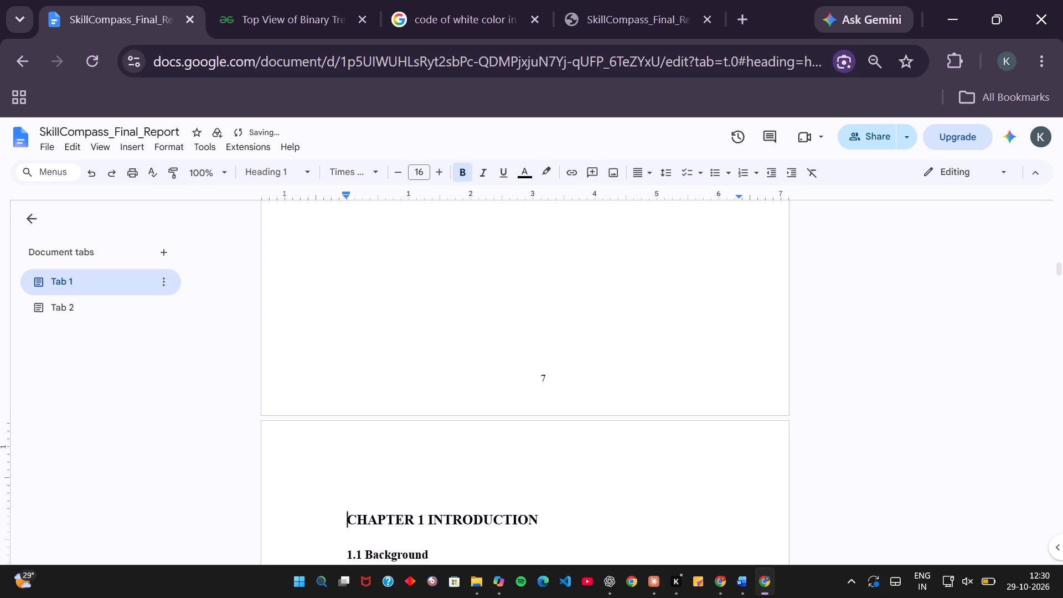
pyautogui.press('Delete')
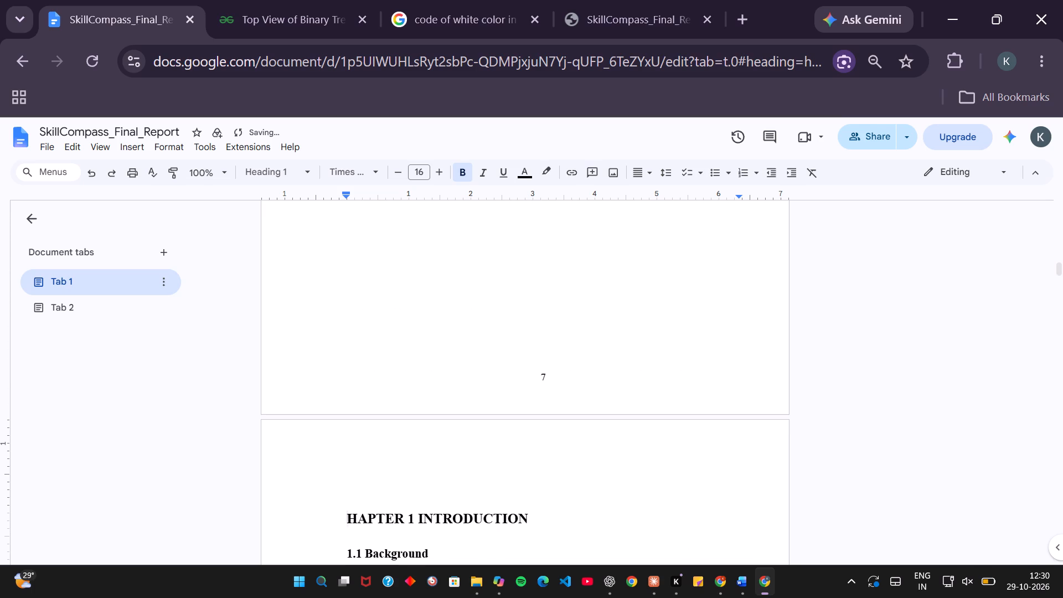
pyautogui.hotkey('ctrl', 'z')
# Delete the empty line and break on blank page 7 so CHAPTER 1 INTRODUCTION directly follows the List of Tables page.
pyautogui.click(518, 375)
pyautogui.scroll(2, 518, 375)
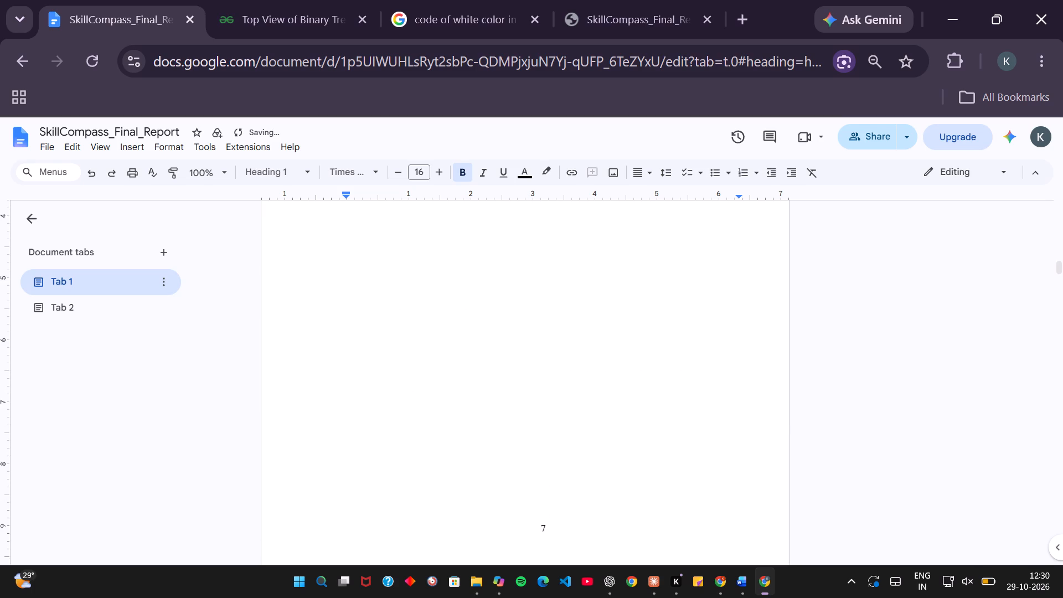
pyautogui.click(518, 375)
pyautogui.press('Delete')
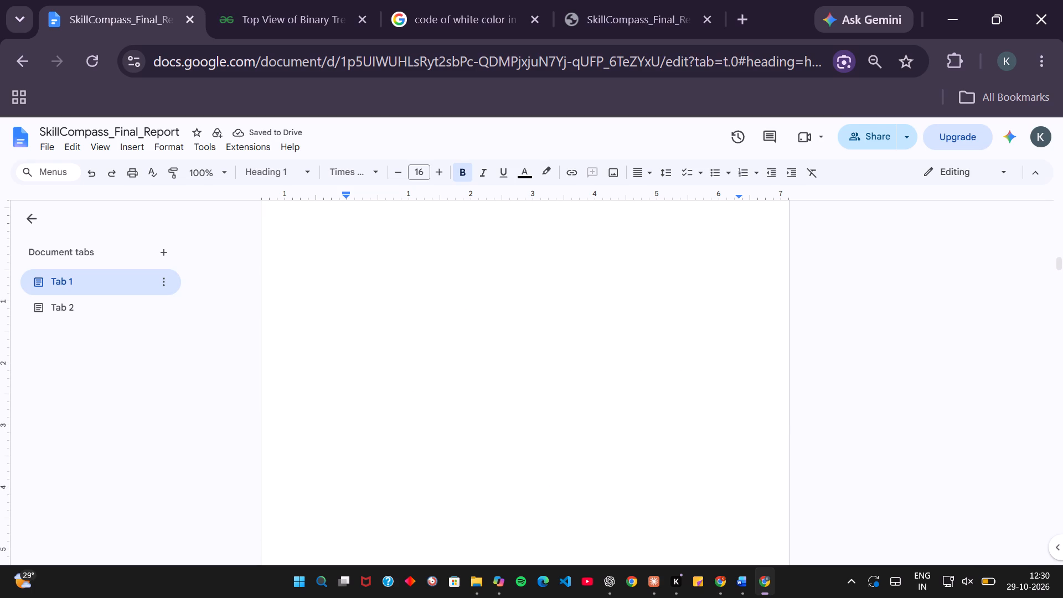
pyautogui.scroll(2, 518, 375)
pyautogui.scroll(-2, 518, 375)
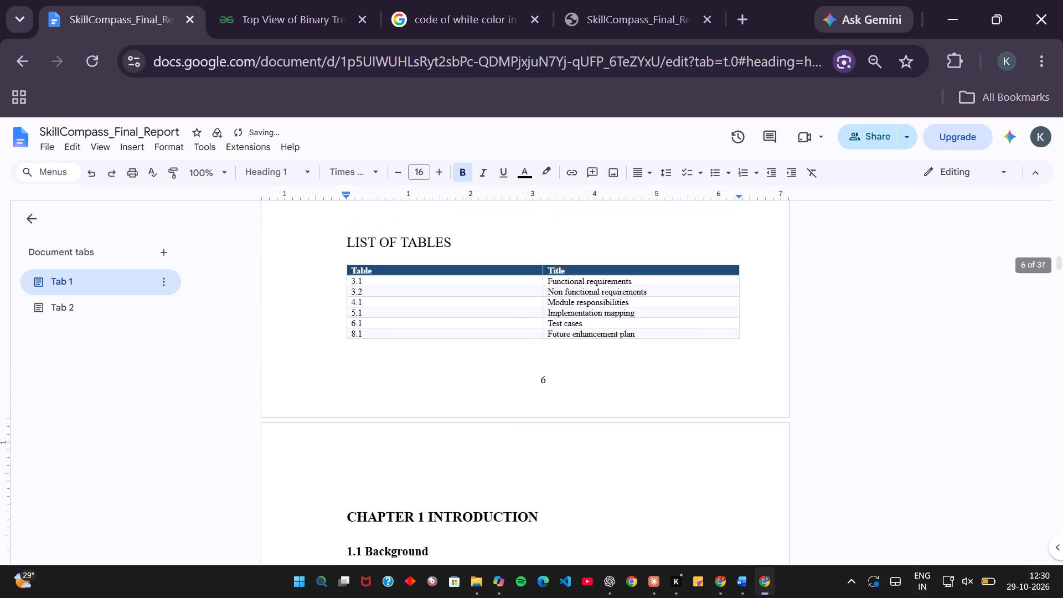
# Place the text cursor in the 1.4 Scope heading at the top of page 8.
pyautogui.scroll(-3, 518, 375)
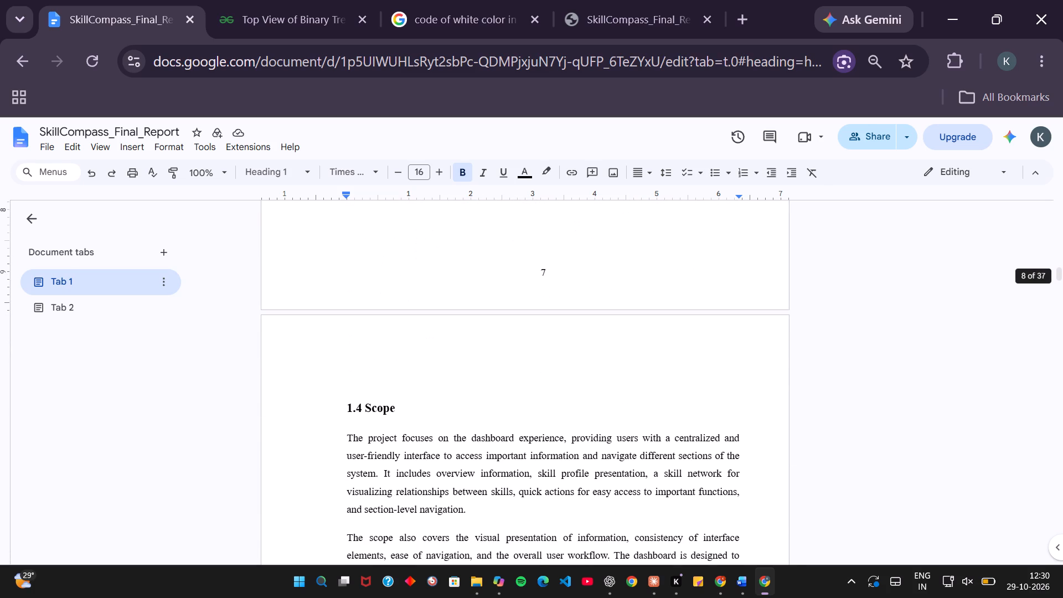
pyautogui.click(512, 452)
pyautogui.press('Left')
pyautogui.press('Left')
pyautogui.press('Left')
pyautogui.press('Left')
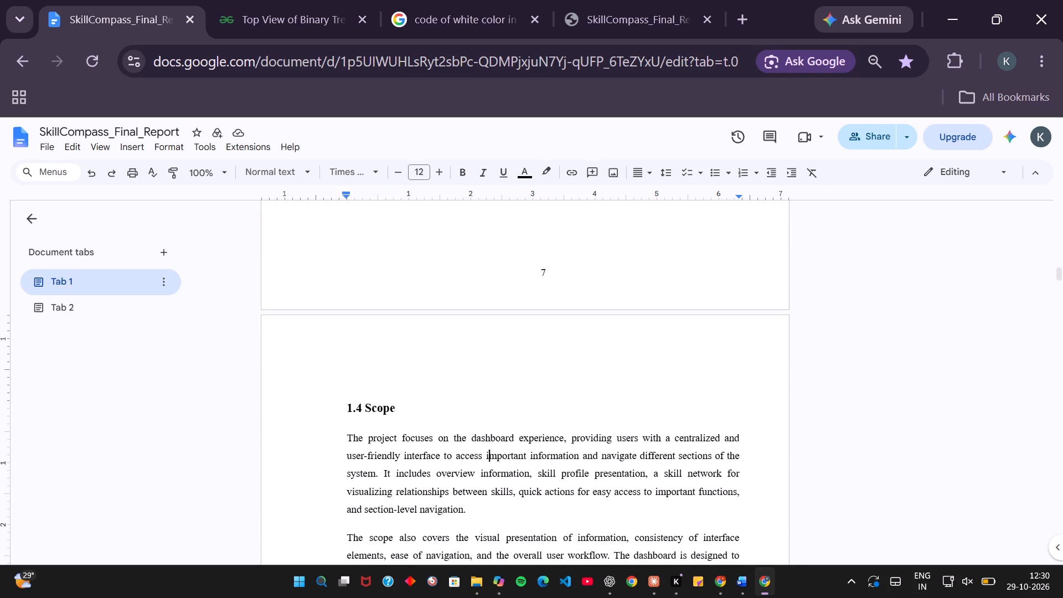
pyautogui.press('Up')
pyautogui.press('Up')
pyautogui.press('Up')
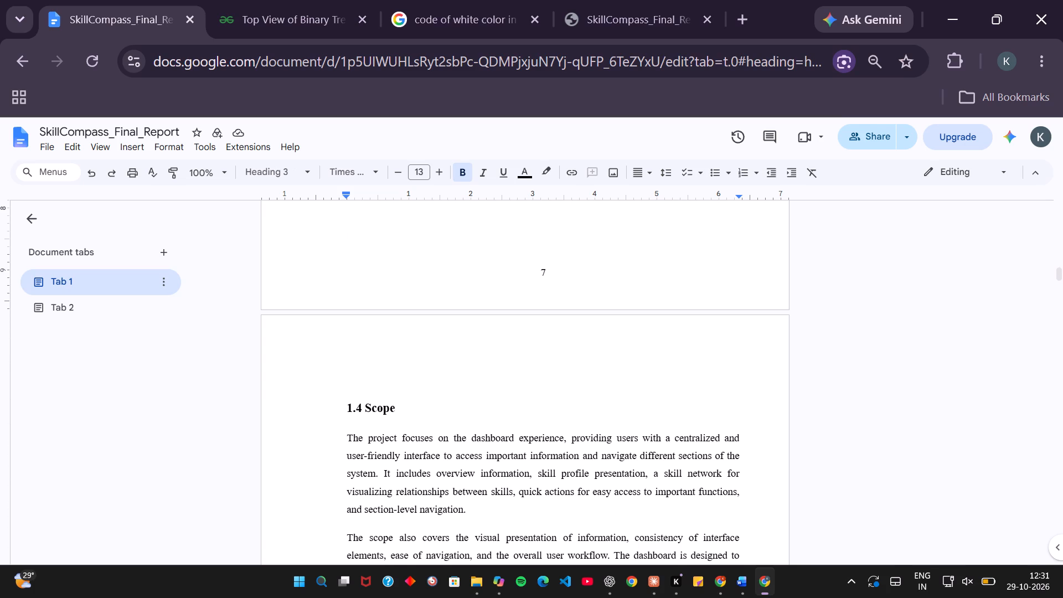
pyautogui.press('Down')
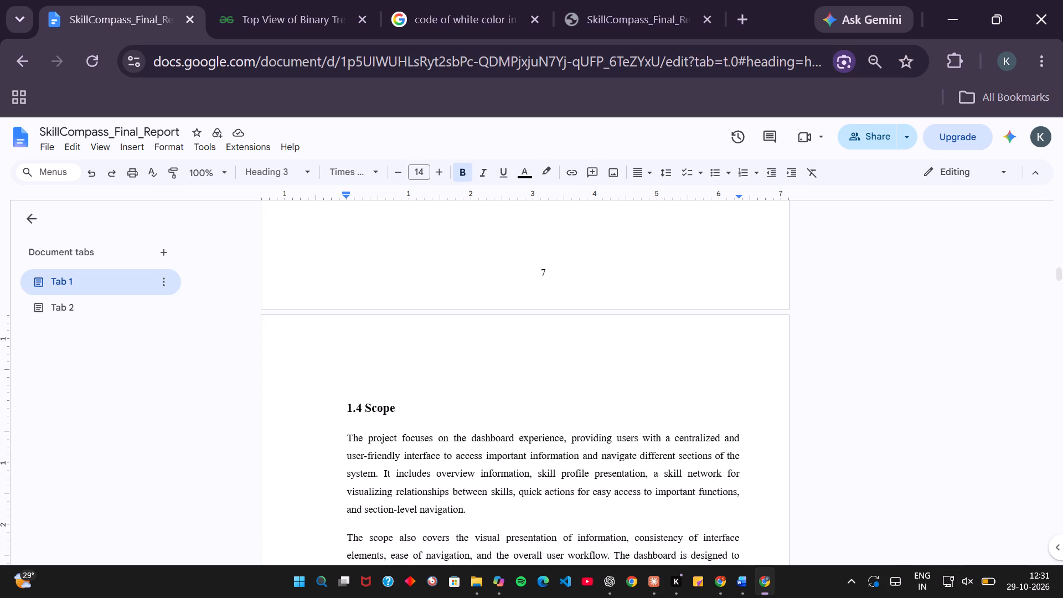
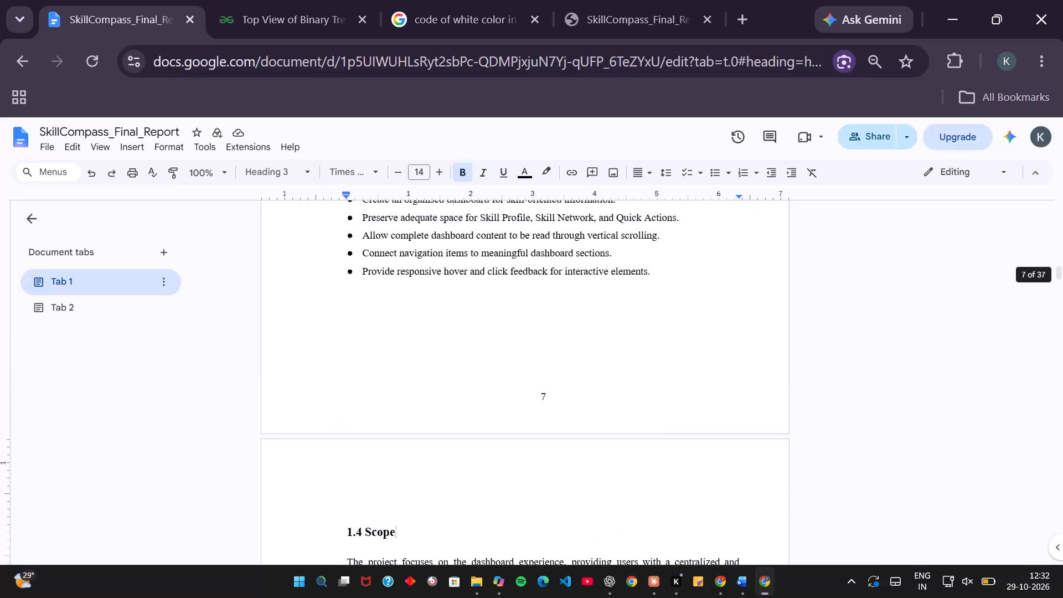
# Review the report's front pages from Chapter 1 back through the abstract and certificate to the cover page.
pyautogui.scroll(3, 533, 308)
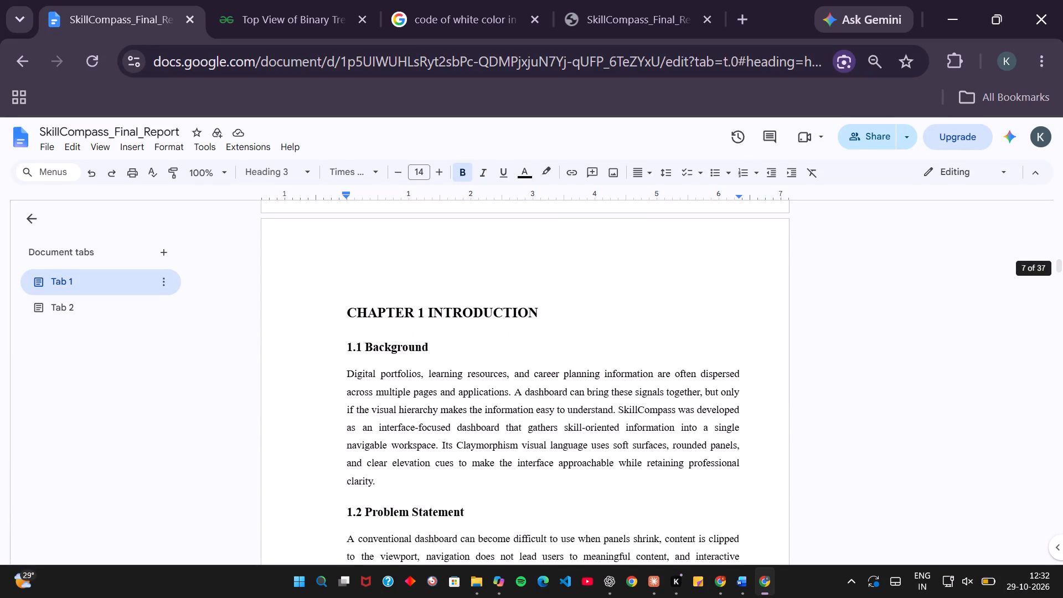
pyautogui.scroll(8, 533, 308)
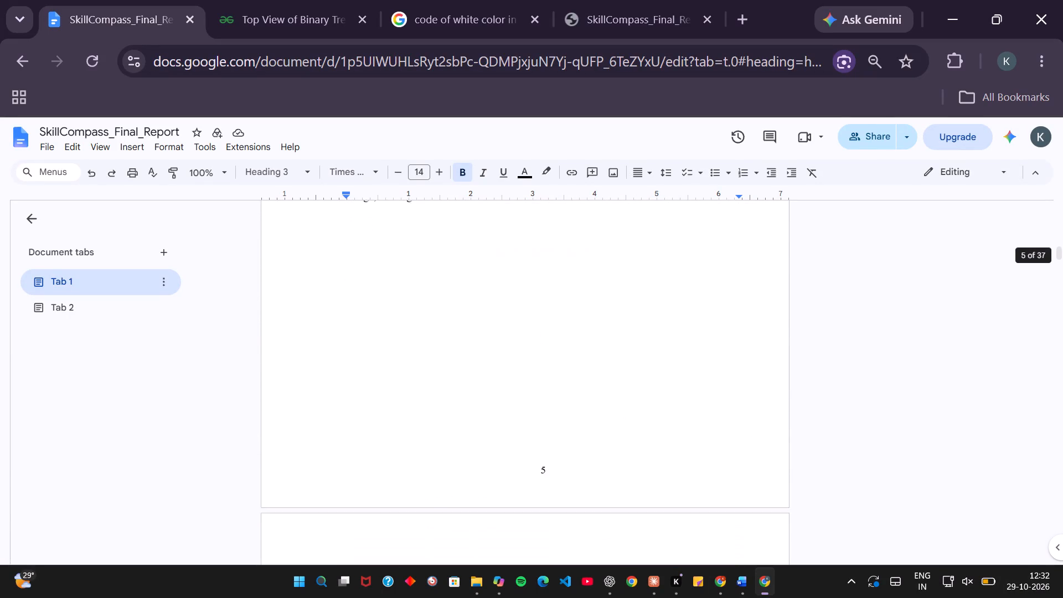
pyautogui.scroll(6, 533, 308)
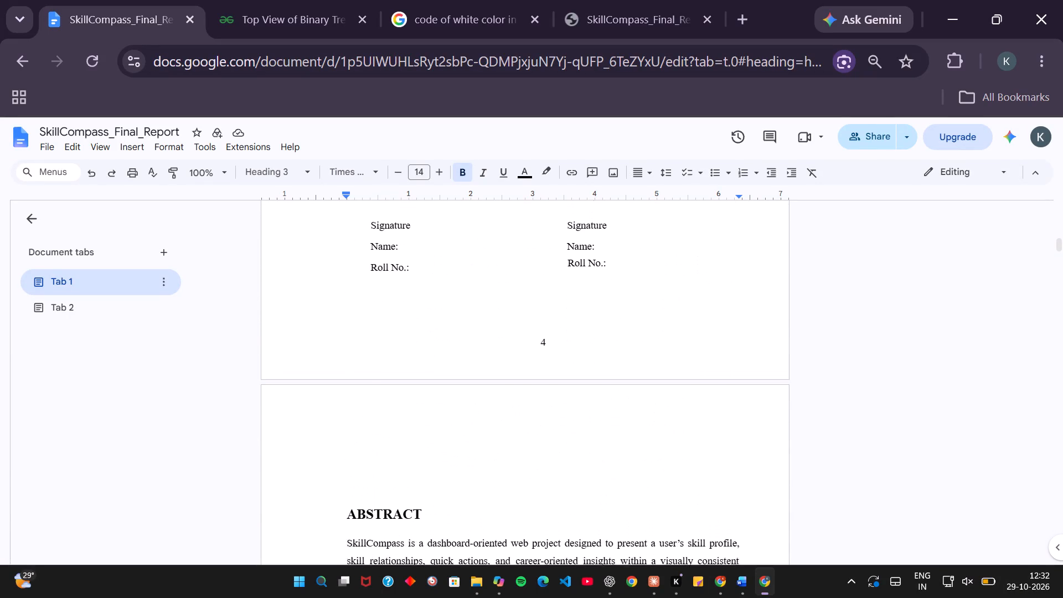
pyautogui.scroll(4, 533, 308)
pyautogui.scroll(-1, 533, 308)
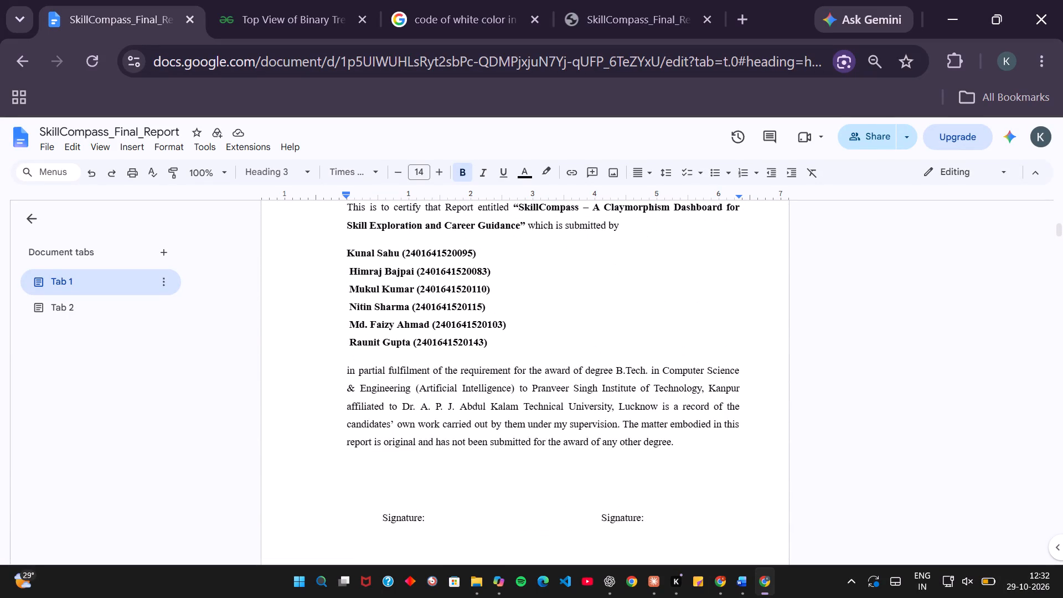
pyautogui.scroll(-3, 533, 308)
pyautogui.scroll(8, 533, 308)
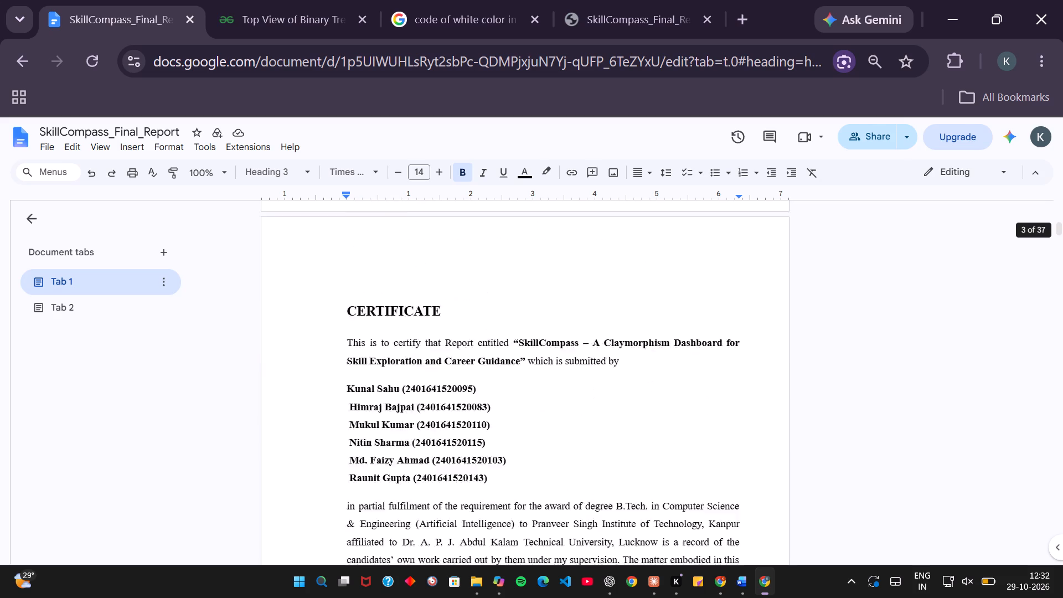
pyautogui.scroll(3, 533, 308)
pyautogui.scroll(-1, 533, 308)
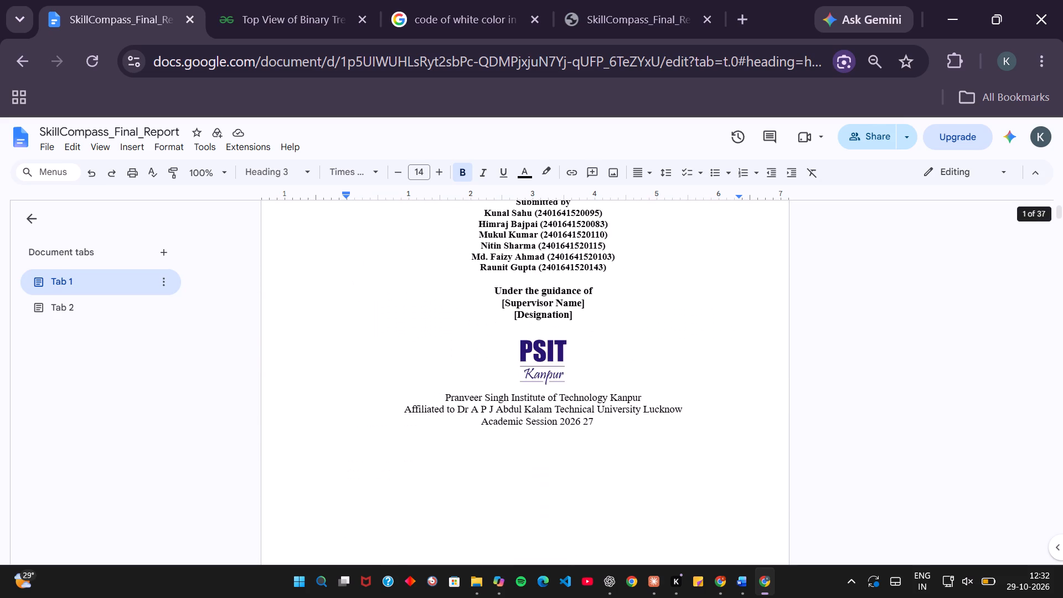
pyautogui.scroll(-2, 533, 308)
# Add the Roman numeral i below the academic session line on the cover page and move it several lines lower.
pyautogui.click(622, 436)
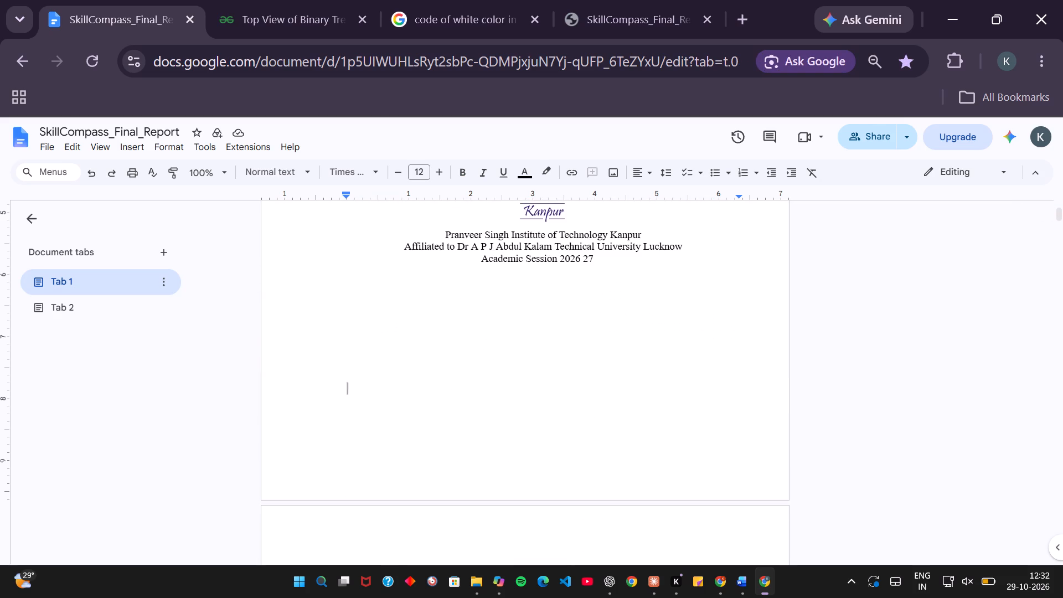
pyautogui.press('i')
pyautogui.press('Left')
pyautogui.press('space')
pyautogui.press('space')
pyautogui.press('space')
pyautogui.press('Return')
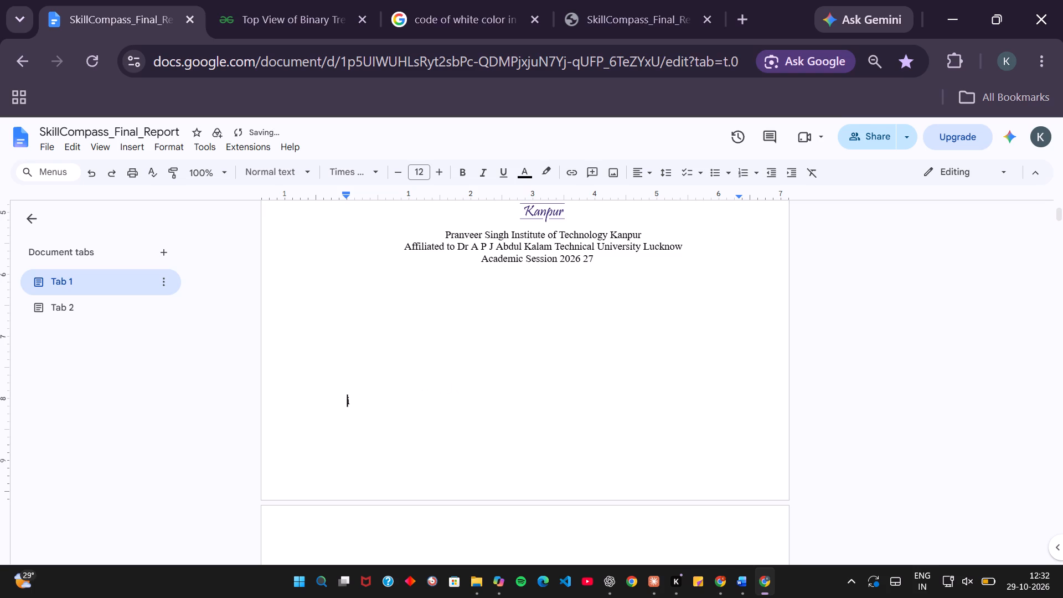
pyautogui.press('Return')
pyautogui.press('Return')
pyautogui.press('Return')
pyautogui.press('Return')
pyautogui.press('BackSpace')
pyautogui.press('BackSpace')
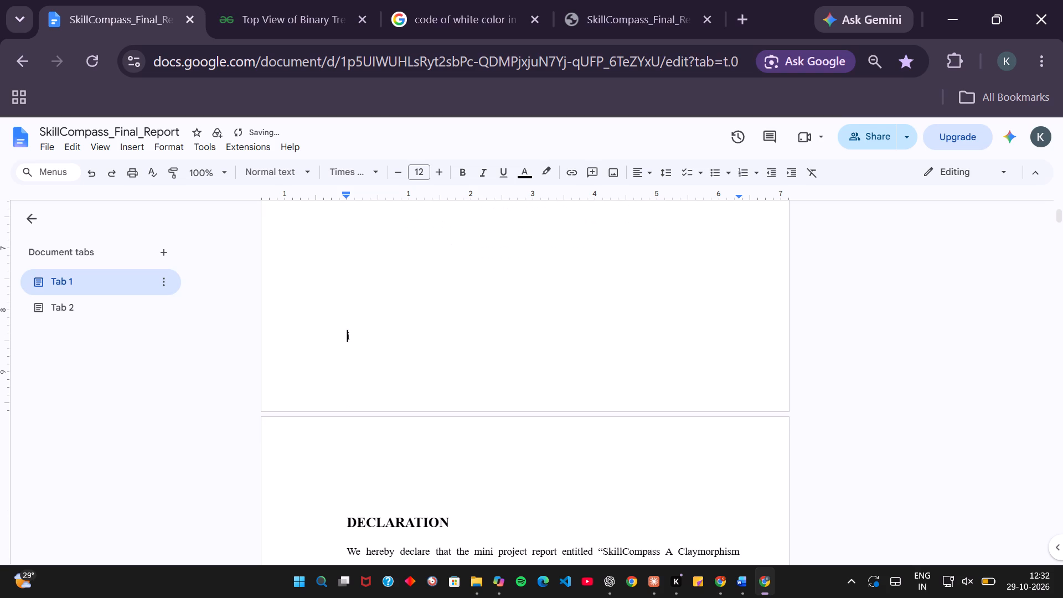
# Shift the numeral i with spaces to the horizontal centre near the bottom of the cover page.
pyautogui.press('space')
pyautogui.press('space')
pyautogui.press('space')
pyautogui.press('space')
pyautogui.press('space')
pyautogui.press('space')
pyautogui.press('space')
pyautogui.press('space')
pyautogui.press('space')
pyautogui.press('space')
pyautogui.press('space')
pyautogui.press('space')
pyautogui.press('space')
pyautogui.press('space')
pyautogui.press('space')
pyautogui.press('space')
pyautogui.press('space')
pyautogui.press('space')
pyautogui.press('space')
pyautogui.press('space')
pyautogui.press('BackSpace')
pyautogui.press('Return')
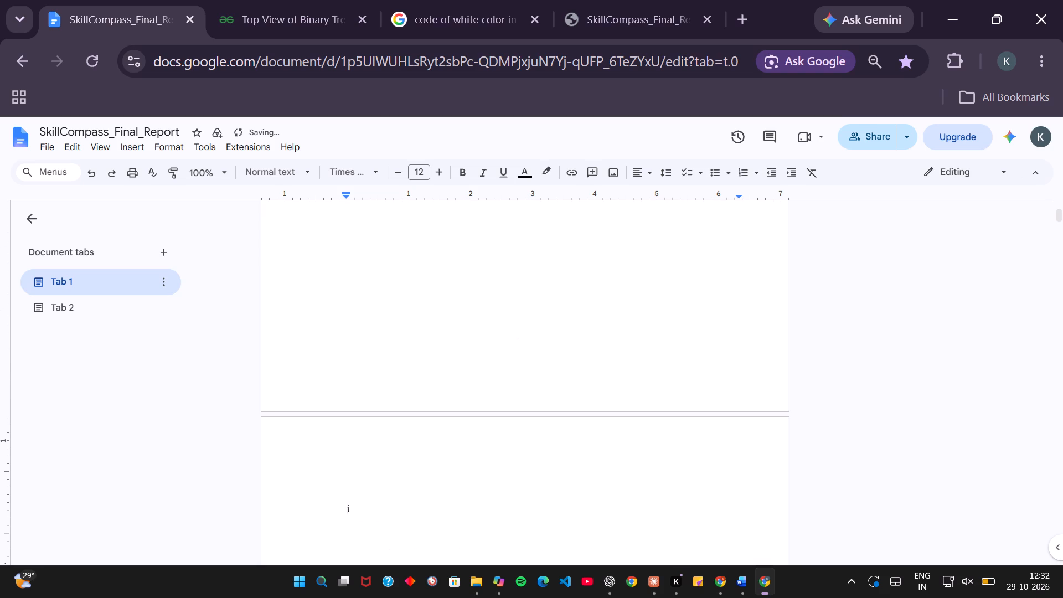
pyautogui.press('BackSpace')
# Switch to the Mini Project Report guidelines in Word and check the page-numbering note, returning to the report in Chrome.
pyautogui.scroll(2, 622, 436)
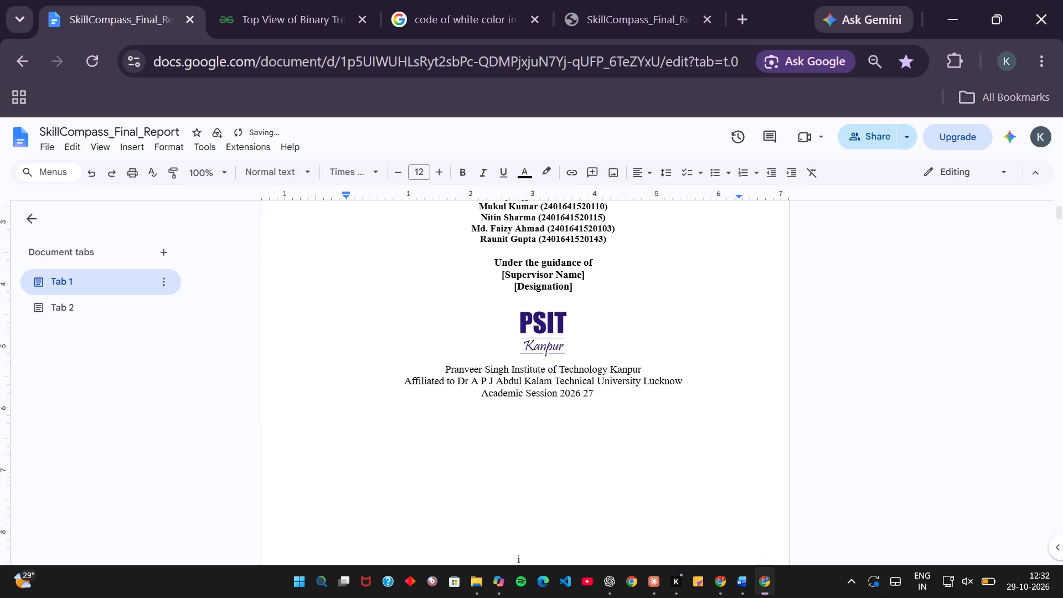
pyautogui.scroll(1, 622, 436)
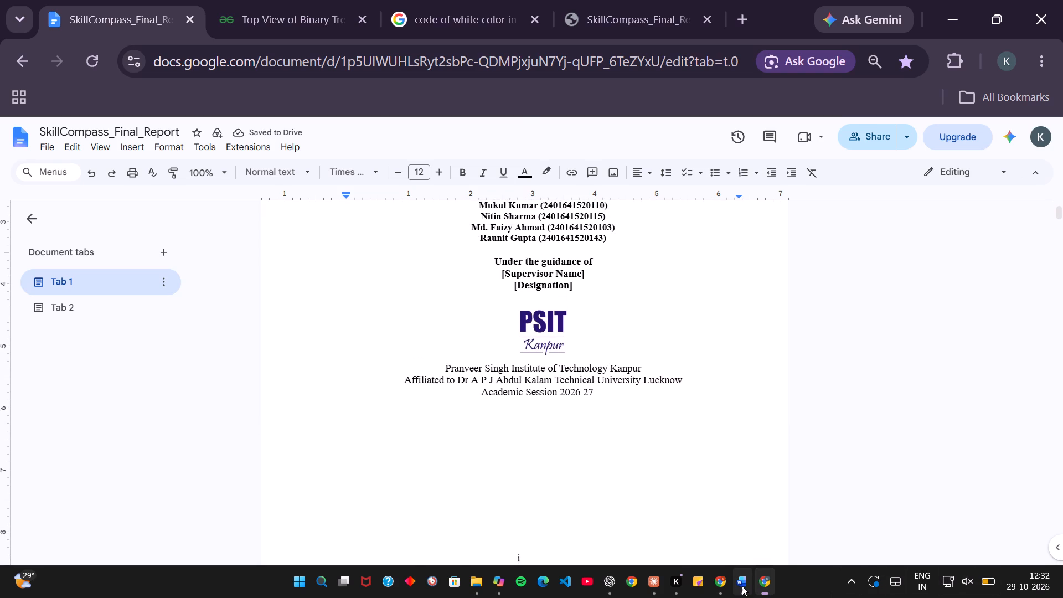
pyautogui.click(742, 585)
pyautogui.click(616, 406)
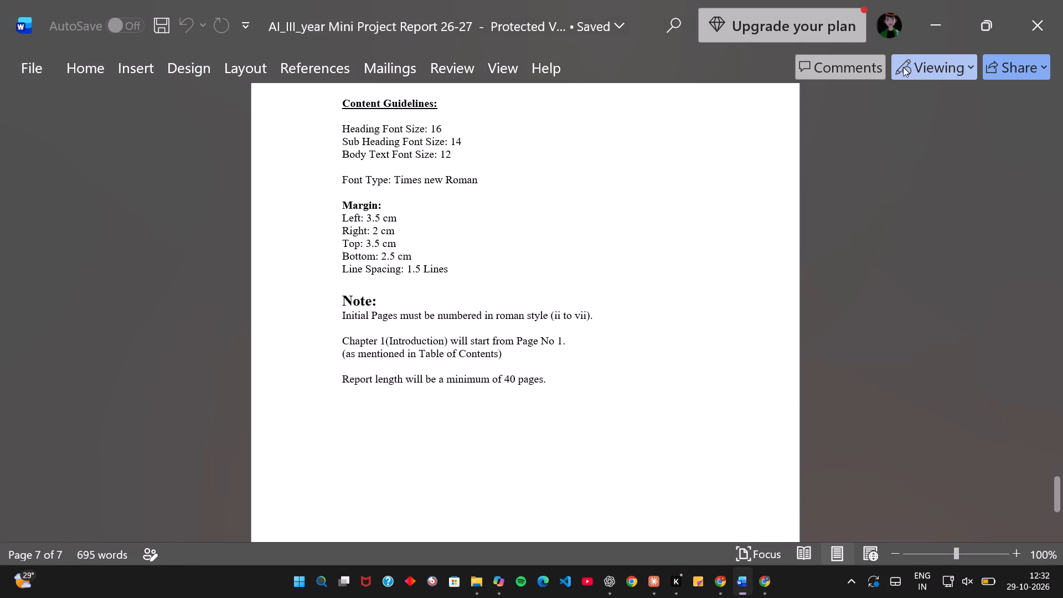
pyautogui.click(945, 0)
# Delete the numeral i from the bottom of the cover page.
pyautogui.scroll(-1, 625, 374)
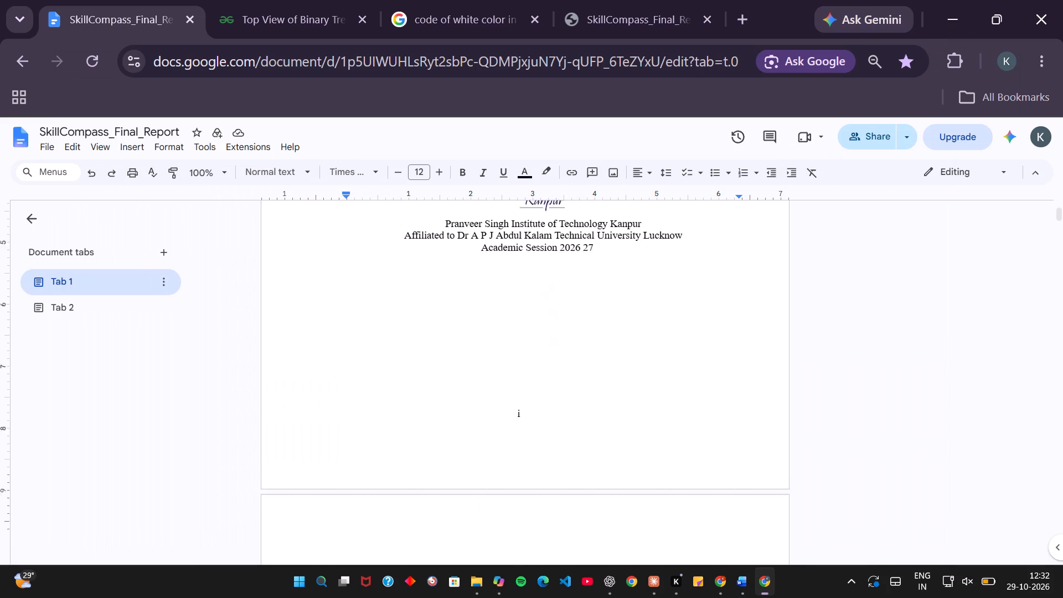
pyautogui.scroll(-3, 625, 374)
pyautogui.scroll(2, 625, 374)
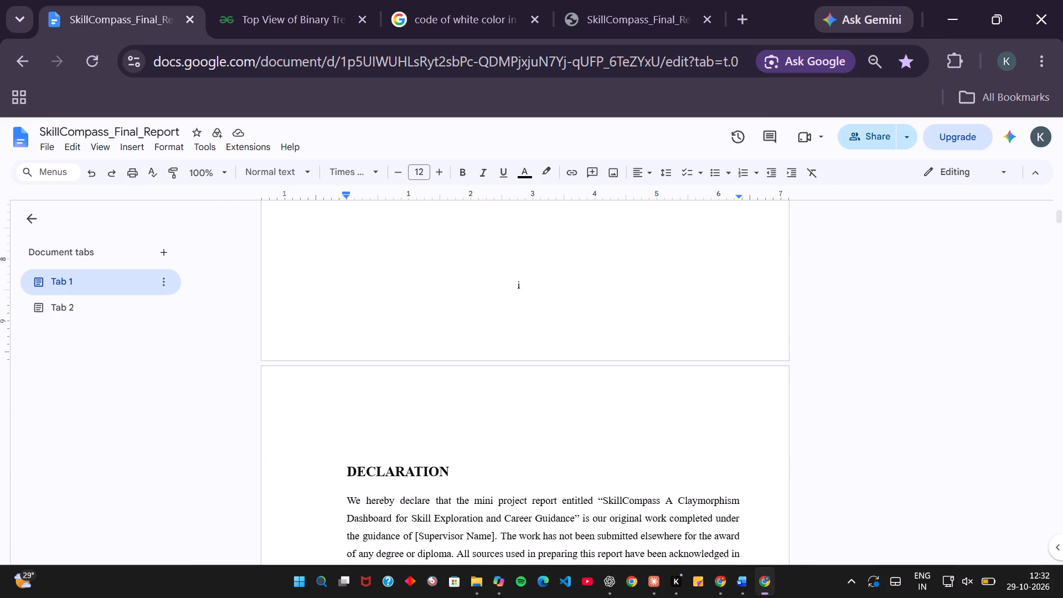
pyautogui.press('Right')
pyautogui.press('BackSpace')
# Replace the page break after the declaration's student list with blank lines that push the CERTIFICATE heading onto the following page.
pyautogui.scroll(-3, 618, 363)
pyautogui.scroll(-2, 504, 438)
pyautogui.click(504, 438)
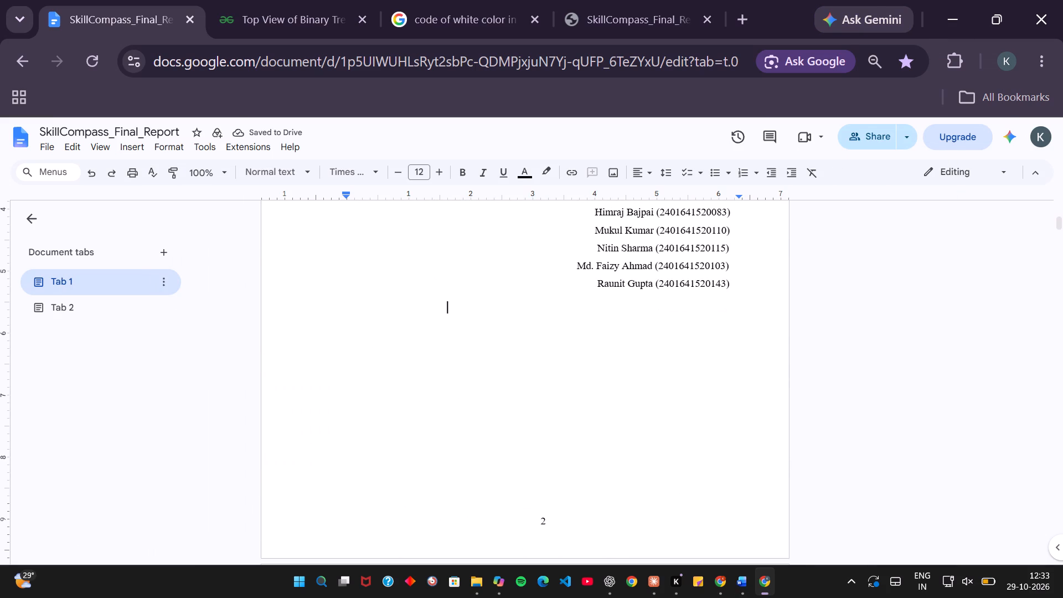
pyautogui.click(563, 525)
pyautogui.press('Return')
pyautogui.press('Return')
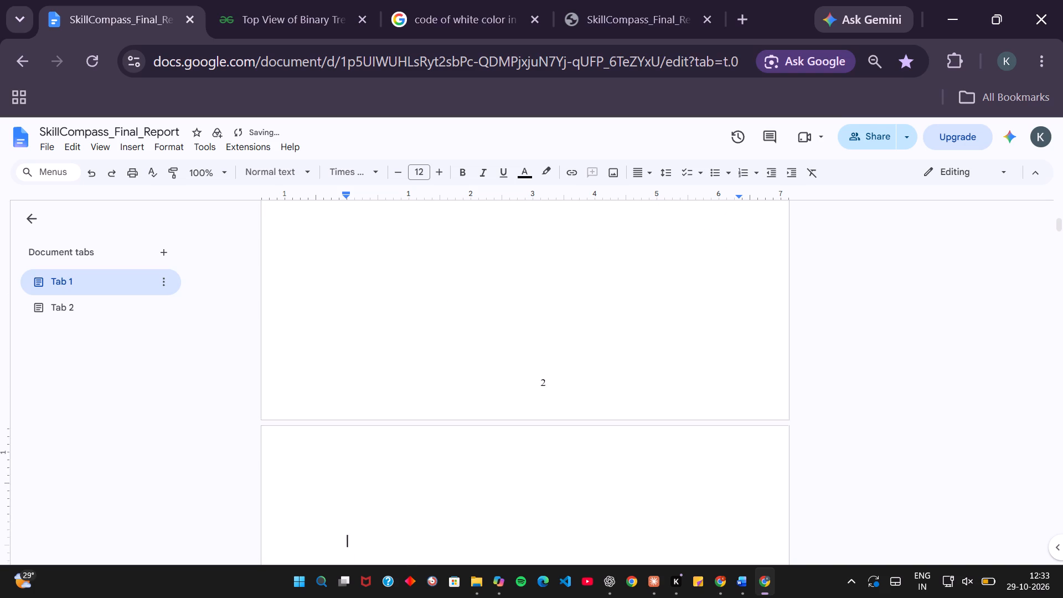
pyautogui.press('Return')
pyautogui.press('BackSpace')
pyautogui.press('BackSpace')
pyautogui.press('BackSpace')
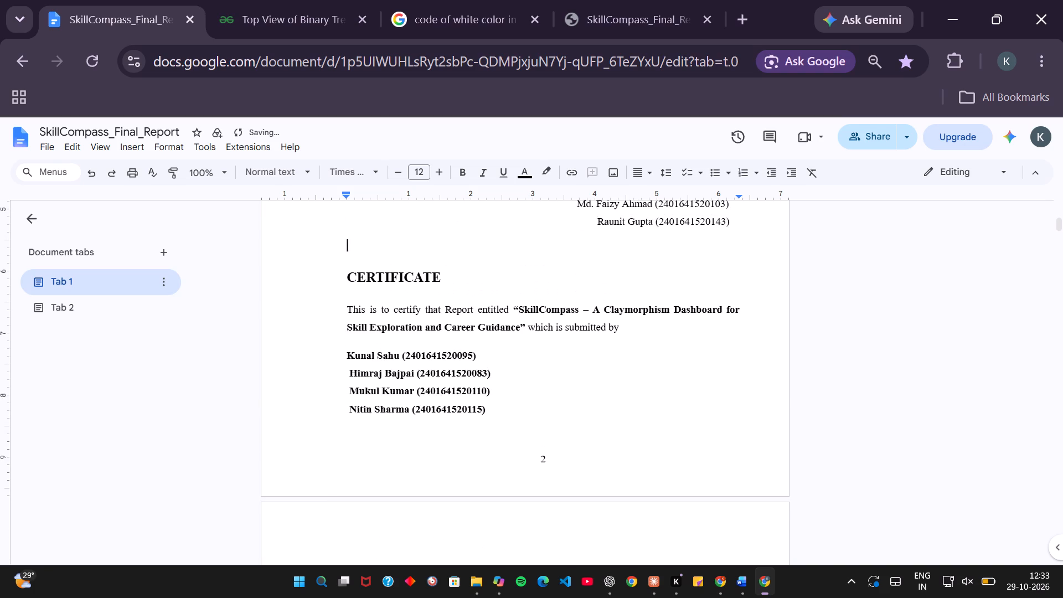
pyautogui.press('Return')
pyautogui.press('Return')
pyautogui.press('Return')
pyautogui.press('Return')
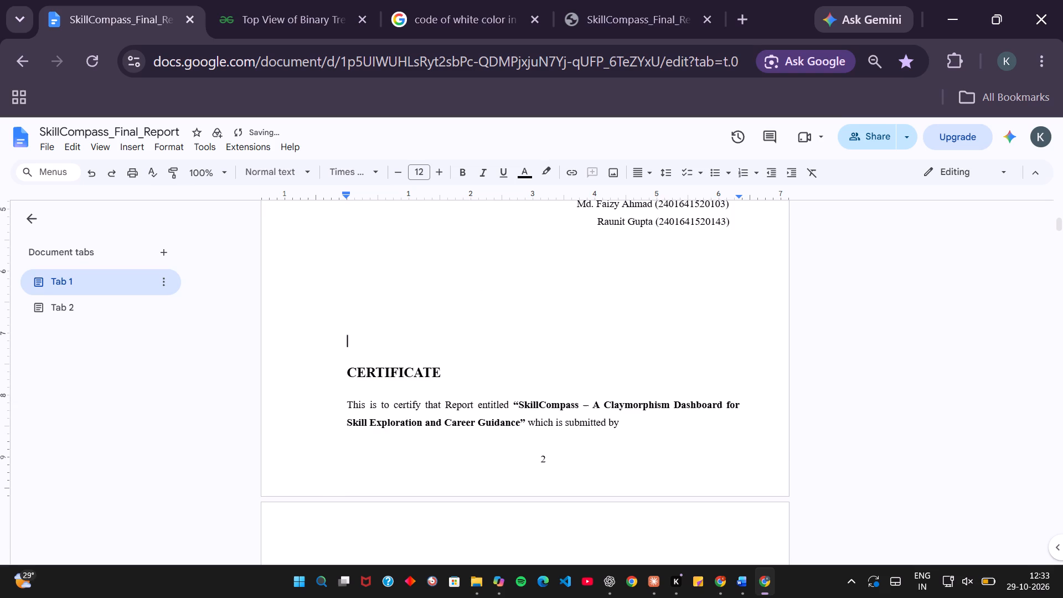
pyautogui.press('Return')
# Indent the first student's name on the Certificate page by one space to align it with the other names.
pyautogui.scroll(-1, 563, 525)
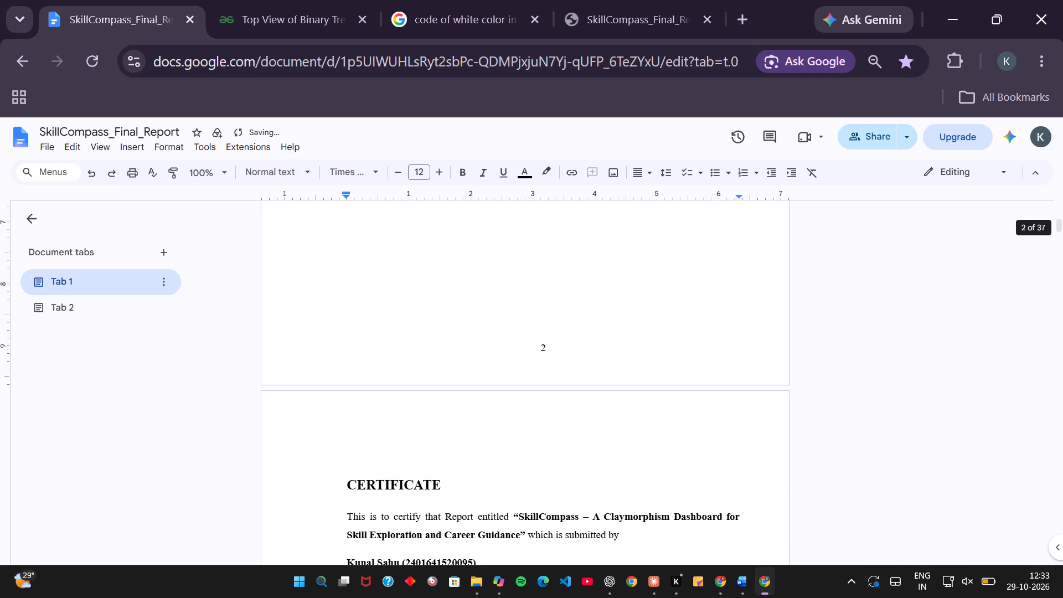
pyautogui.scroll(-1, 563, 525)
pyautogui.scroll(-1, 689, 554)
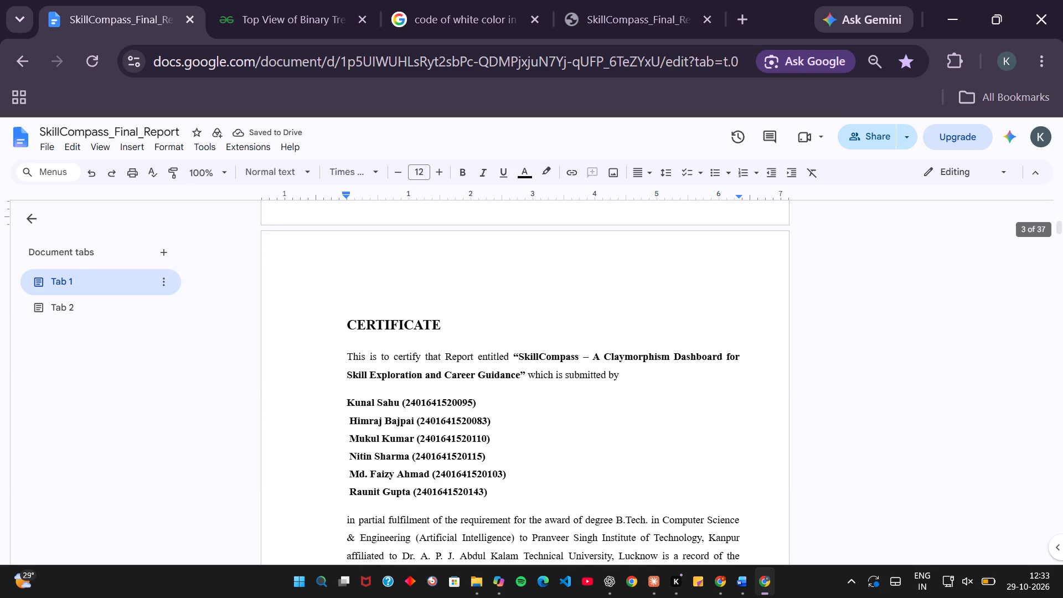
pyautogui.scroll(1, 768, 483)
pyautogui.scroll(-1, 768, 483)
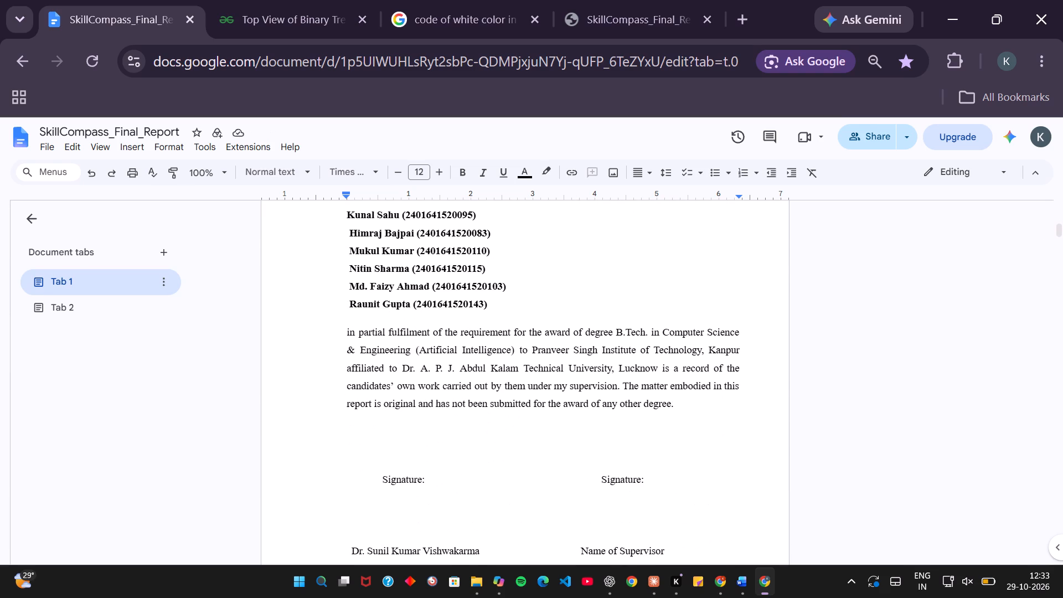
pyautogui.scroll(-1, 768, 483)
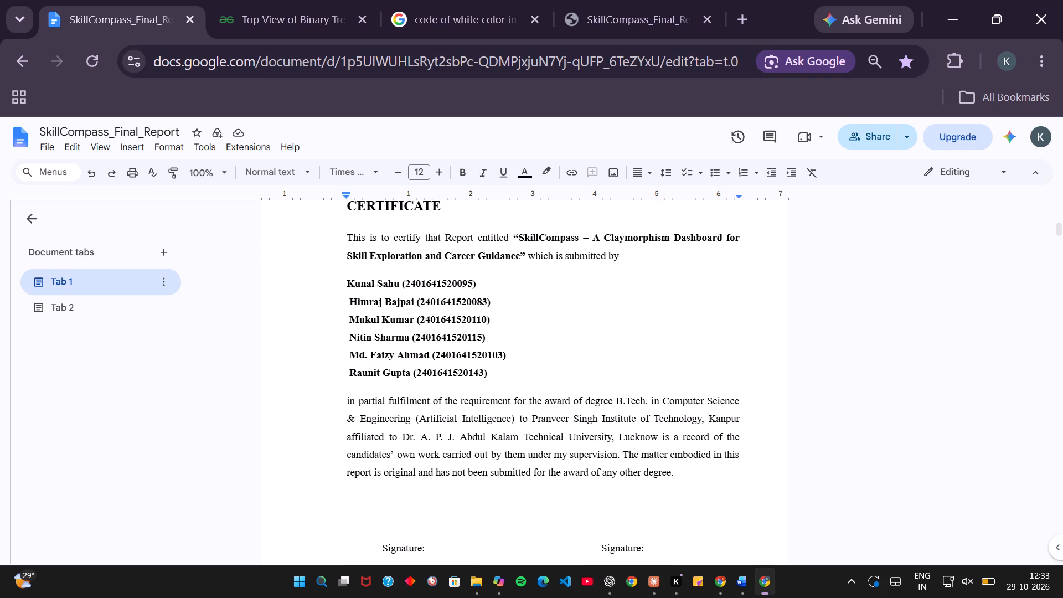
pyautogui.scroll(-1, 689, 416)
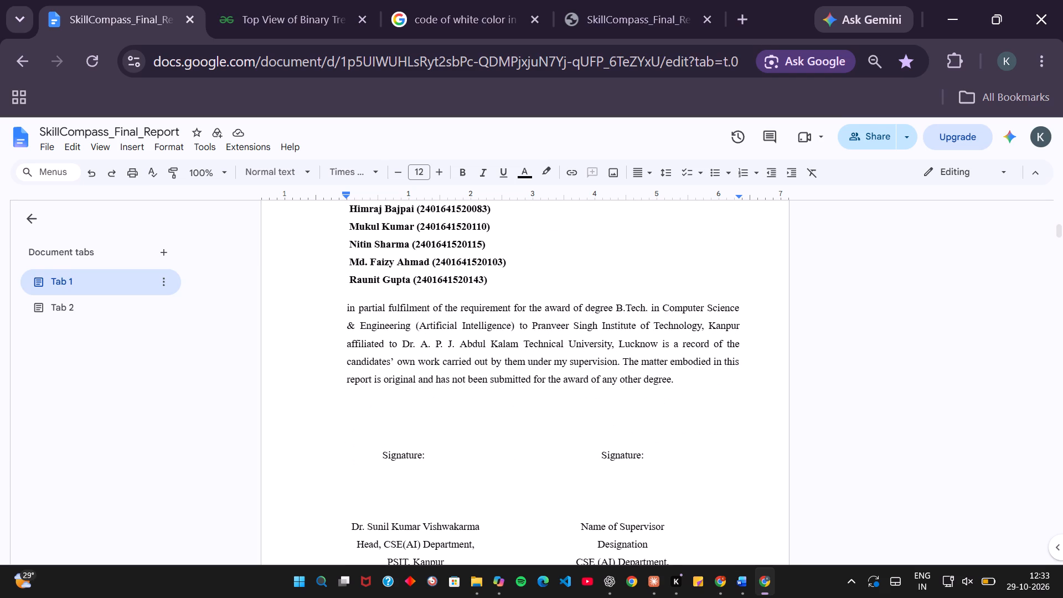
pyautogui.scroll(1, 471, 298)
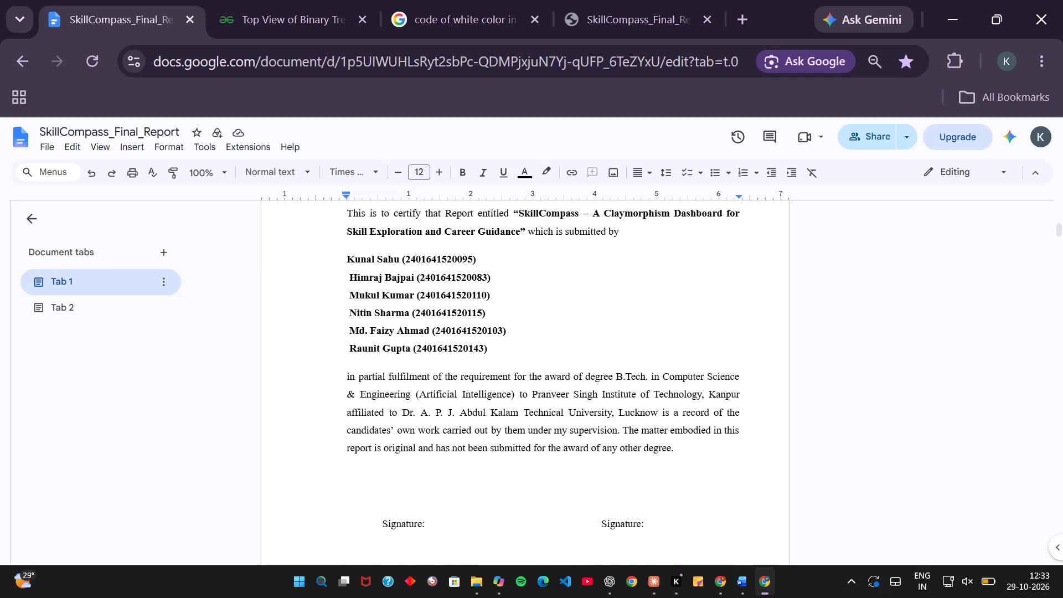
pyautogui.click(343, 256)
pyautogui.press('space')
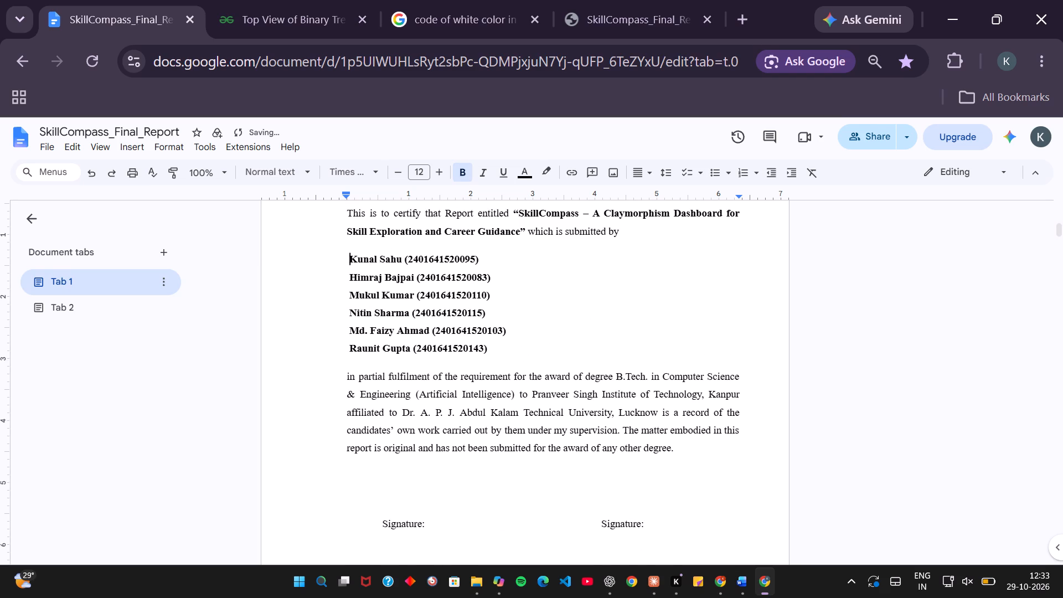
pyautogui.scroll(2, 343, 256)
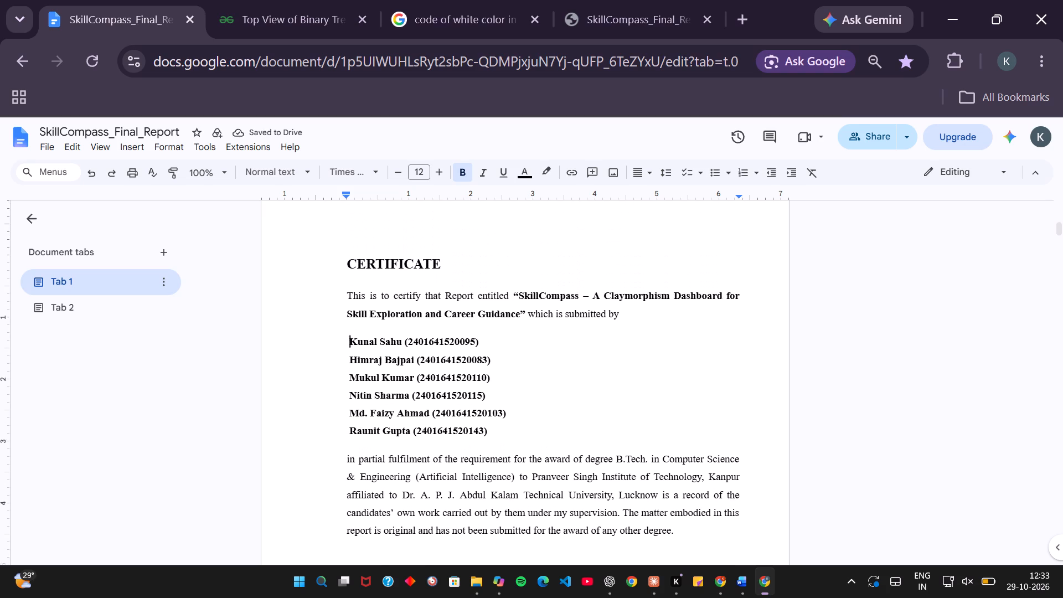
pyautogui.scroll(-7, 343, 256)
pyautogui.scroll(3, 343, 256)
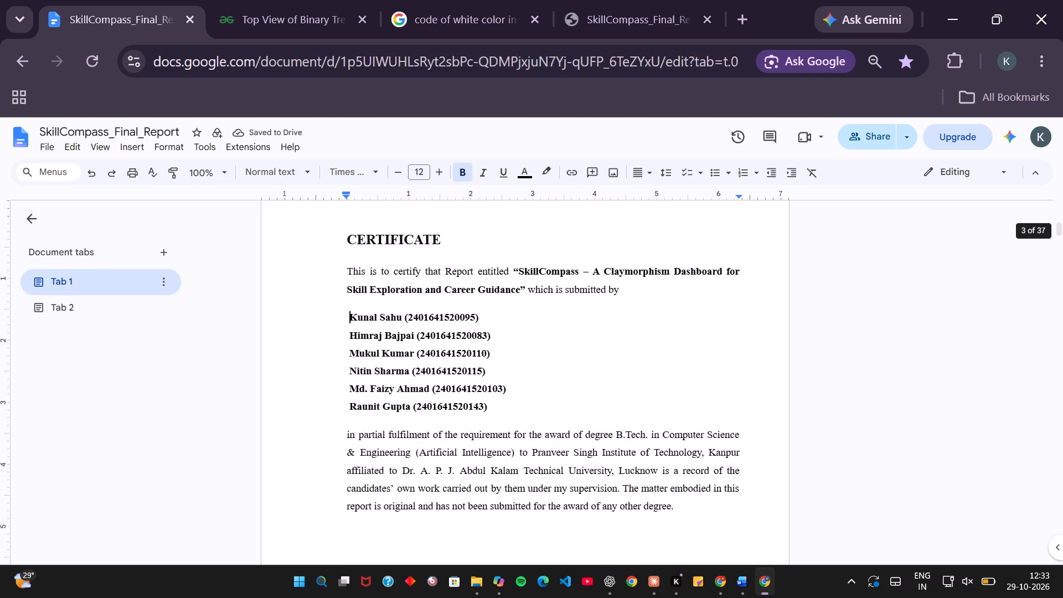
# Add the numeral ii on a blank line at the bottom of the declaration page, centred with spaces above the page number.
pyautogui.scroll(3, 343, 256)
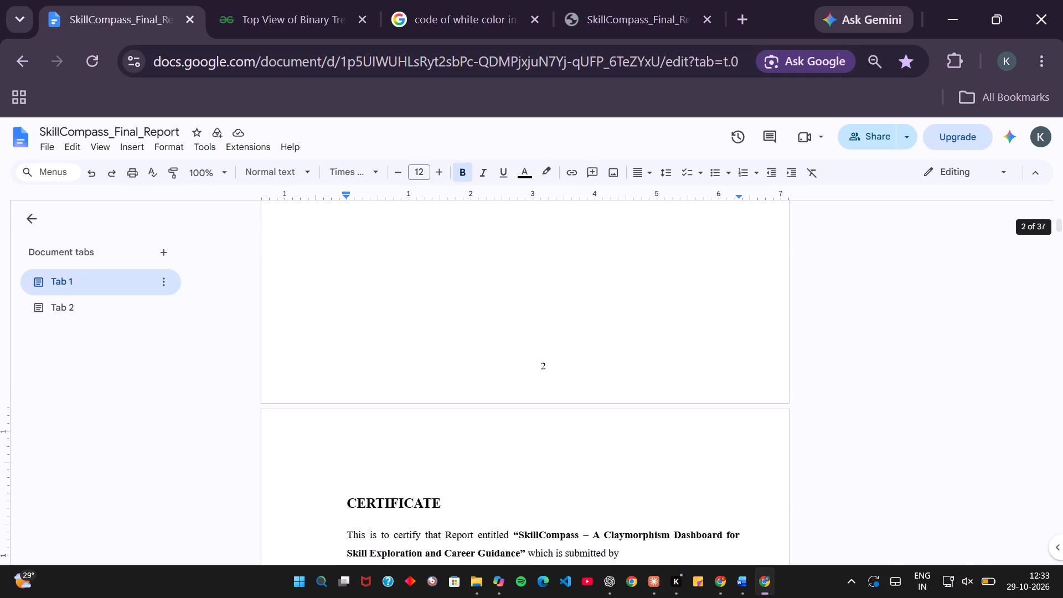
pyautogui.scroll(2, 343, 256)
pyautogui.click(504, 440)
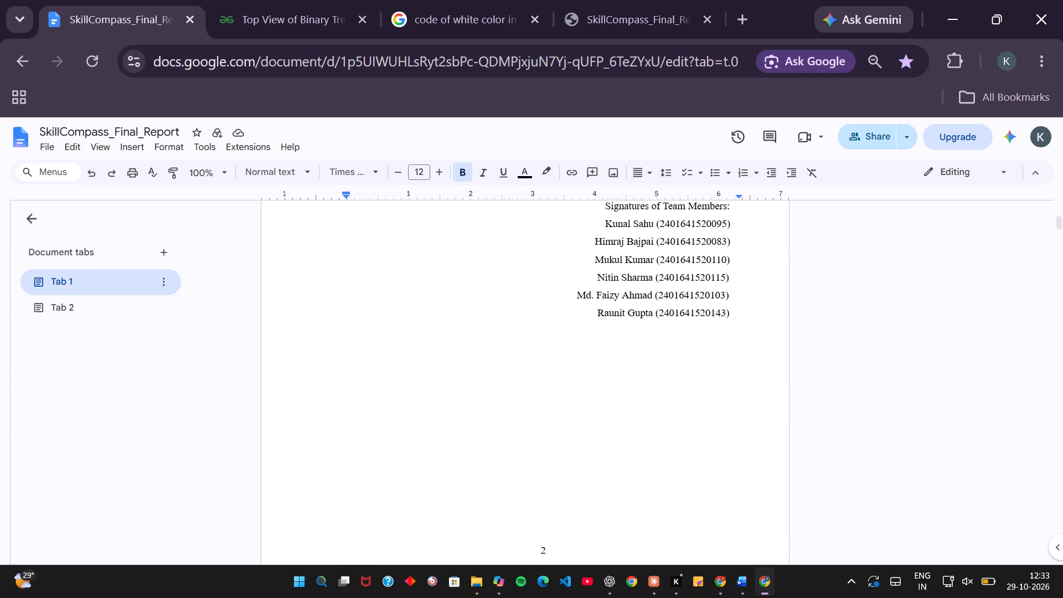
pyautogui.press('Return')
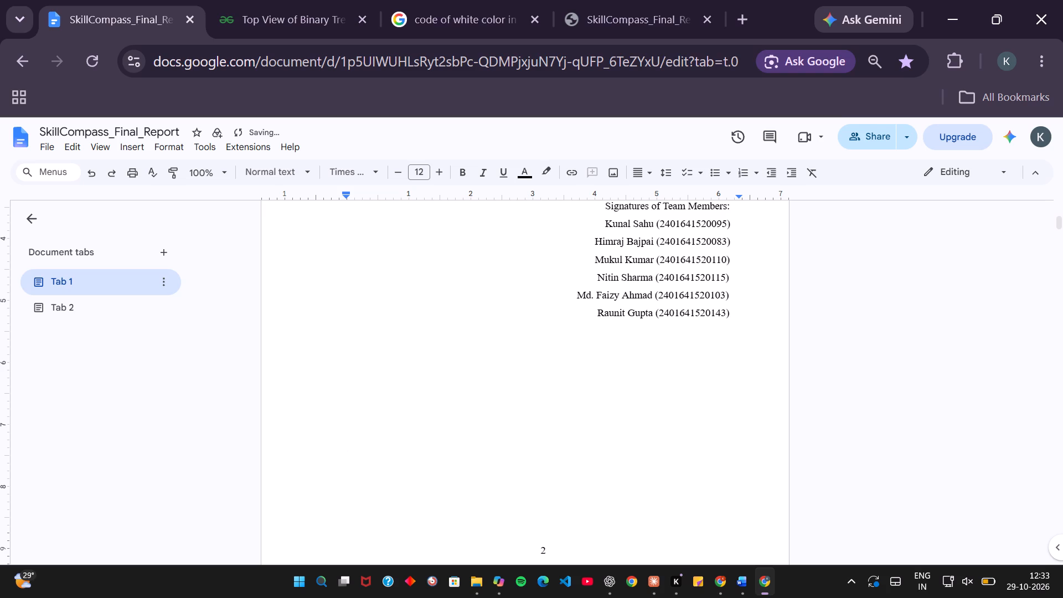
pyautogui.press('Return')
pyautogui.press('Return')
pyautogui.press('Return')
pyautogui.press('BackSpace')
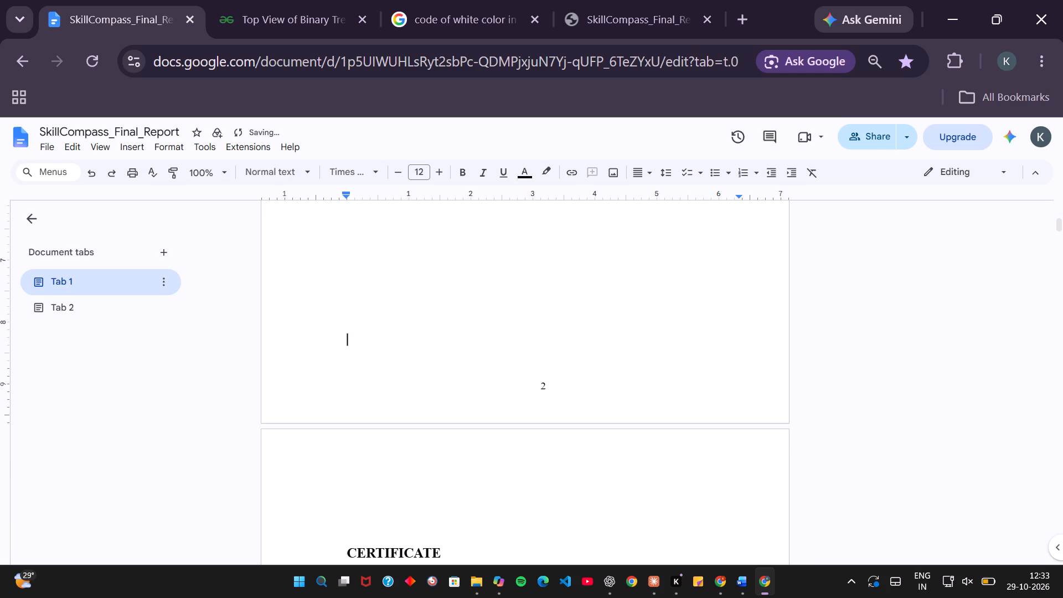
pyautogui.press('space')
pyautogui.press('space')
pyautogui.press('space')
pyautogui.press('space')
pyautogui.press('space')
pyautogui.press('space')
pyautogui.press('space')
pyautogui.press('space')
pyautogui.press('space')
pyautogui.press('space')
pyautogui.press('space')
pyautogui.press('space')
pyautogui.write('ii')
pyautogui.click(552, 403)
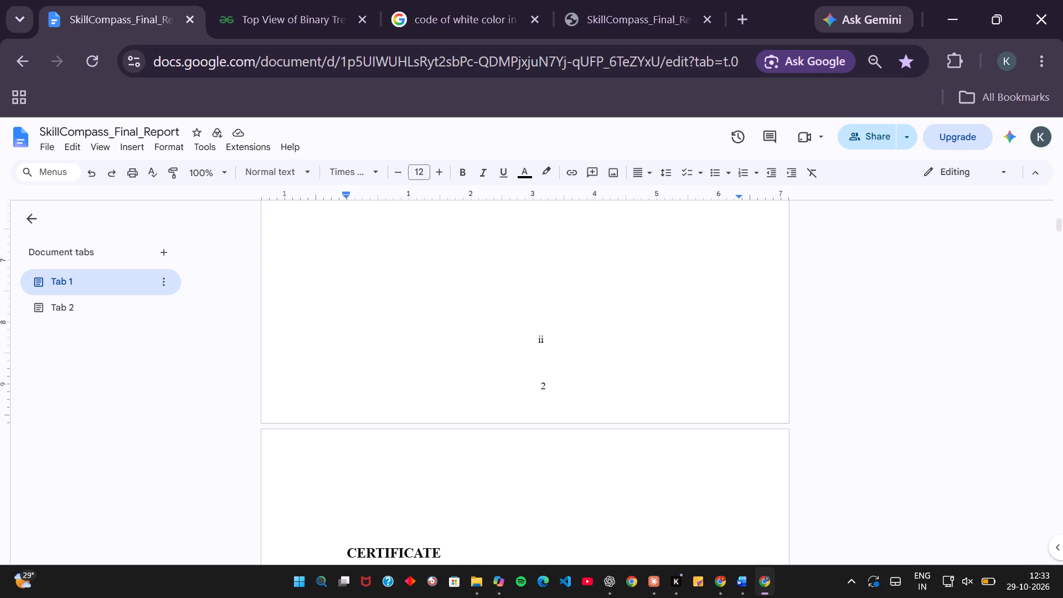
# Delete the extra blank space between the certificate's signature block and the ACKNOWLEDGEMENT heading.
pyautogui.scroll(-3, 552, 403)
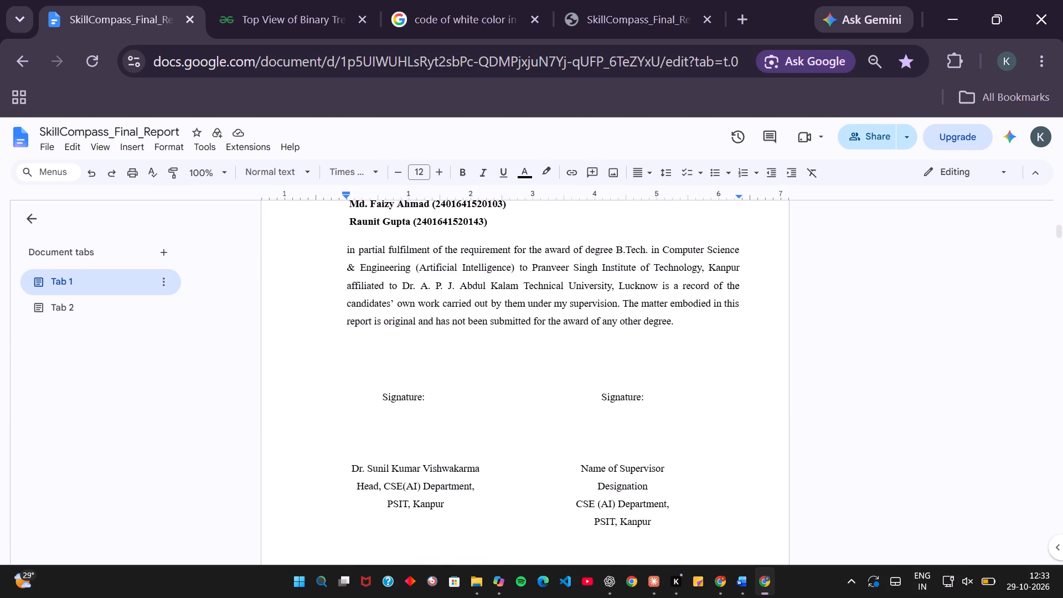
pyautogui.scroll(-3, 552, 403)
pyautogui.click(569, 420)
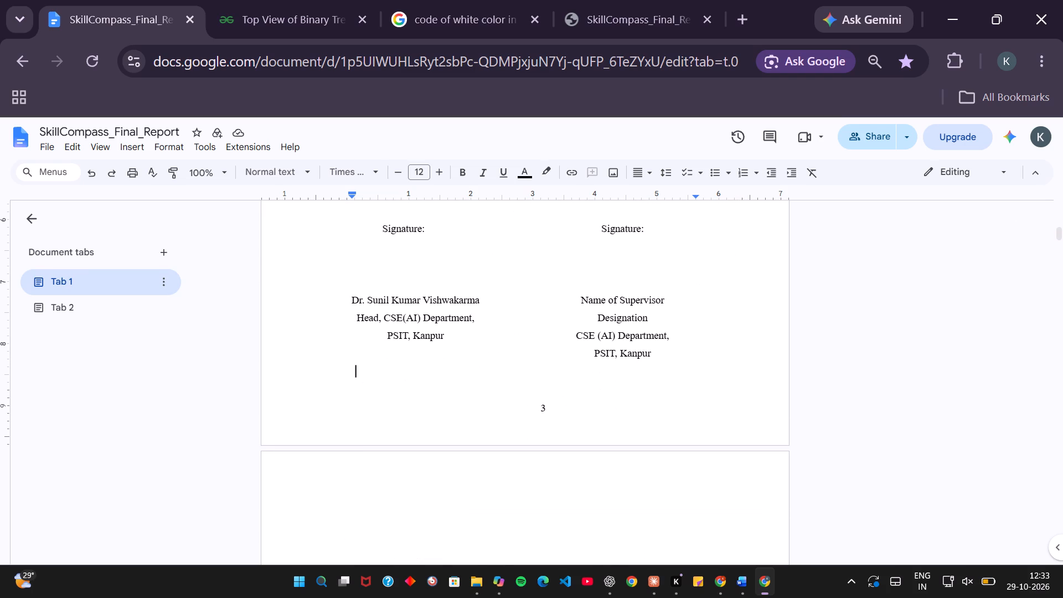
pyautogui.press('Return')
pyautogui.press('Return')
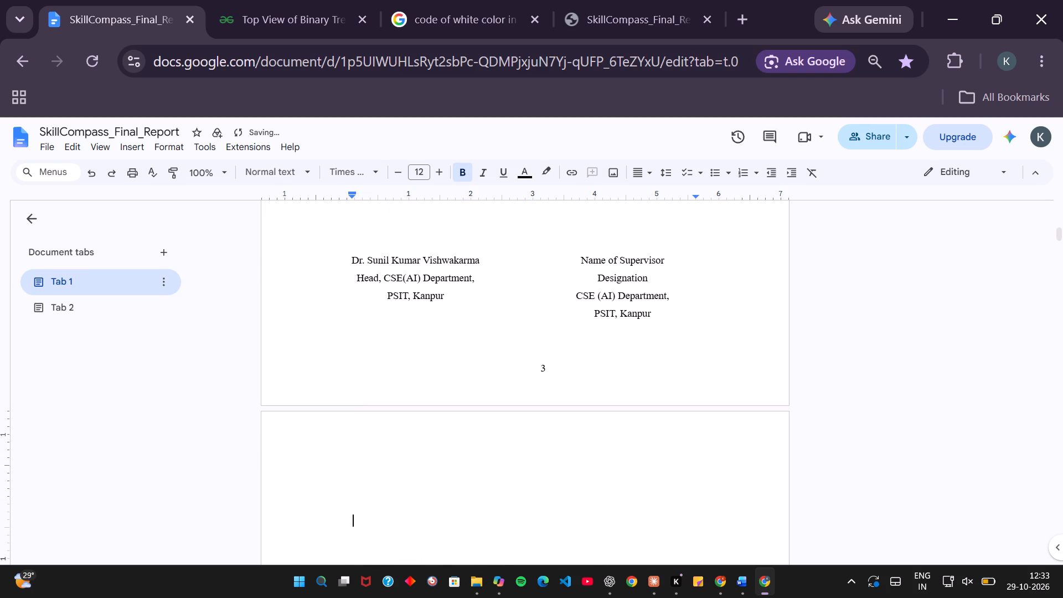
pyautogui.press('BackSpace')
pyautogui.press('BackSpace')
pyautogui.press('BackSpace')
pyautogui.press('Right')
pyautogui.press('Right')
pyautogui.press('Right')
pyautogui.press('Right')
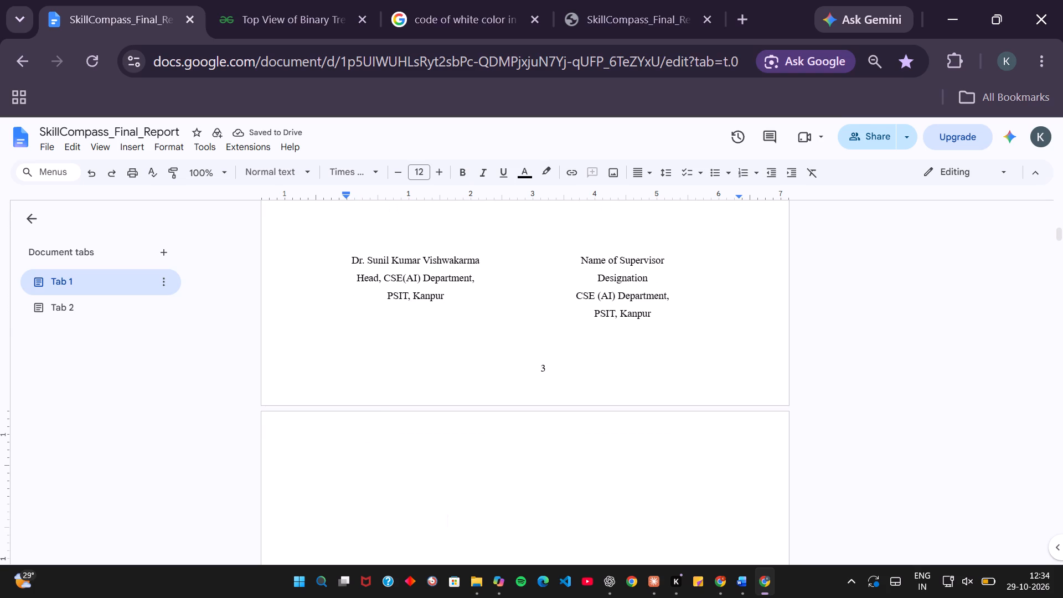
pyautogui.press('BackSpace')
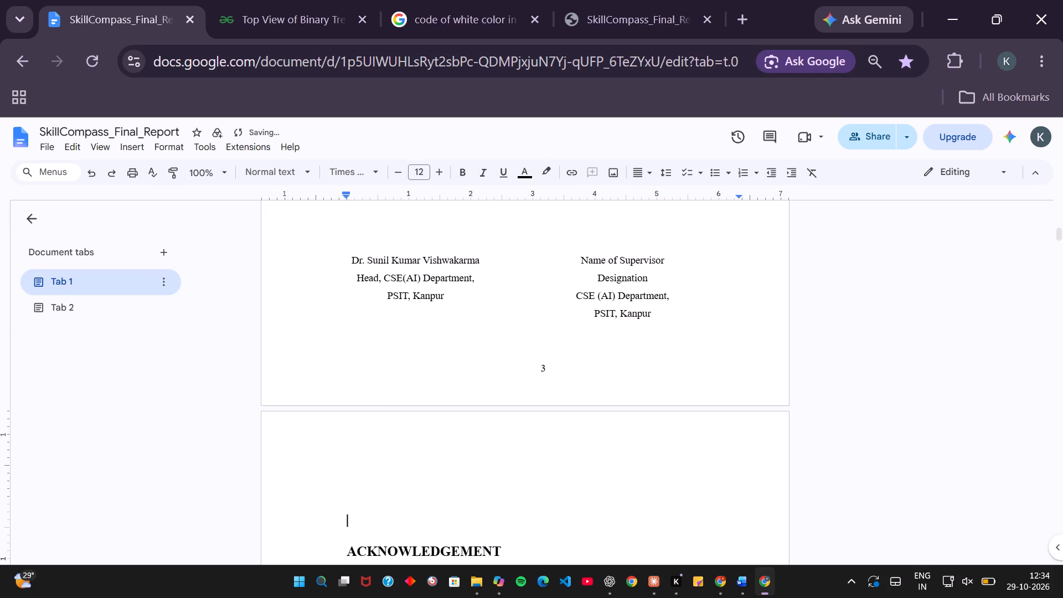
pyautogui.press('BackSpace')
pyautogui.press('BackSpace')
pyautogui.press('BackSpace')
pyautogui.press('BackSpace')
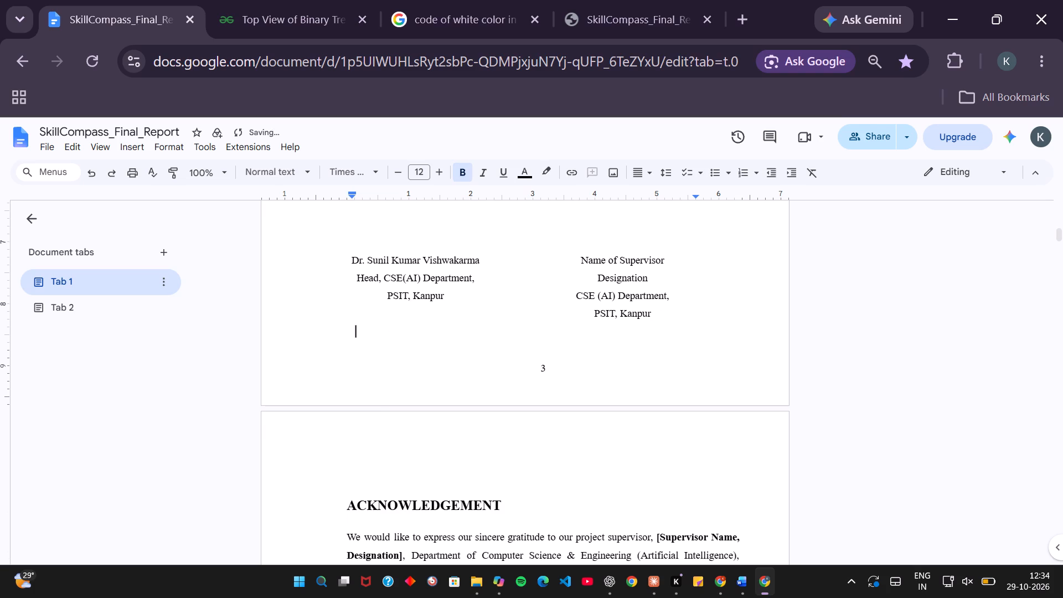
# Add the numeral iii below the certificate's signature block and shift it with spaces to centre it above the page number.
pyautogui.write('iii')
pyautogui.press('Left')
pyautogui.press('Left')
pyautogui.press('Left')
pyautogui.press('space')
pyautogui.press('space')
pyautogui.press('space')
pyautogui.press('space')
pyautogui.press('space')
pyautogui.press('space')
pyautogui.press('space')
pyautogui.press('space')
pyautogui.press('space')
pyautogui.press('space')
pyautogui.press('space')
pyautogui.press('space')
pyautogui.press('space')
pyautogui.press('space')
pyautogui.press('space')
pyautogui.press('space')
pyautogui.press('space')
pyautogui.press('space')
pyautogui.press('space')
pyautogui.press('space')
pyautogui.press('space')
pyautogui.press('space')
pyautogui.press('space')
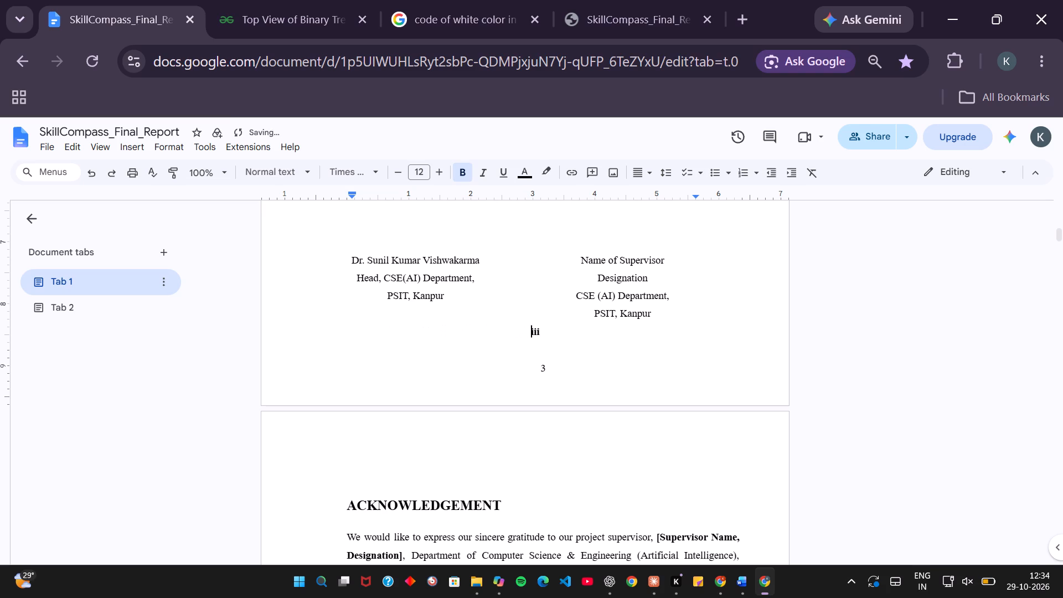
pyautogui.press('space')
pyautogui.press('space')
pyautogui.press('space')
pyautogui.press('space')
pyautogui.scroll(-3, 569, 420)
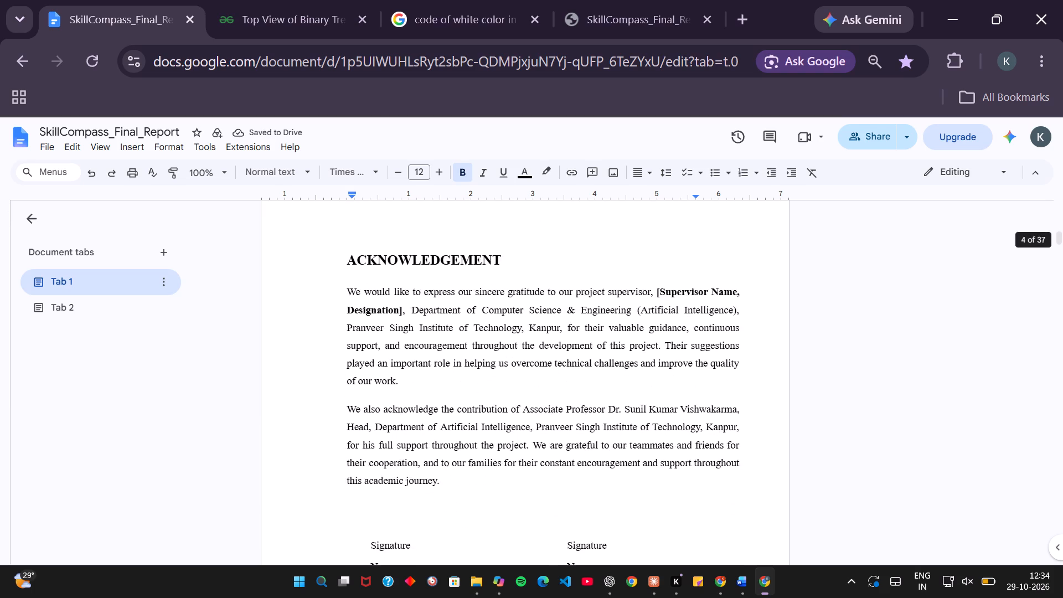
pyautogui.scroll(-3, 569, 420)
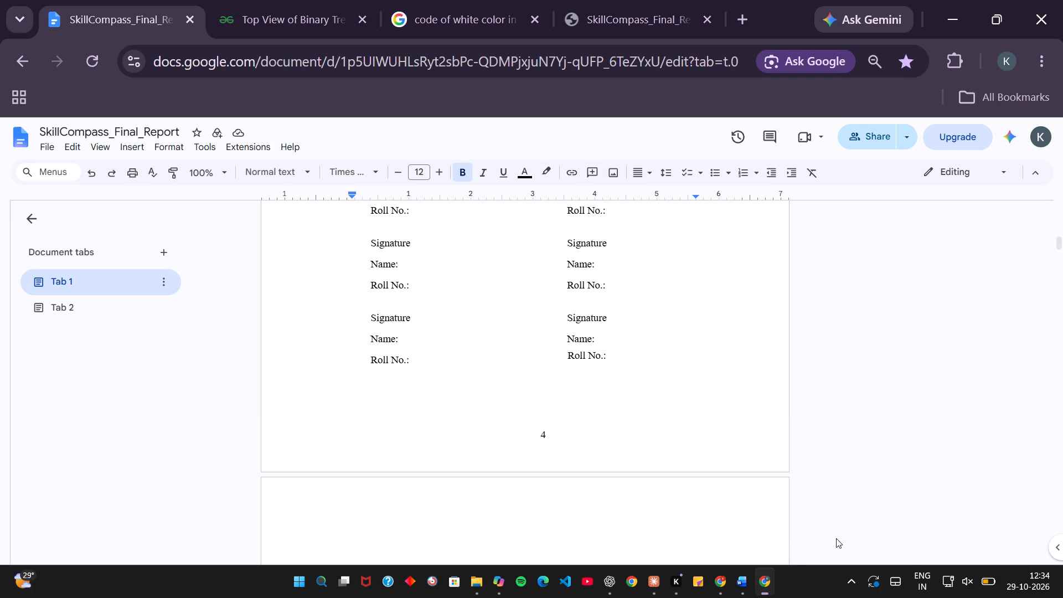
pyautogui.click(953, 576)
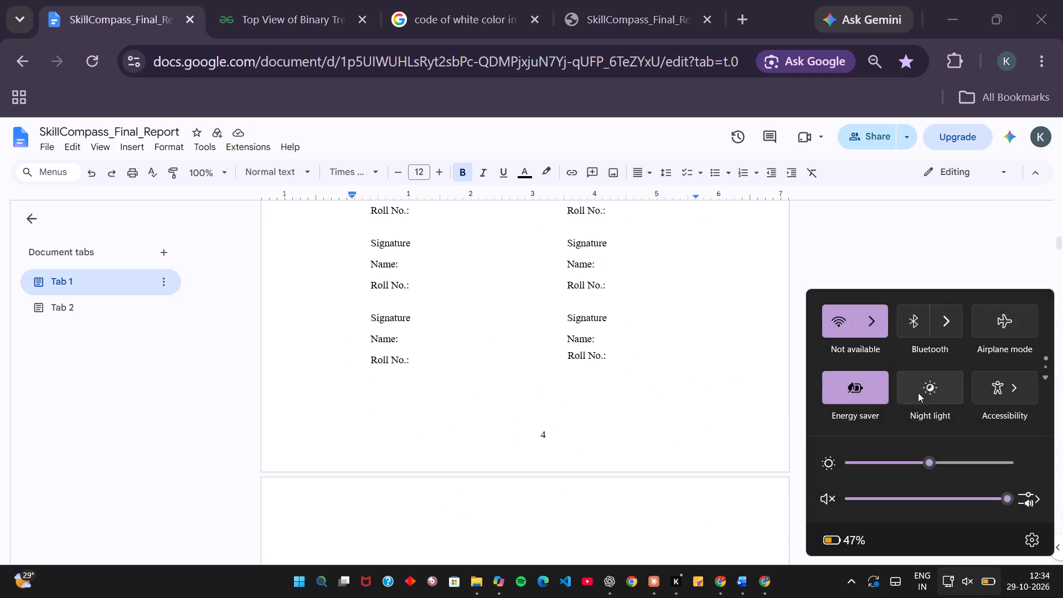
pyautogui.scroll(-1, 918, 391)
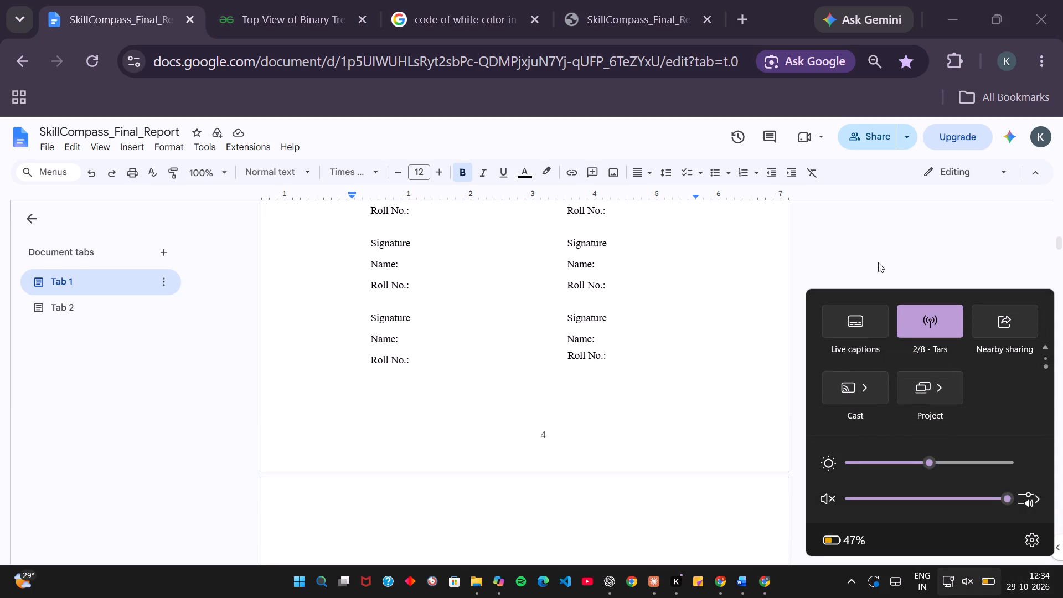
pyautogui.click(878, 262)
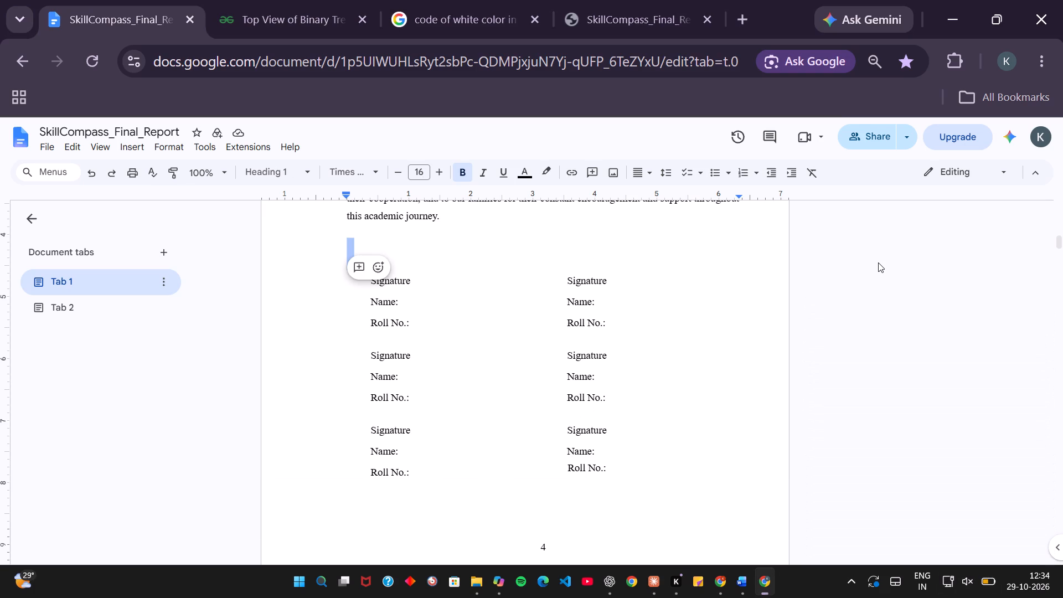
# Insert leading spaces on the blank line near the bottom of the Abstract page, partway toward the page centre.
pyautogui.scroll(-2, 714, 400)
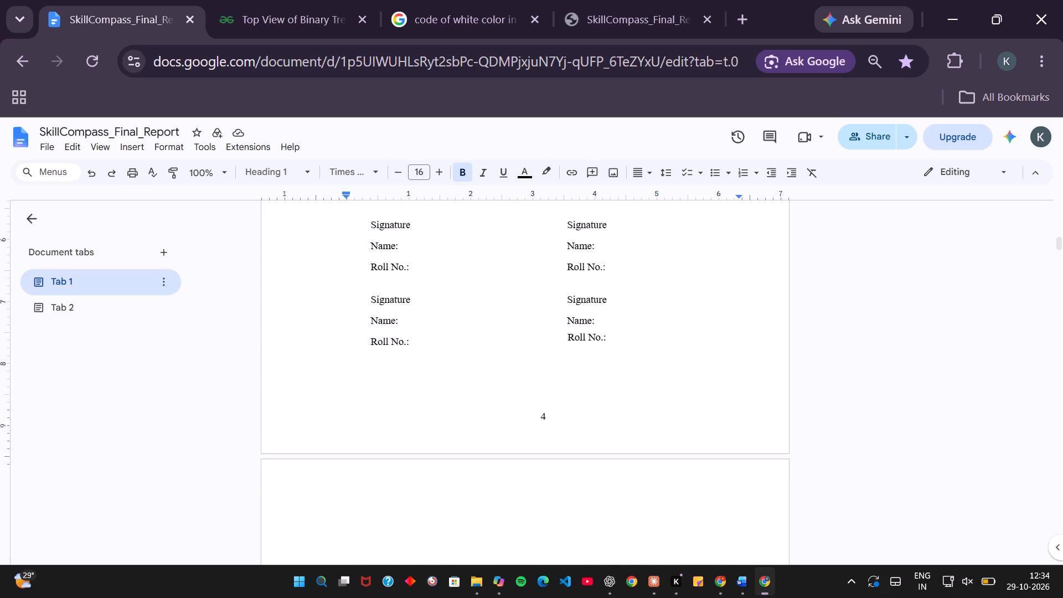
pyautogui.scroll(-4, 714, 400)
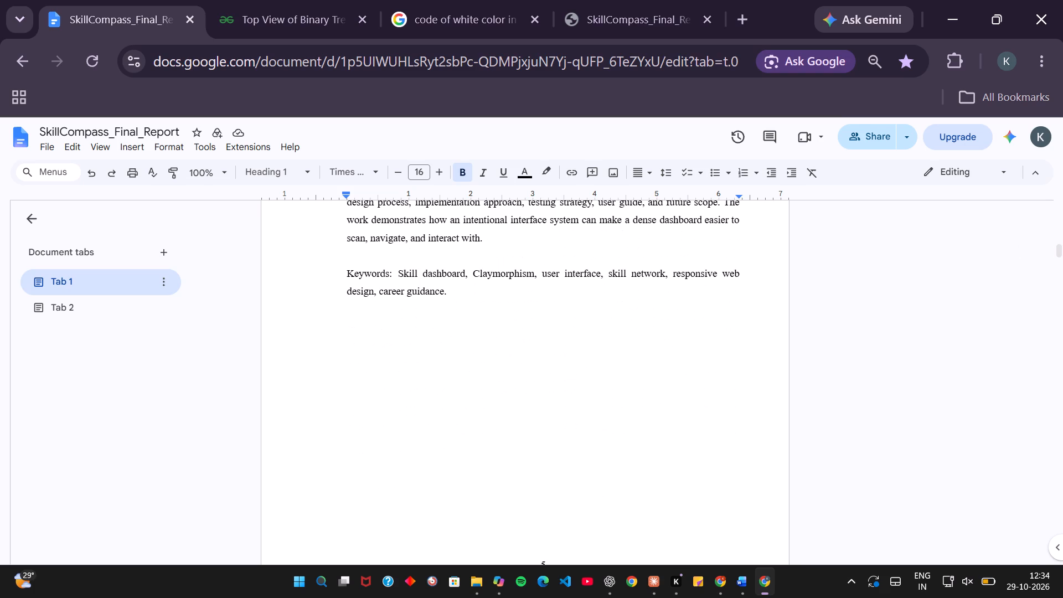
pyautogui.scroll(-1, 714, 400)
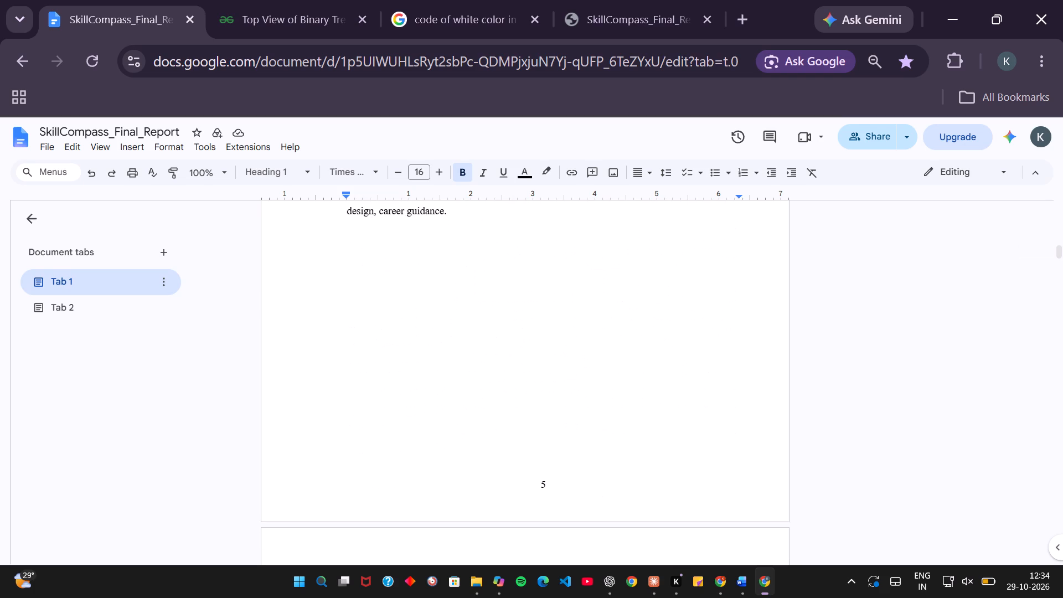
pyautogui.scroll(-1, 714, 400)
pyautogui.click(534, 437)
pyautogui.press('space')
pyautogui.press('space')
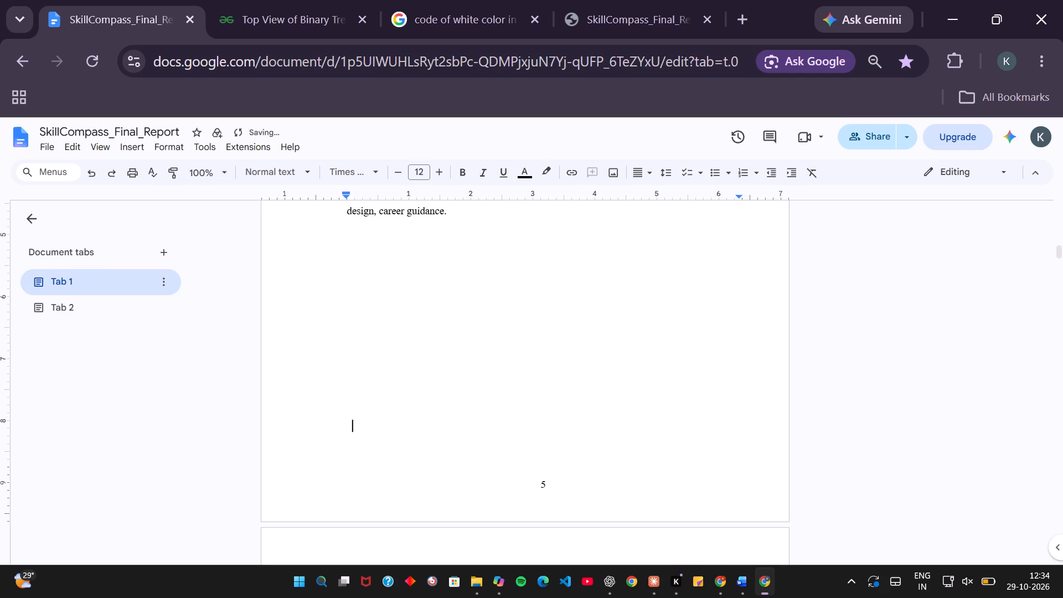
pyautogui.press('space')
pyautogui.press('space')
# Add blank lines below the last Roll No. entry in the second signature column on the acknowledgement page.
pyautogui.scroll(6, 534, 437)
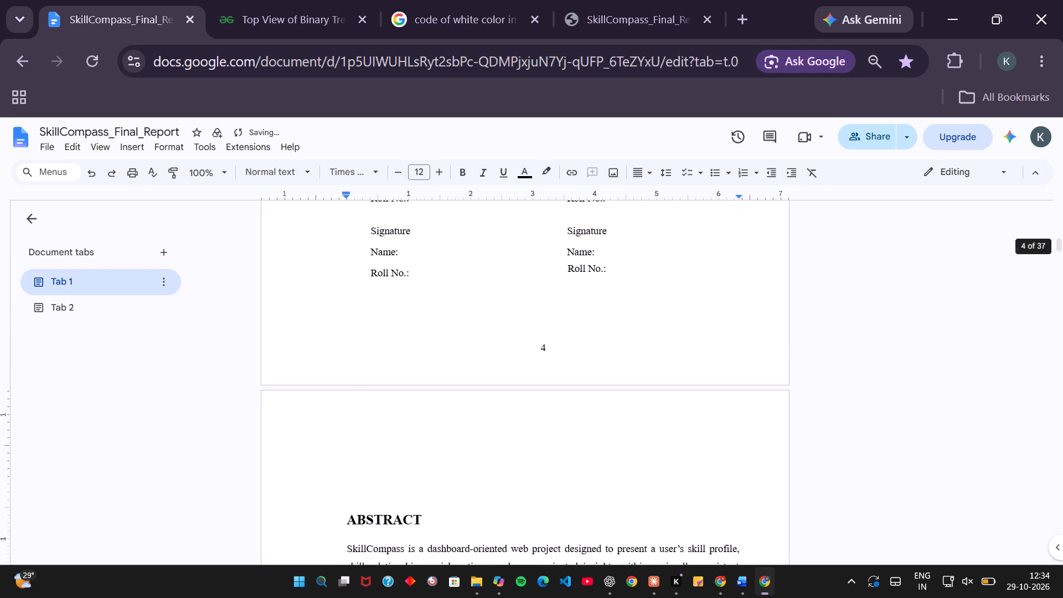
pyautogui.scroll(4, 534, 437)
pyautogui.scroll(-2, 534, 437)
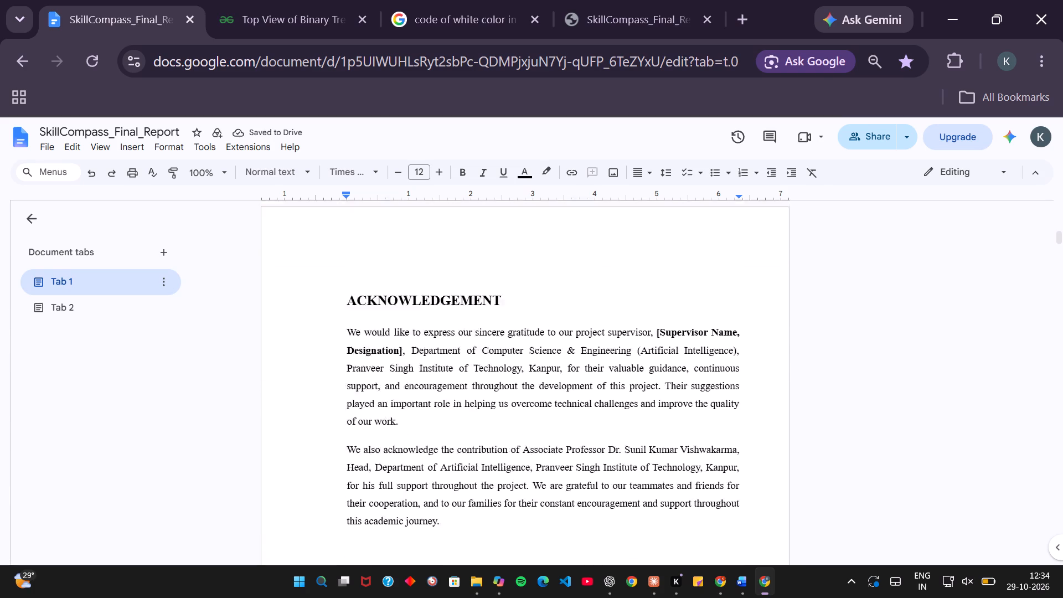
pyautogui.scroll(-6, 534, 437)
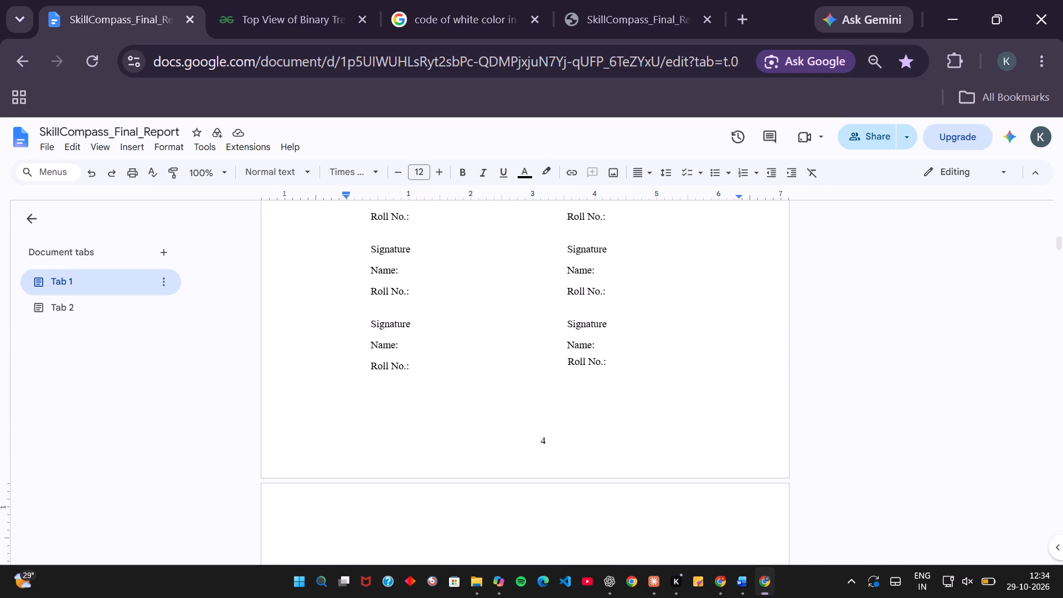
pyautogui.click(377, 466)
pyautogui.click(351, 455)
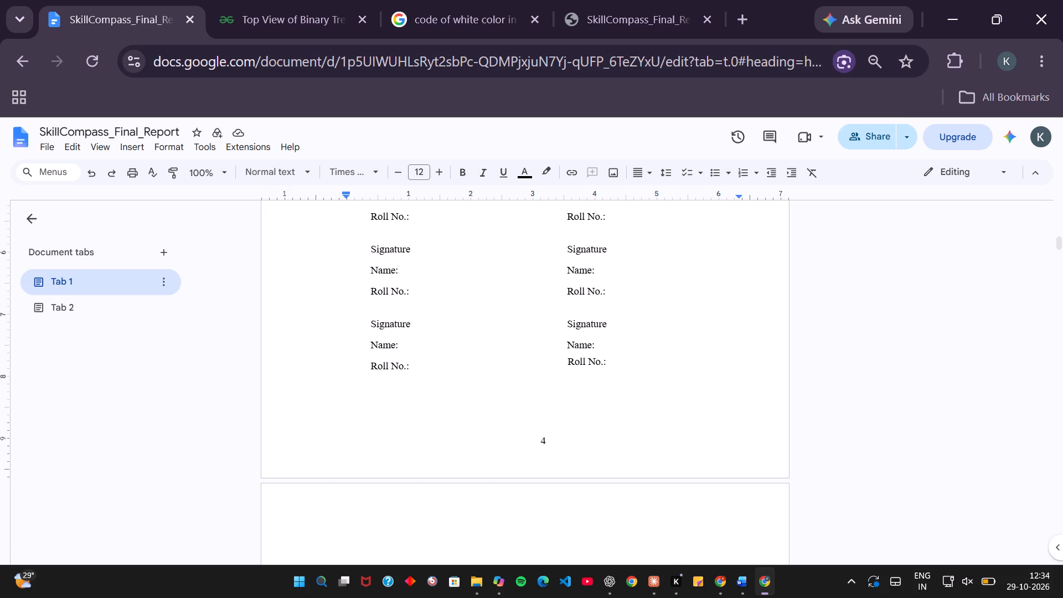
pyautogui.click(301, 464)
pyautogui.click(387, 418)
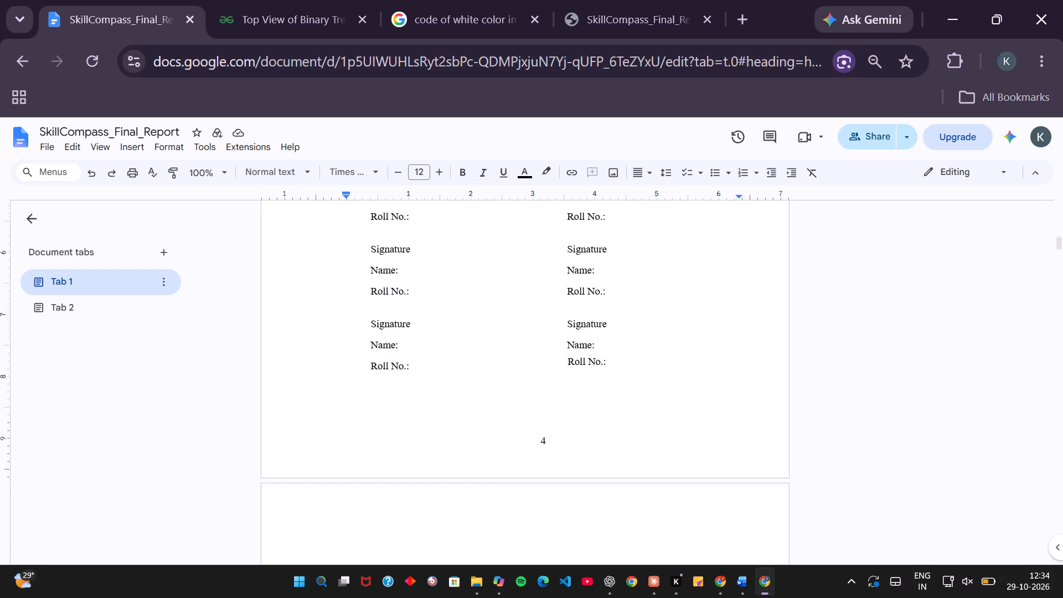
pyautogui.click(387, 418)
pyautogui.scroll(-2, 387, 419)
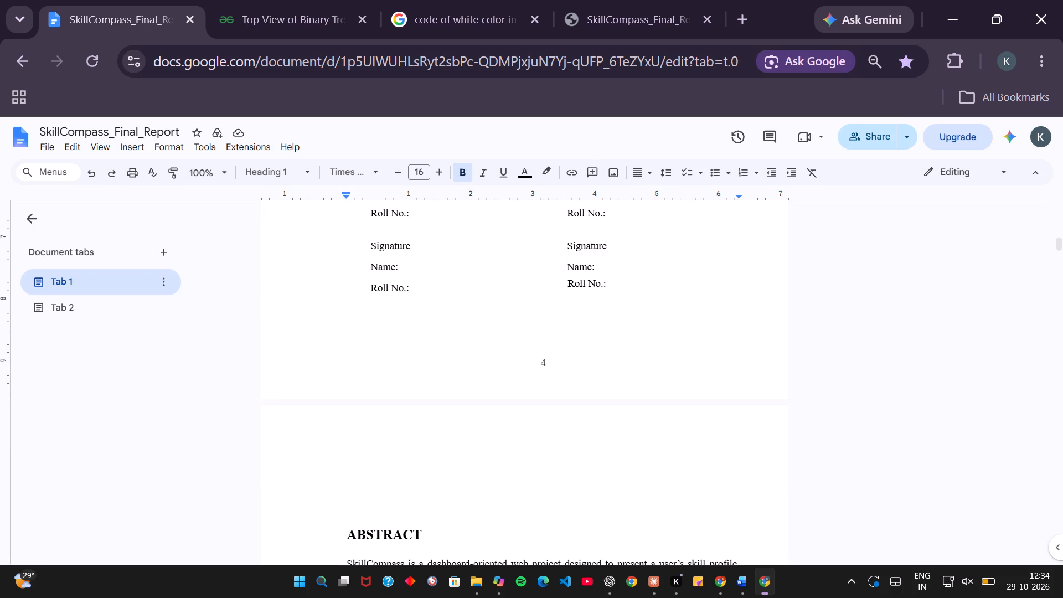
pyautogui.click(402, 379)
pyautogui.scroll(-2, 402, 379)
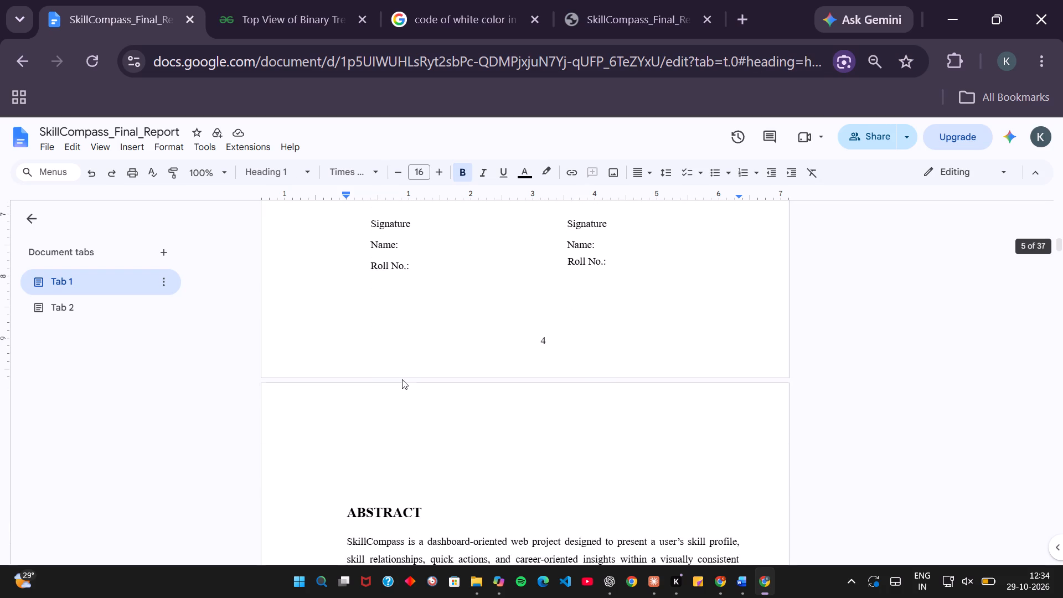
pyautogui.click(427, 346)
pyautogui.click(609, 282)
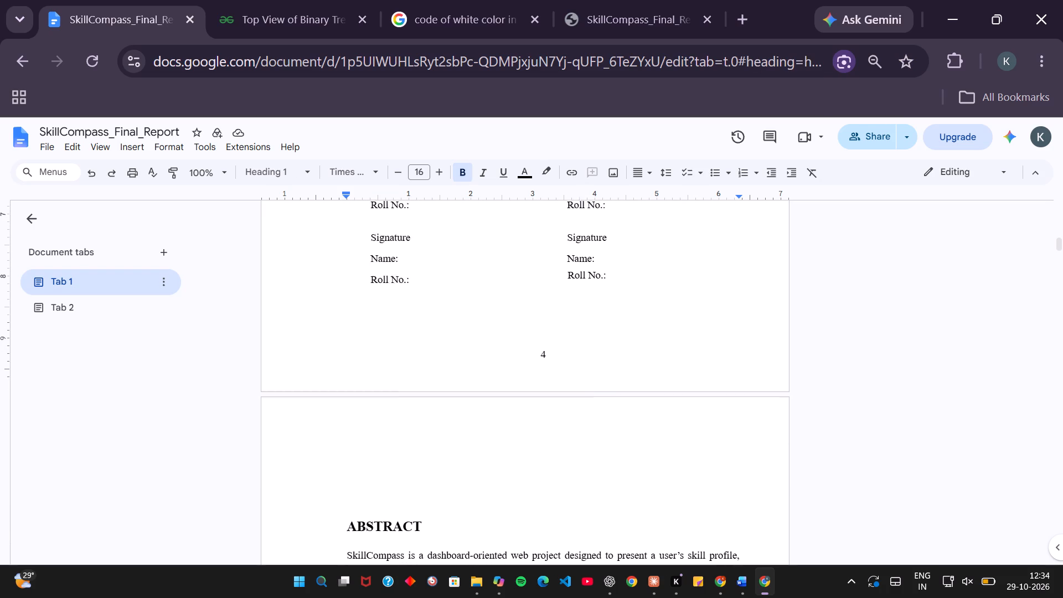
pyautogui.press('Down')
pyautogui.press('Down')
pyautogui.press('Down')
pyautogui.press('Down')
pyautogui.press('Down')
pyautogui.press('Down')
pyautogui.press('Down')
pyautogui.press('Down')
pyautogui.press('Down')
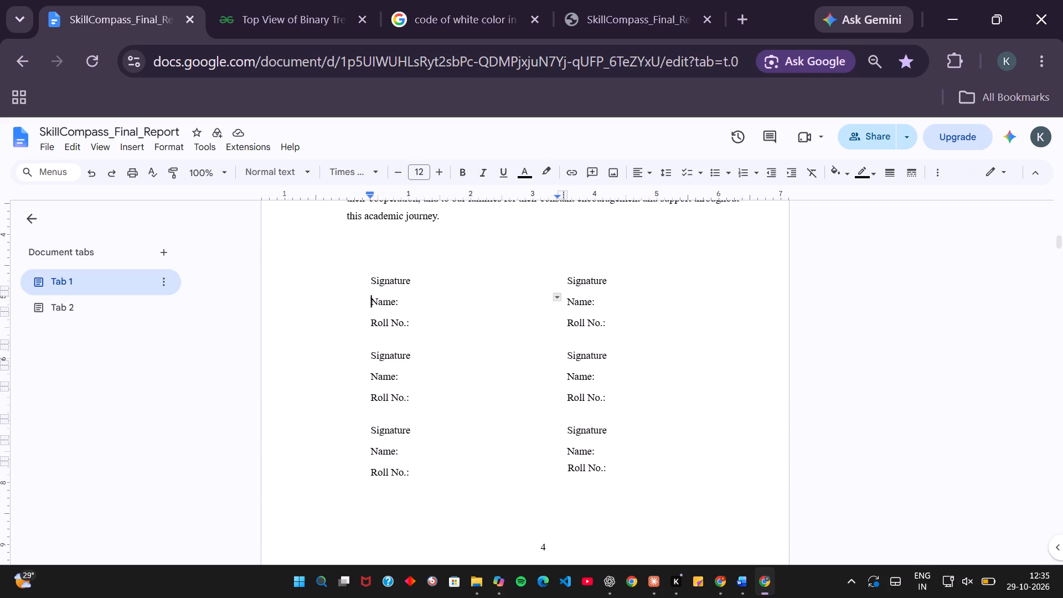
pyautogui.press('Down')
pyautogui.press('Down')
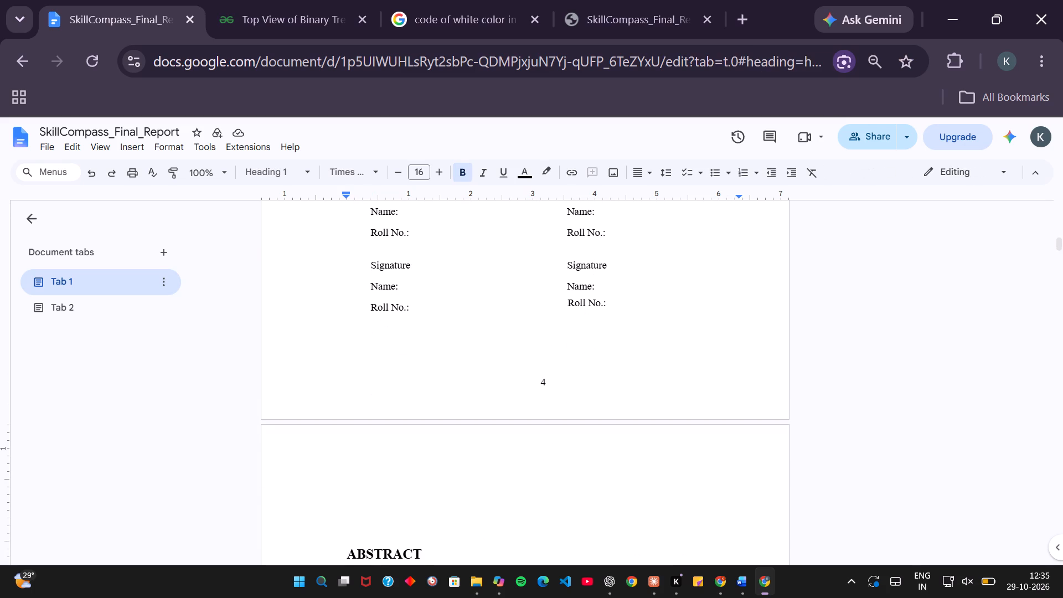
pyautogui.press('Up')
pyautogui.press('Right')
pyautogui.press('Right')
pyautogui.press('Right')
pyautogui.press('Right')
pyautogui.press('Right')
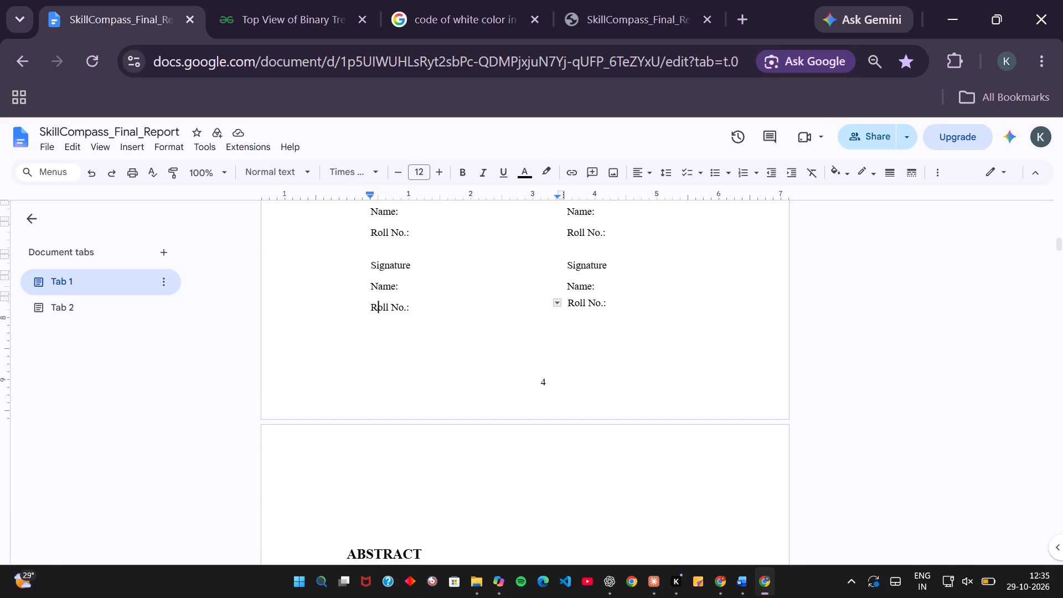
pyautogui.press('Right')
pyautogui.press('Right')
pyautogui.press('Right')
pyautogui.press('Right')
pyautogui.press('Right')
pyautogui.press('Right')
pyautogui.press('Right')
pyautogui.press('Right')
pyautogui.press('Right')
pyautogui.press('Right')
pyautogui.press('Right')
pyautogui.press('Right')
pyautogui.press('Right')
pyautogui.press('Right')
pyautogui.press('Right')
pyautogui.press('Right')
pyautogui.press('Right')
pyautogui.press('Right')
pyautogui.press('Right')
pyautogui.press('Right')
pyautogui.press('Right')
pyautogui.press('Right')
pyautogui.press('Right')
pyautogui.press('Right')
pyautogui.press('Right')
pyautogui.press('Right')
pyautogui.press('Right')
pyautogui.press('Right')
pyautogui.press('Right')
pyautogui.press('Right')
pyautogui.press('Right')
pyautogui.press('Right')
pyautogui.press('Right')
pyautogui.press('Right')
pyautogui.press('Right')
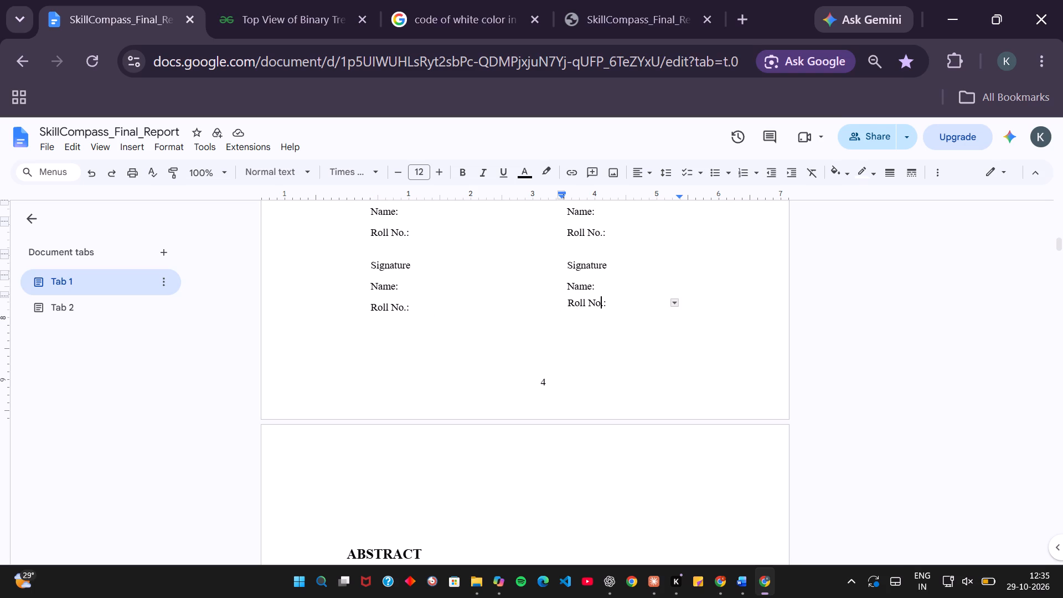
pyautogui.press('Right')
pyautogui.press('Right')
pyautogui.press('Return')
pyautogui.press('Return')
pyautogui.press('Return')
pyautogui.press('Return')
pyautogui.press('Return')
pyautogui.press('BackSpace')
pyautogui.press('Left')
pyautogui.press('Left')
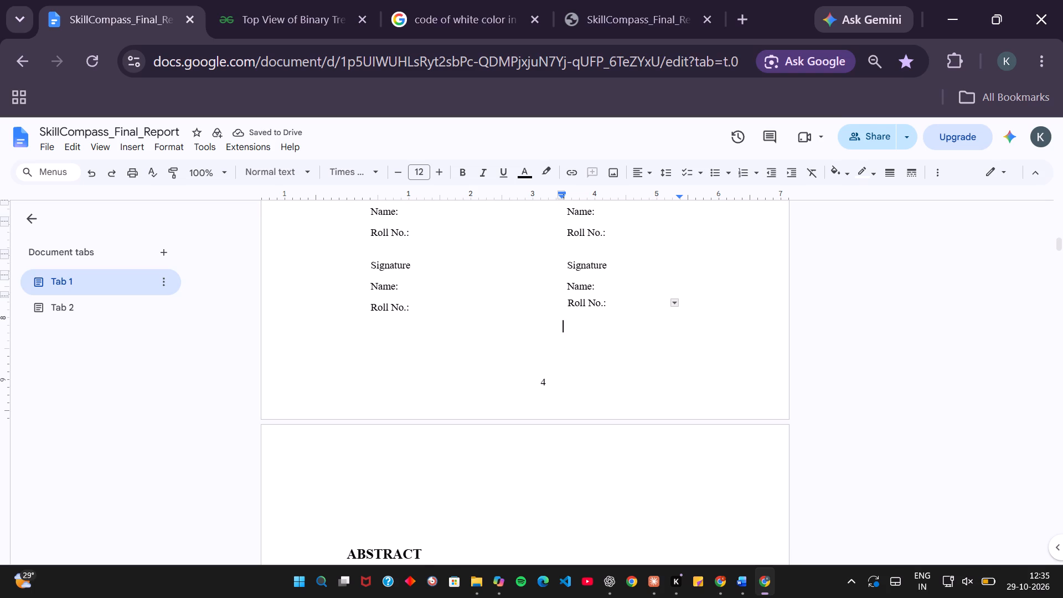
pyautogui.press('Return')
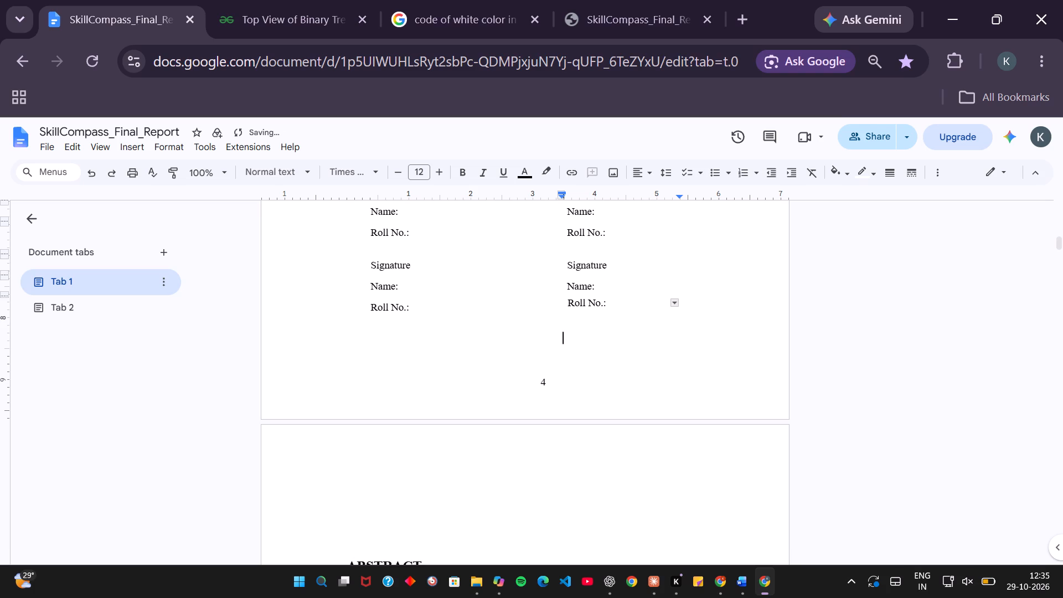
pyautogui.press('Return')
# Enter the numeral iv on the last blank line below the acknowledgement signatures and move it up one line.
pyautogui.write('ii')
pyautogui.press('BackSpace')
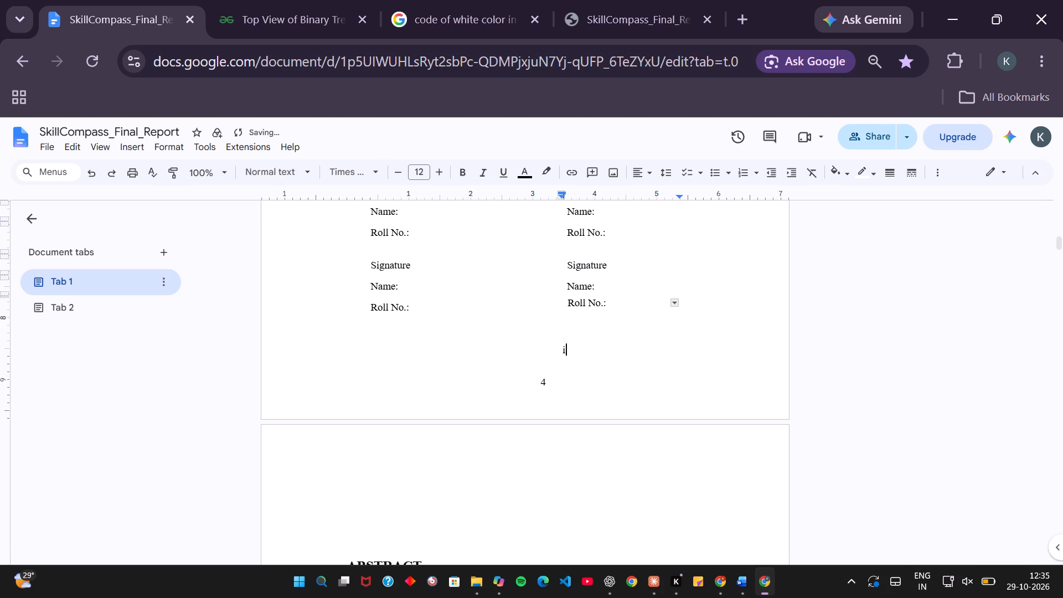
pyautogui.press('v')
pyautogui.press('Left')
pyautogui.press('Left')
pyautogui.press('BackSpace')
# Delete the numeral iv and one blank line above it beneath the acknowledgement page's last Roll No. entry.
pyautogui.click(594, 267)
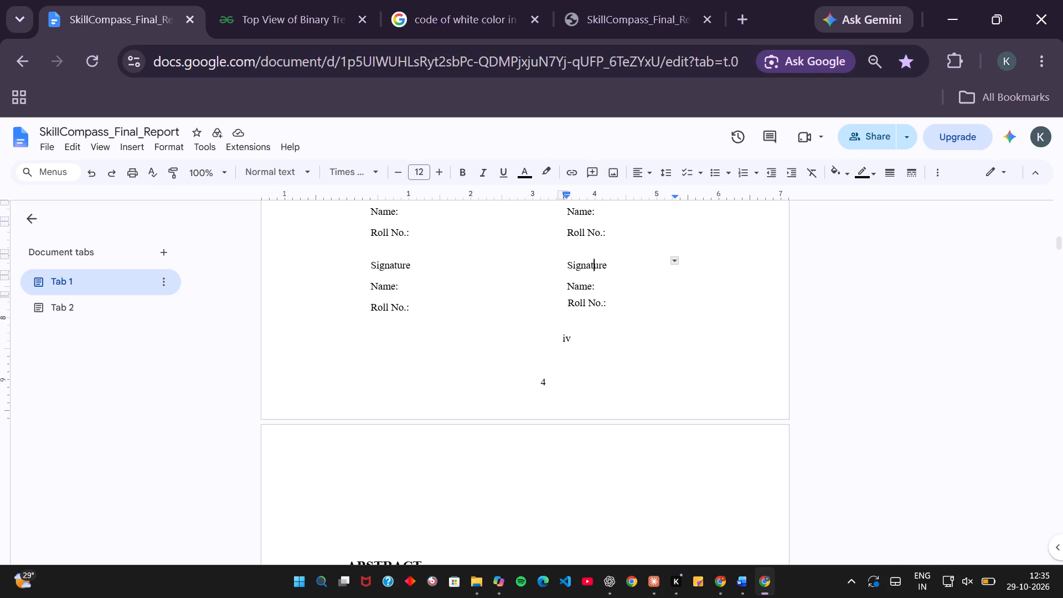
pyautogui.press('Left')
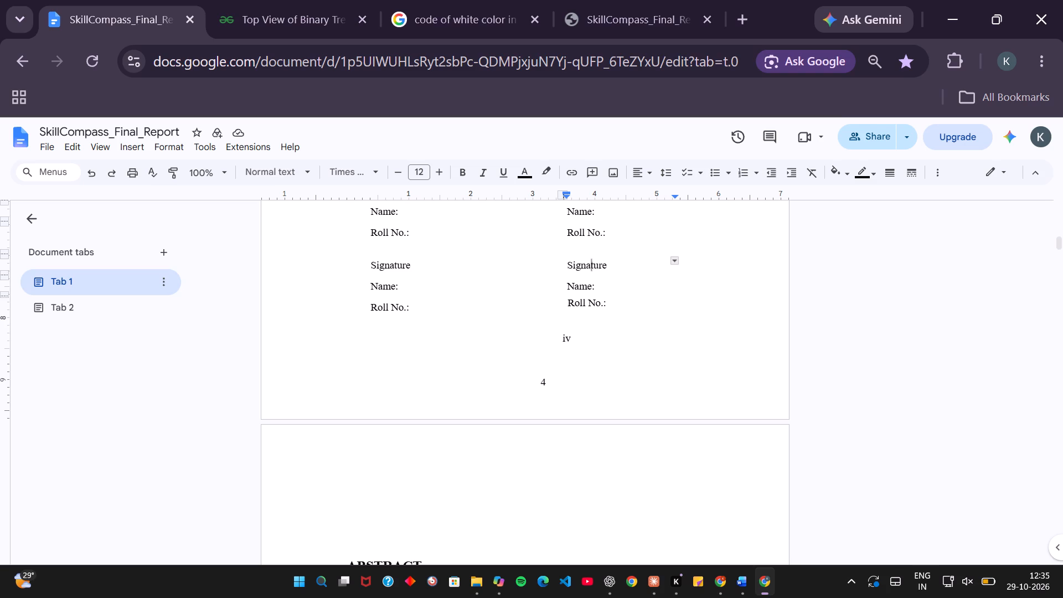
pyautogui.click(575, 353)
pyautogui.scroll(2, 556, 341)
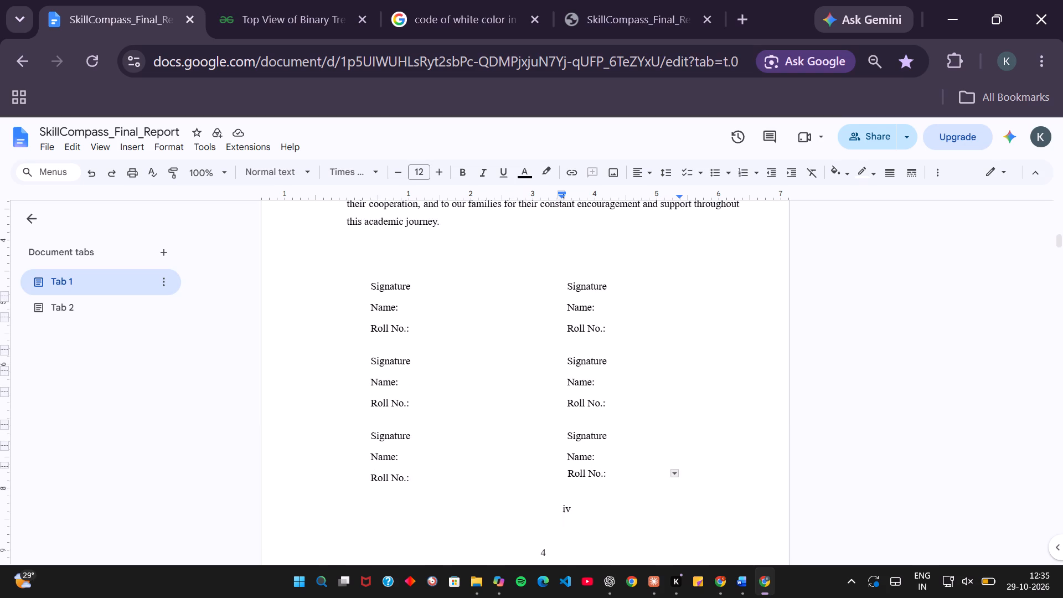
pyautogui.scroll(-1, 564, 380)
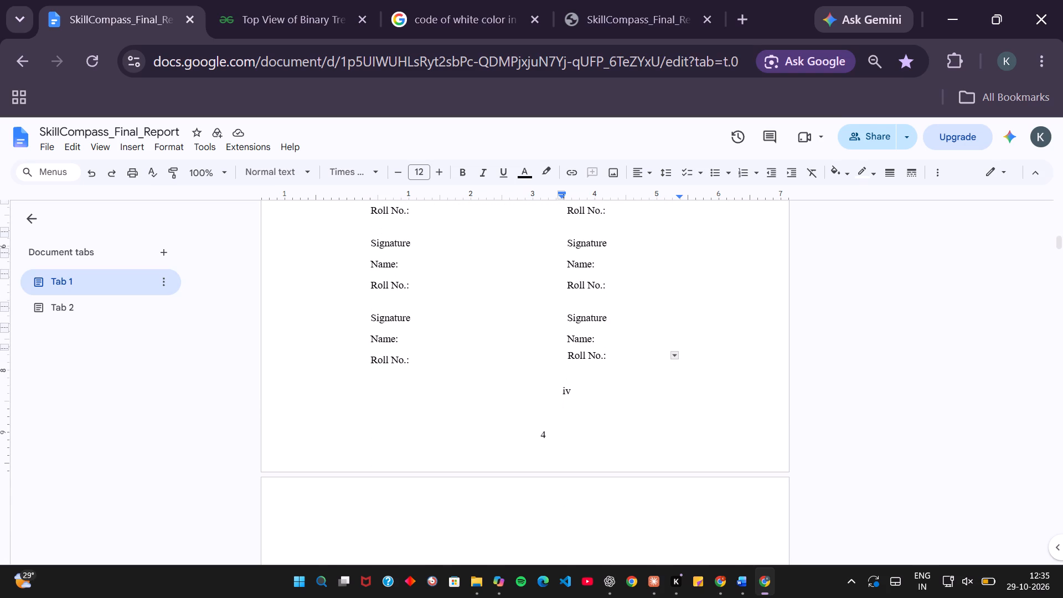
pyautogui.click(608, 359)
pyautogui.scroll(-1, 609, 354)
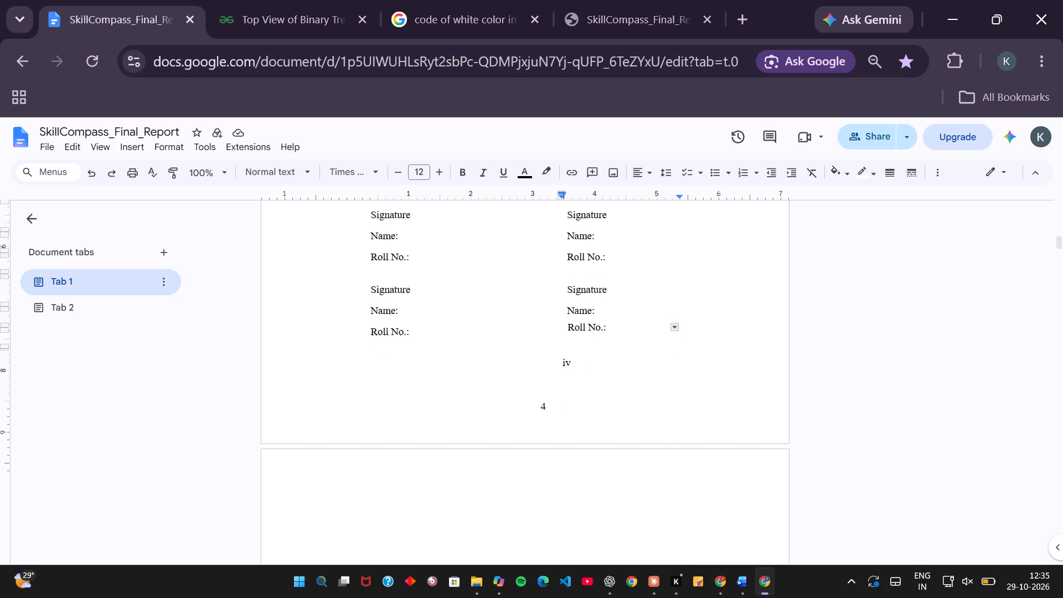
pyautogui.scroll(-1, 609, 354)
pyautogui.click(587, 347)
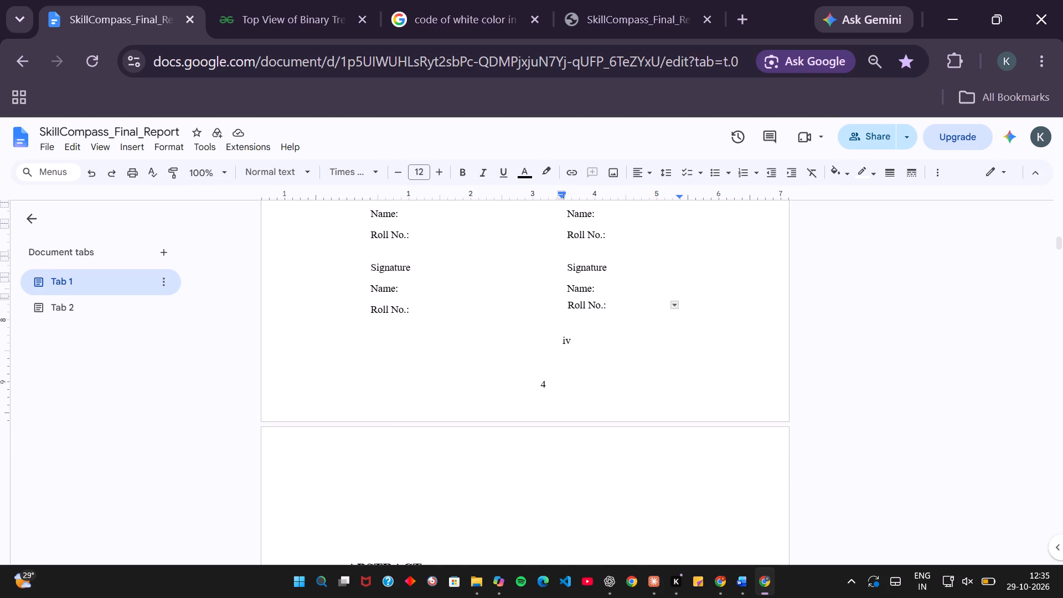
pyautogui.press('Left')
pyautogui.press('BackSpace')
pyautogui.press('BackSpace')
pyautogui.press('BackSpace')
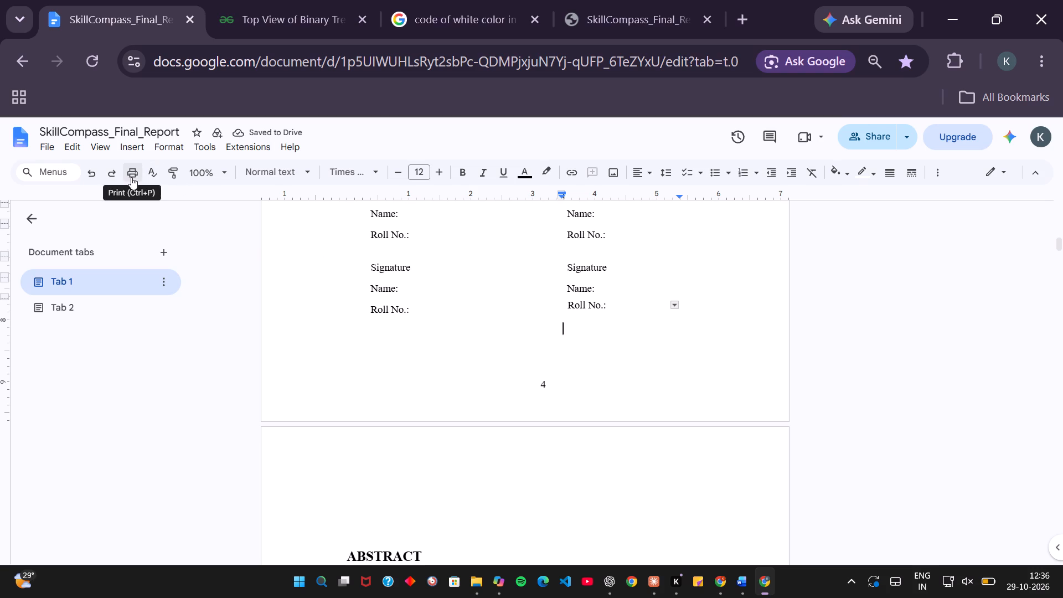
# Insert a 1 x 1 table on the blank line below the last Roll No. in the second signature column.
pyautogui.click(130, 141)
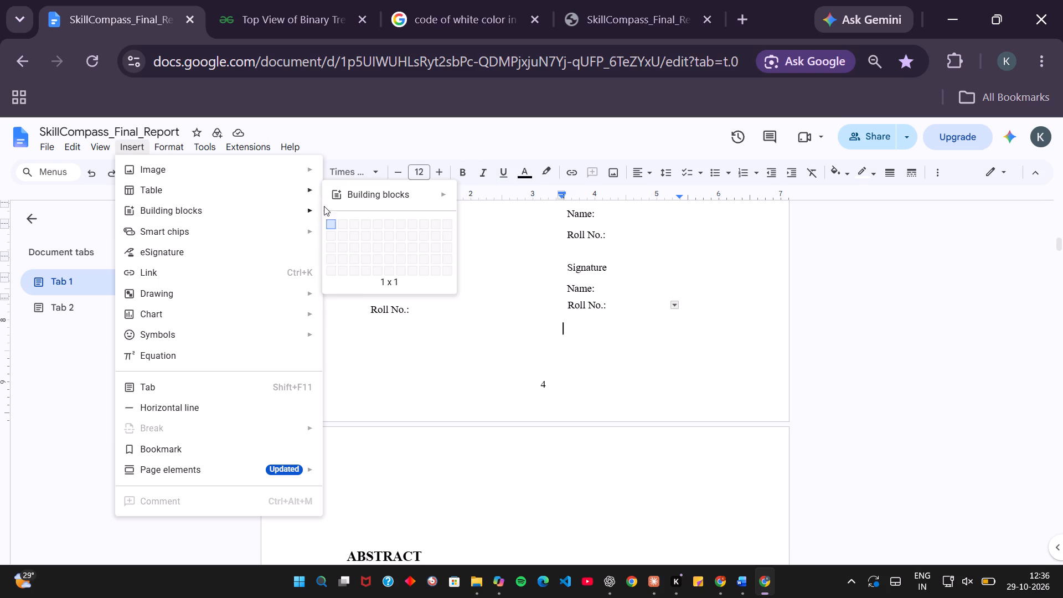
pyautogui.click(329, 223)
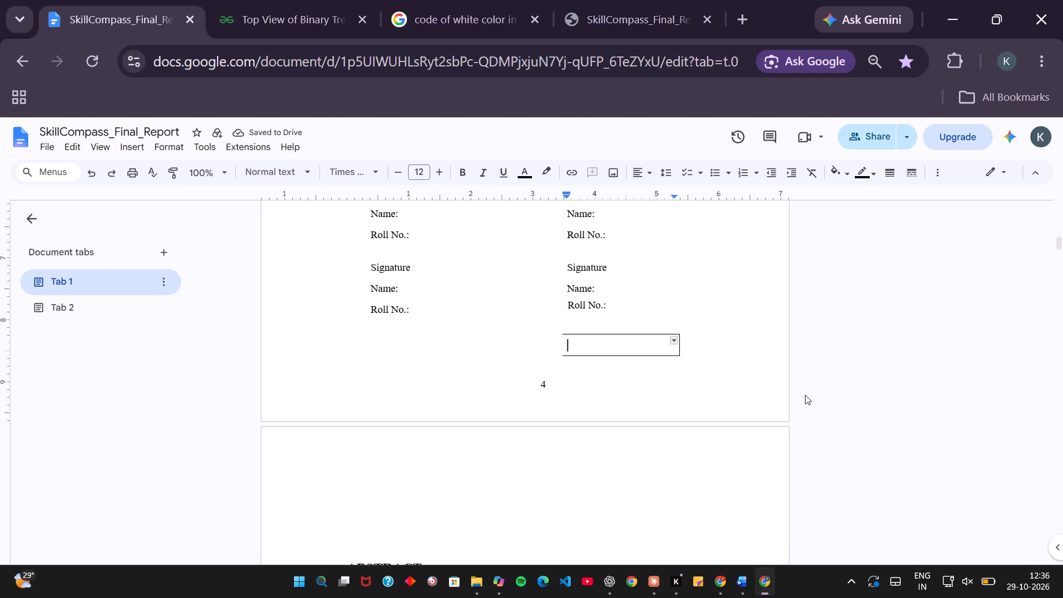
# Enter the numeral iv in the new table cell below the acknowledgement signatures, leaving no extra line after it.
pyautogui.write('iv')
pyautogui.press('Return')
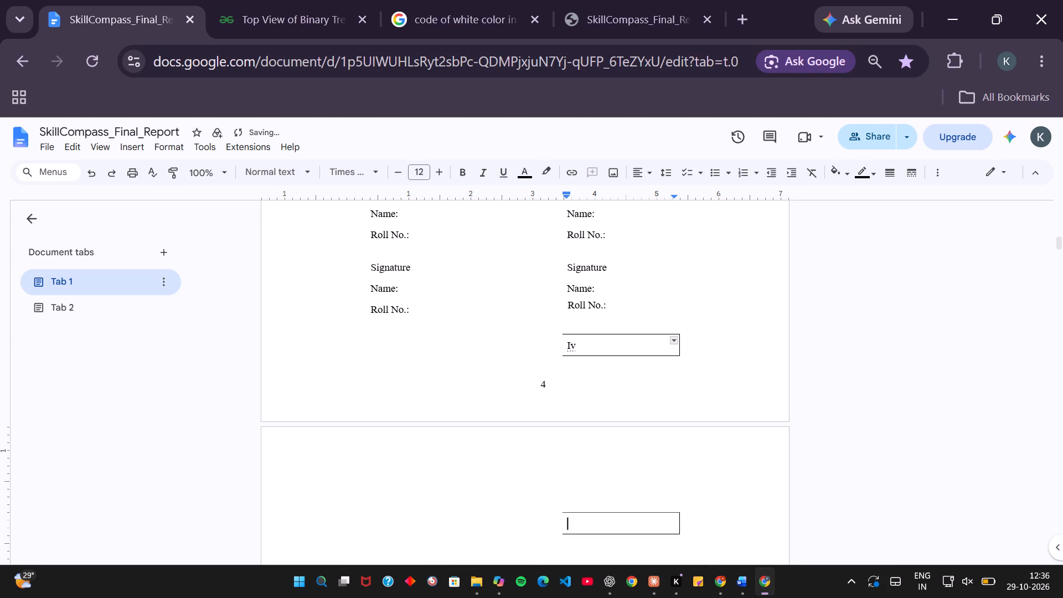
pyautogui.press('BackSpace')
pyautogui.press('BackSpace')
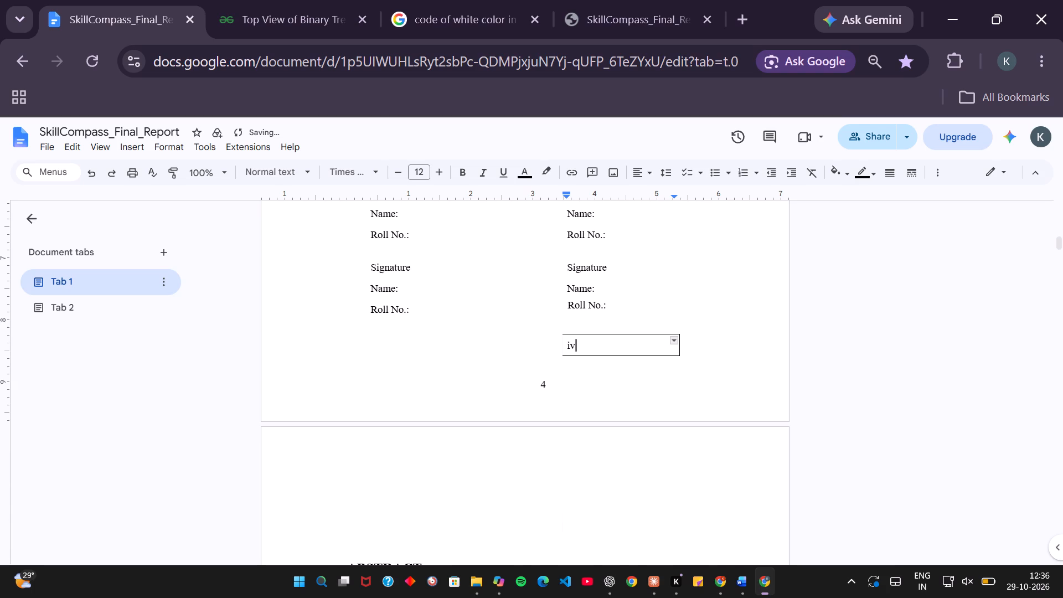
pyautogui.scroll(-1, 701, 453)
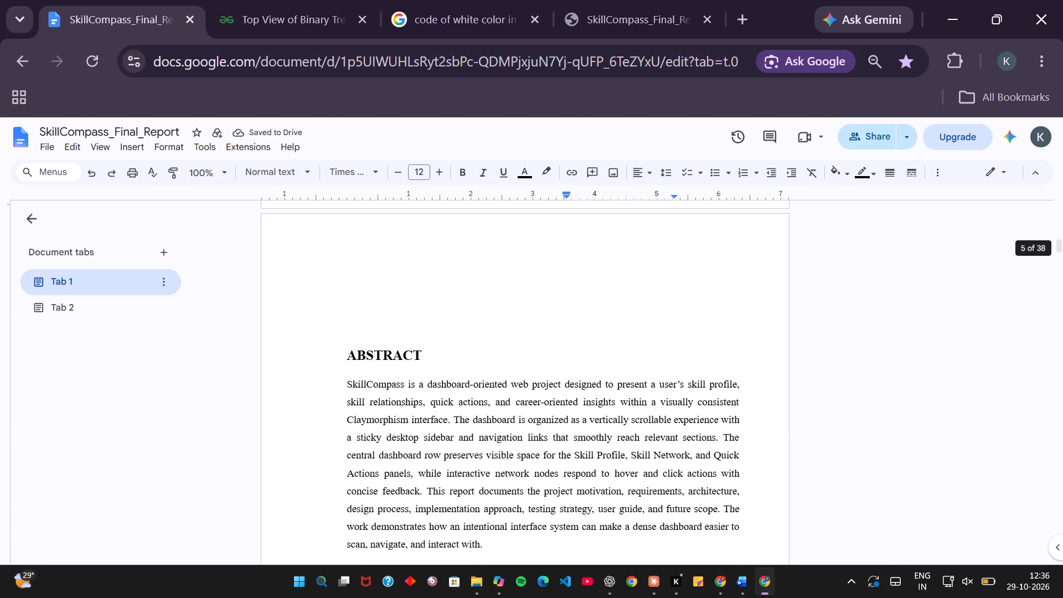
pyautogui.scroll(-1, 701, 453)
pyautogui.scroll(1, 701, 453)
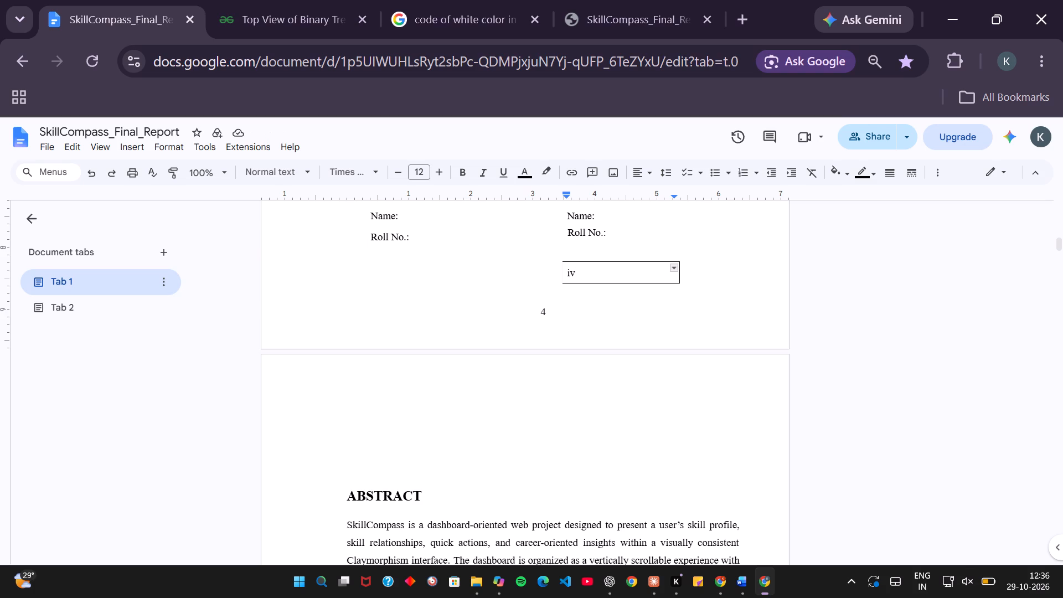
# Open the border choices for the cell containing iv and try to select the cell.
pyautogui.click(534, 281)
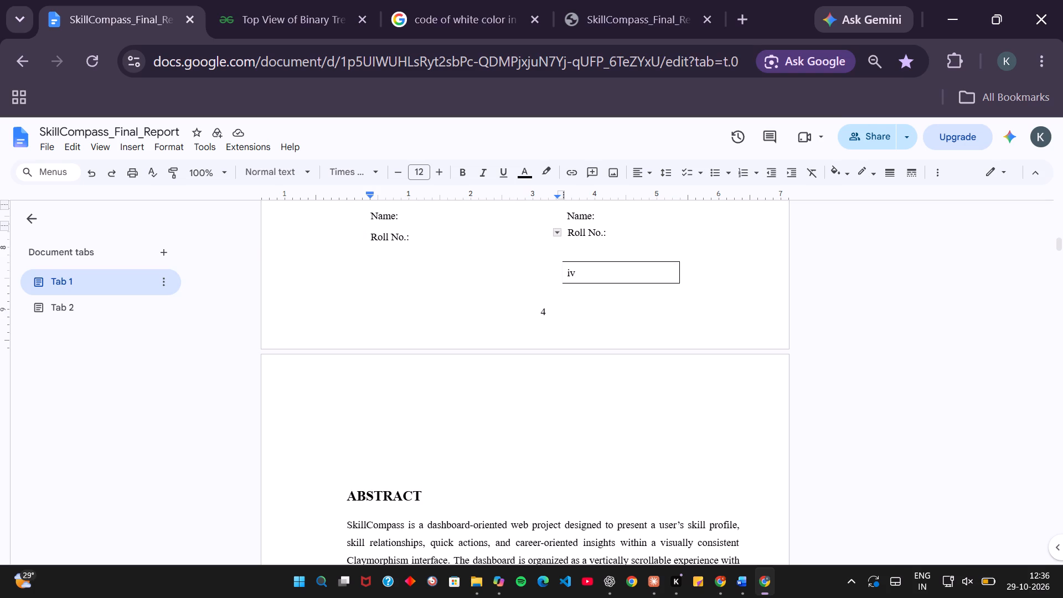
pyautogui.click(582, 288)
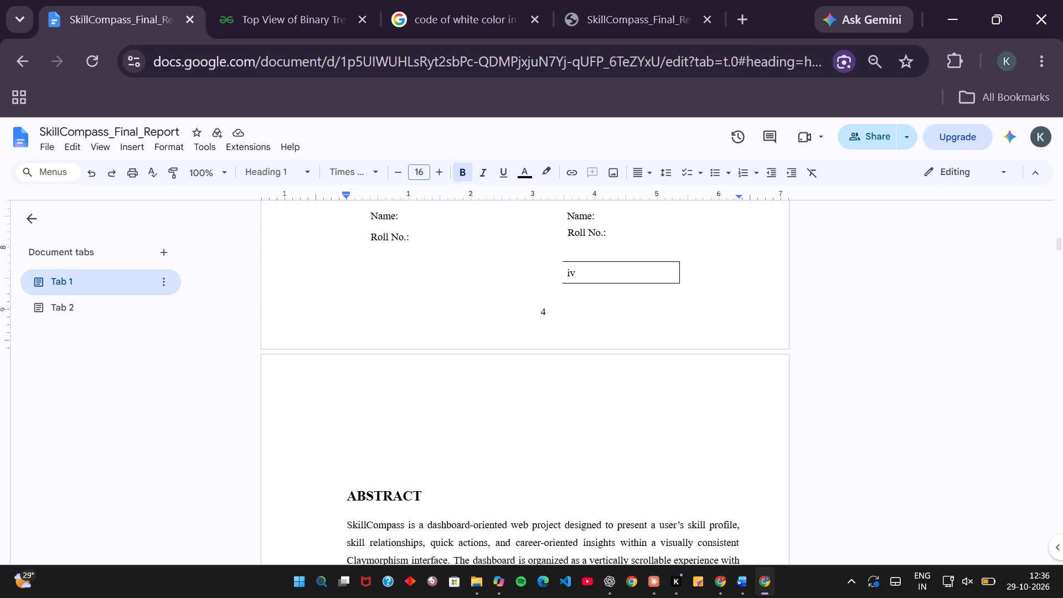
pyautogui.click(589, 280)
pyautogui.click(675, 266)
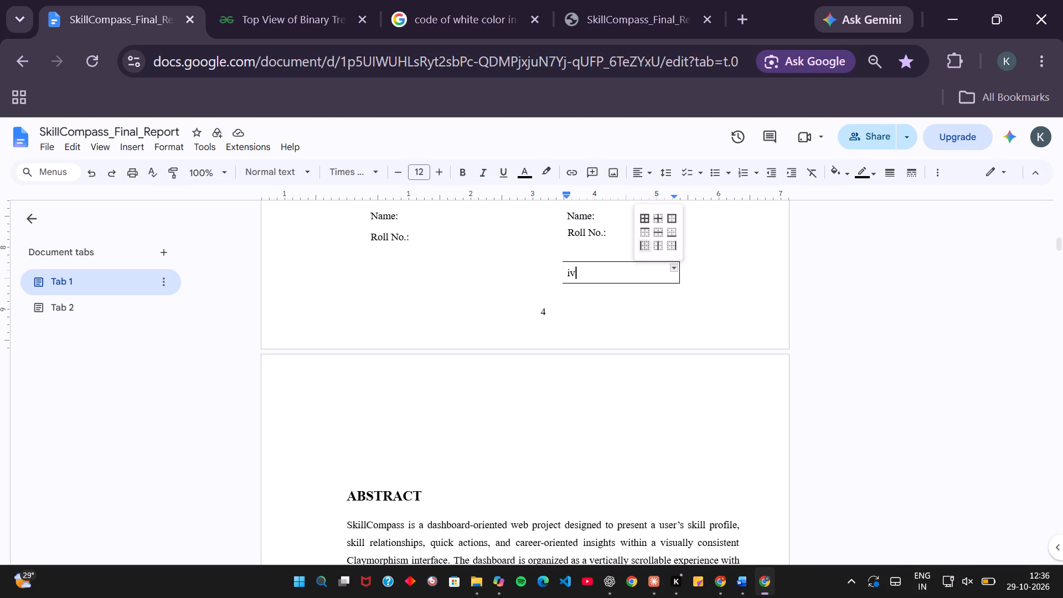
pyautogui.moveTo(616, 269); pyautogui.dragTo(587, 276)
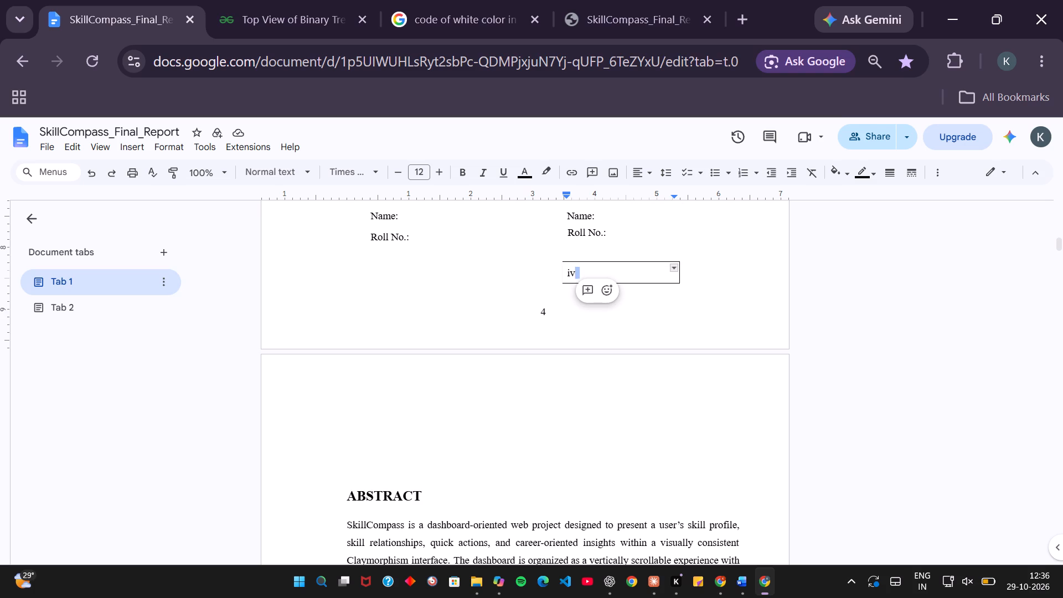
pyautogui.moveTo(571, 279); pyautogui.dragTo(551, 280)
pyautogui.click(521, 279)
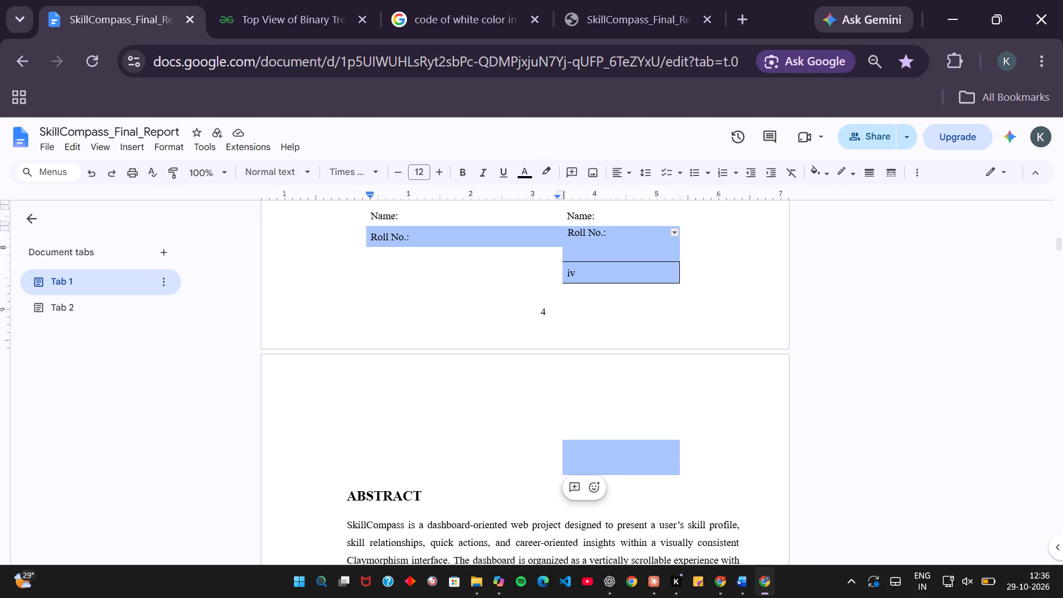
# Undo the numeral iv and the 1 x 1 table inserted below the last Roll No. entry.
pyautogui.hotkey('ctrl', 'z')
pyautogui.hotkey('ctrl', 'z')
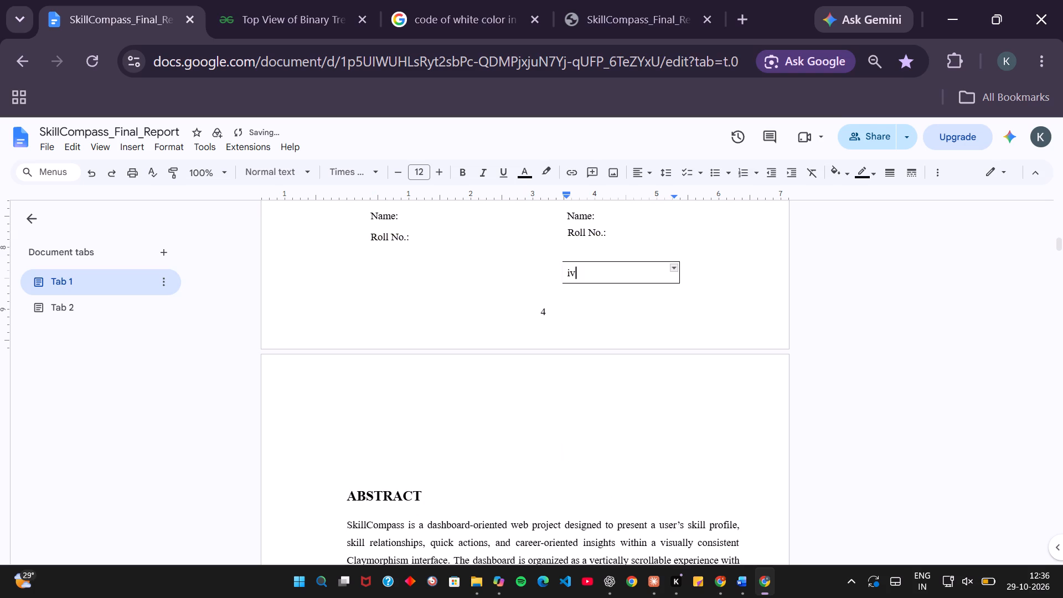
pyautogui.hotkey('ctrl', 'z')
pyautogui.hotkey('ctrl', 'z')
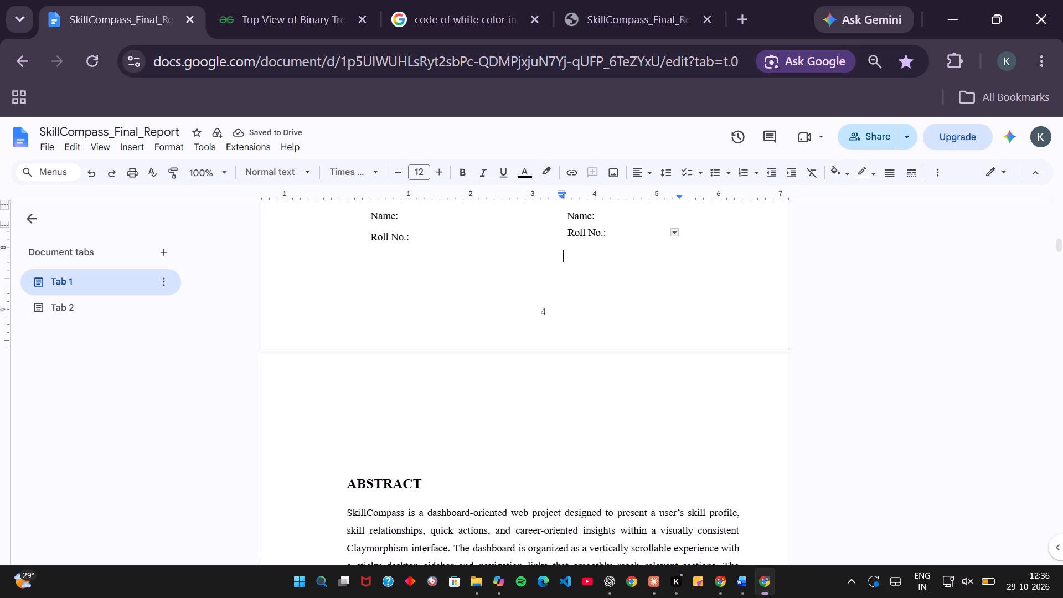
# Add a new row to the signature table from the blank line below its last Roll No. entry.
pyautogui.scroll(1, 582, 328)
pyautogui.click(568, 349)
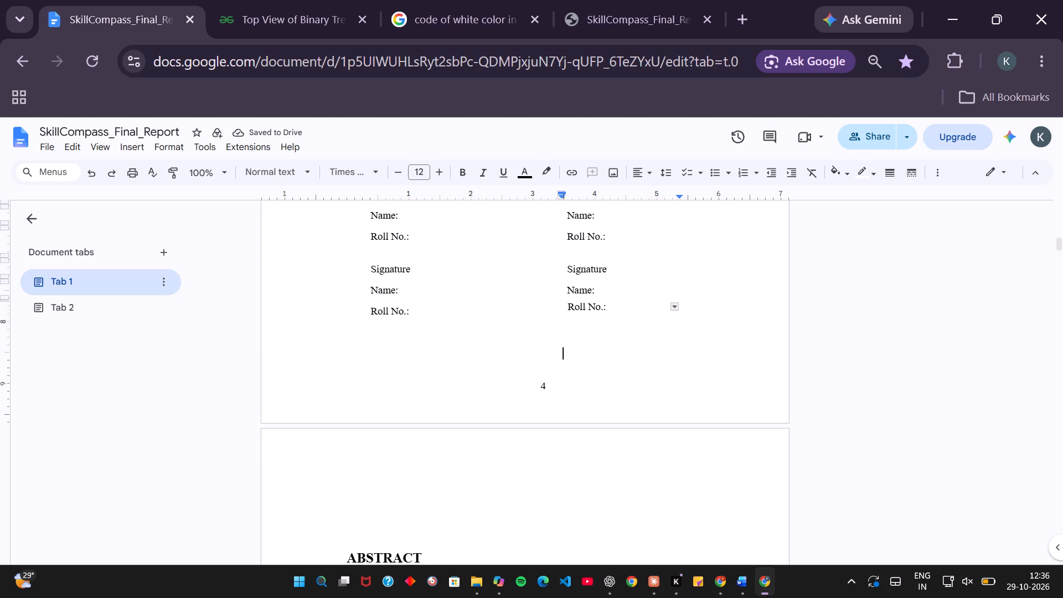
pyautogui.press('Left')
pyautogui.press('Tab')
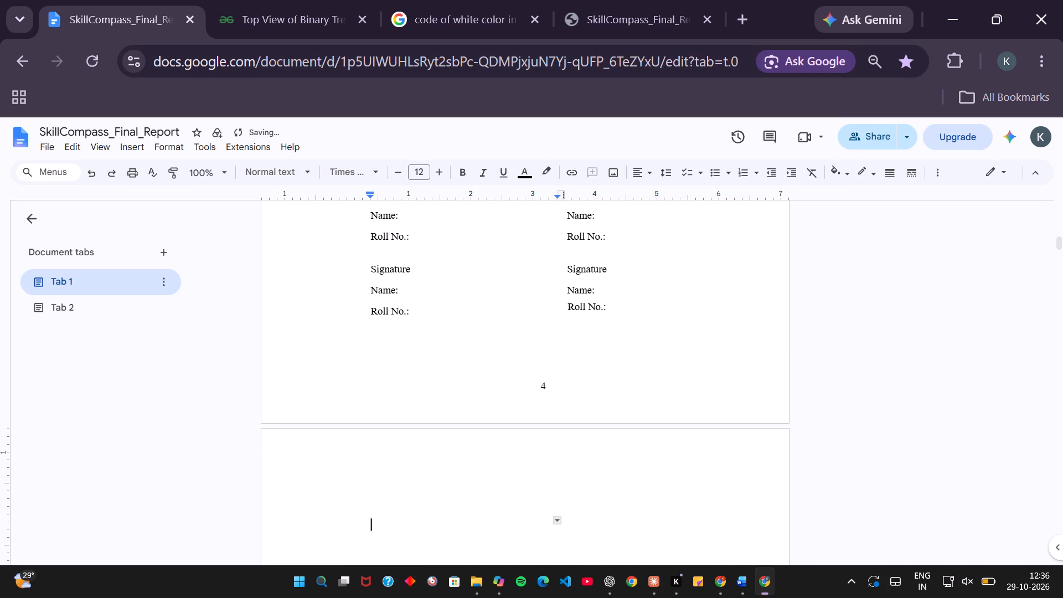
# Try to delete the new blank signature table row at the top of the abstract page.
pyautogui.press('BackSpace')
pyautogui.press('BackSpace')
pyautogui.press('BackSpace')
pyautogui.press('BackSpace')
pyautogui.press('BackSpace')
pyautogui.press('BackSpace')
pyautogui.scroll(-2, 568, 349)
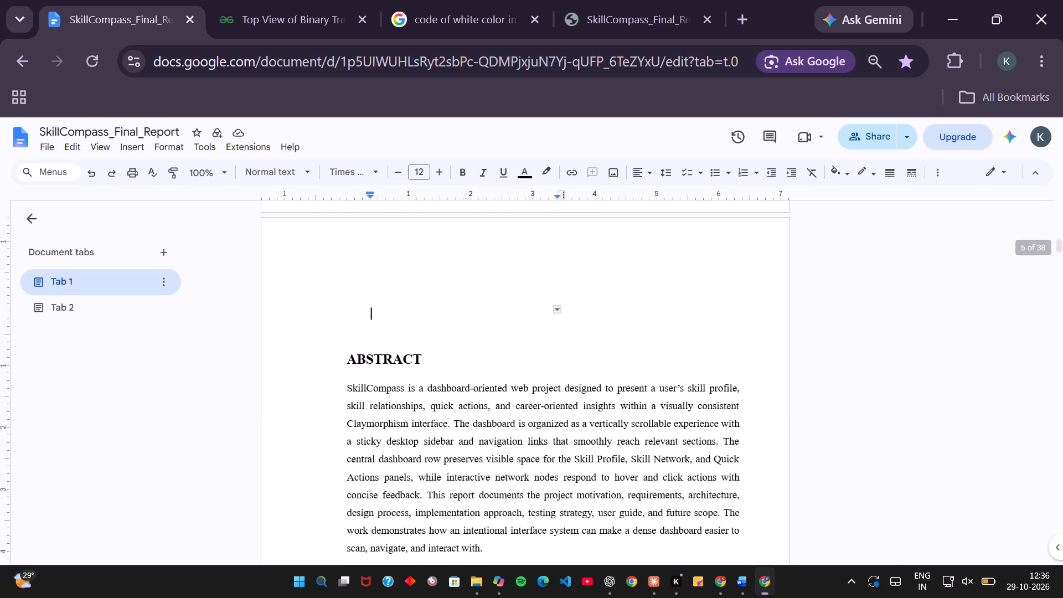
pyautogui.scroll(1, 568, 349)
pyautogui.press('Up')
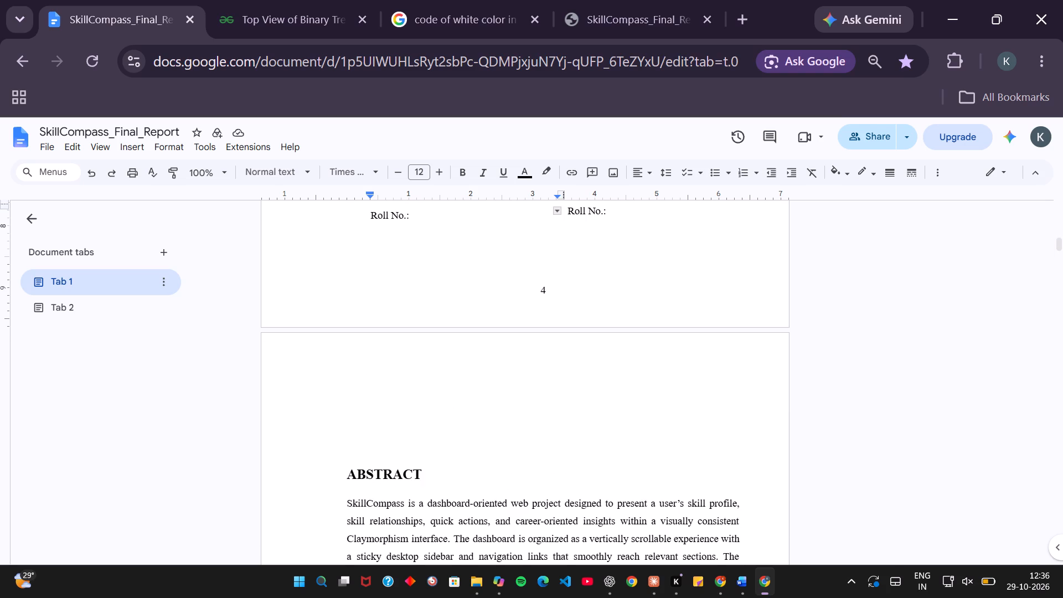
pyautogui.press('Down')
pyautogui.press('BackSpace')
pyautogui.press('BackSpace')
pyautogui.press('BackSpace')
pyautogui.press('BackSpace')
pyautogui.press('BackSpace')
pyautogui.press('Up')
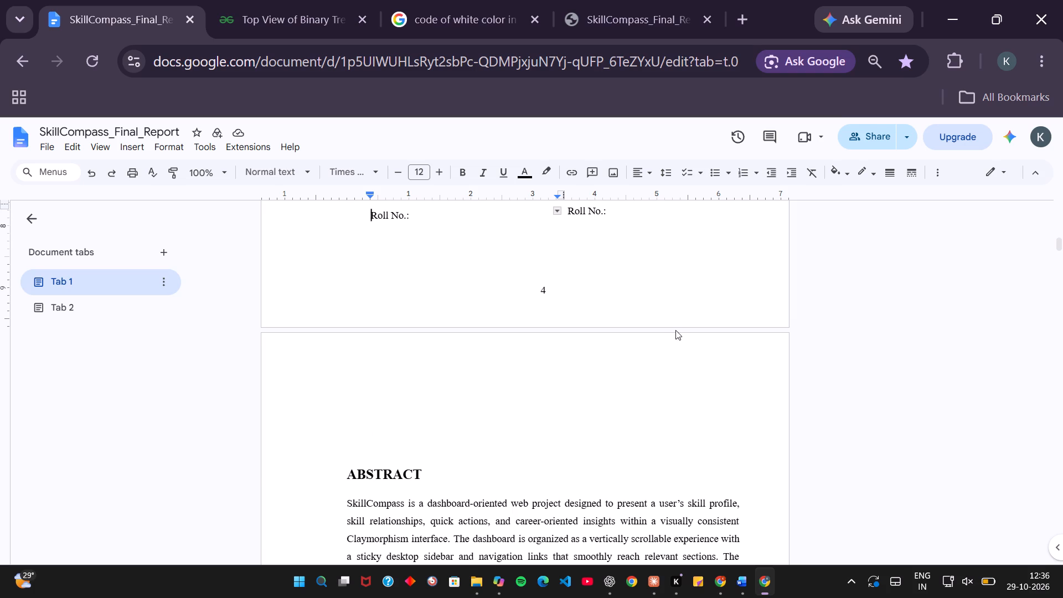
# Remove the extra blank lines above the TABLE OF CONTENTS heading, keeping it at the top of the page after the abstract.
pyautogui.scroll(4, 582, 285)
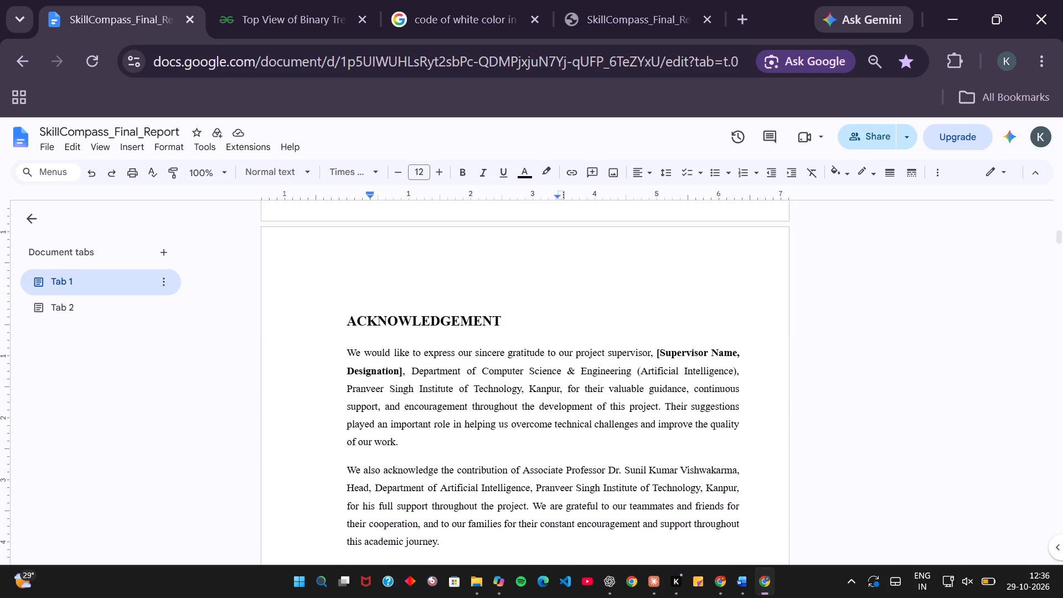
pyautogui.scroll(2, 582, 285)
pyautogui.scroll(-5, 582, 285)
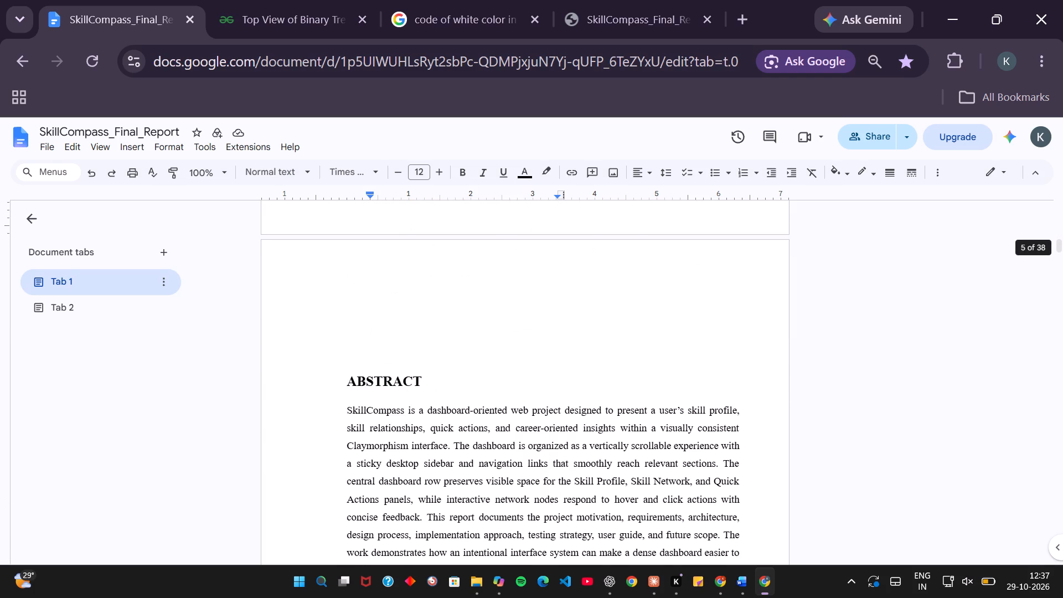
pyautogui.scroll(-2, 582, 285)
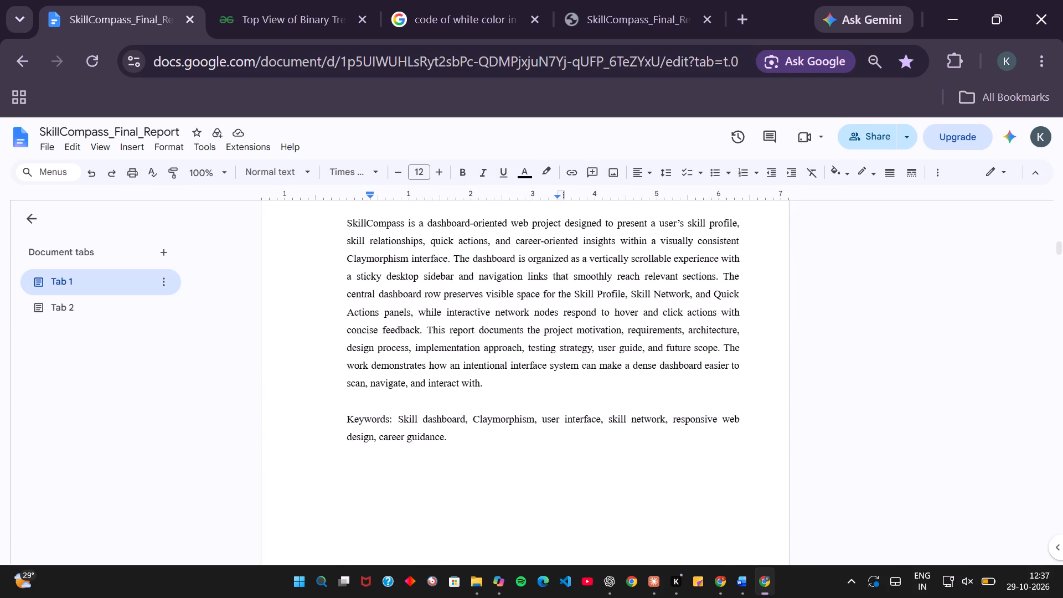
pyautogui.scroll(-2, 582, 285)
pyautogui.click(581, 347)
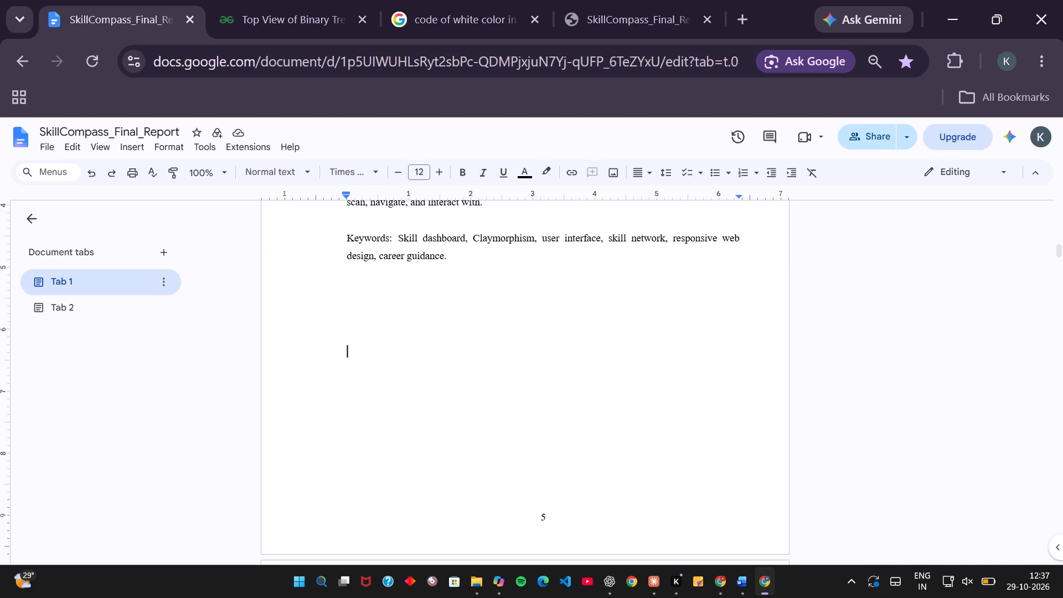
pyautogui.press('Down')
pyautogui.press('Down')
pyautogui.press('Down')
pyautogui.press('Down')
pyautogui.press('Down')
pyautogui.press('Down')
pyautogui.press('Down')
pyautogui.press('Down')
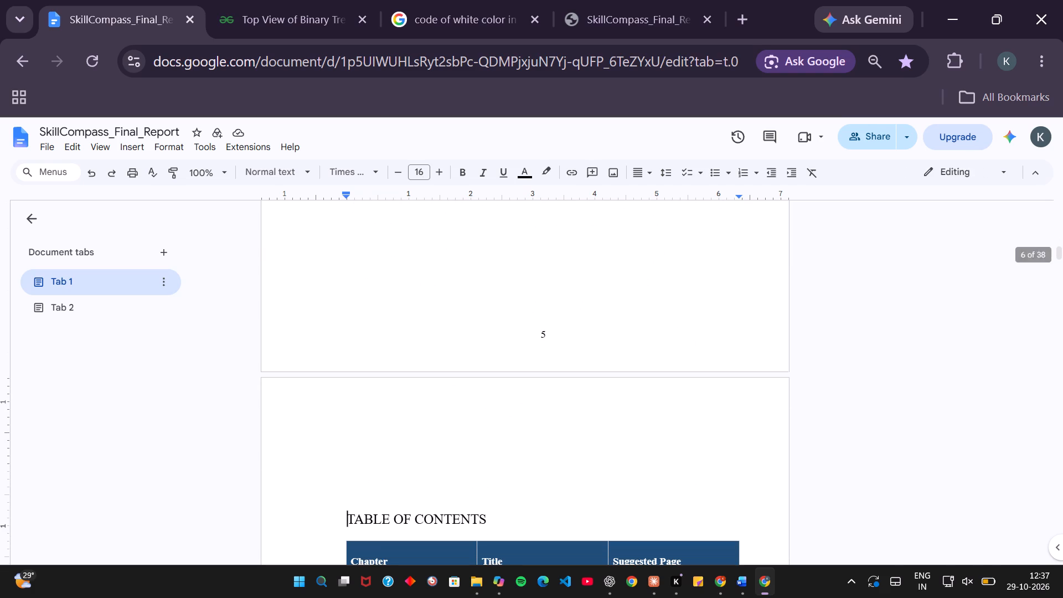
pyautogui.press('BackSpace')
pyautogui.press('BackSpace')
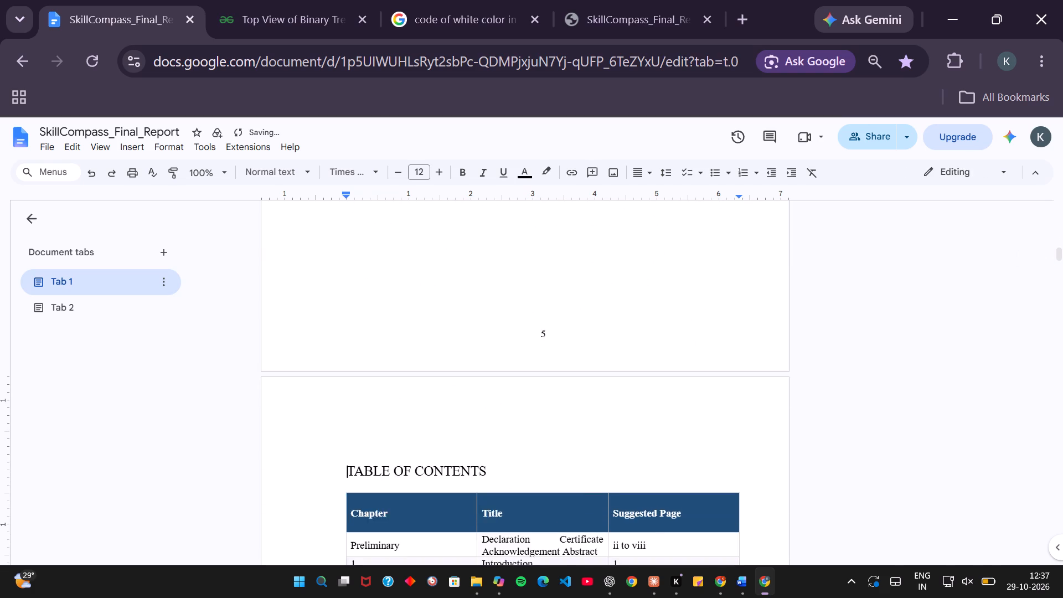
pyautogui.press('BackSpace')
pyautogui.press('Return')
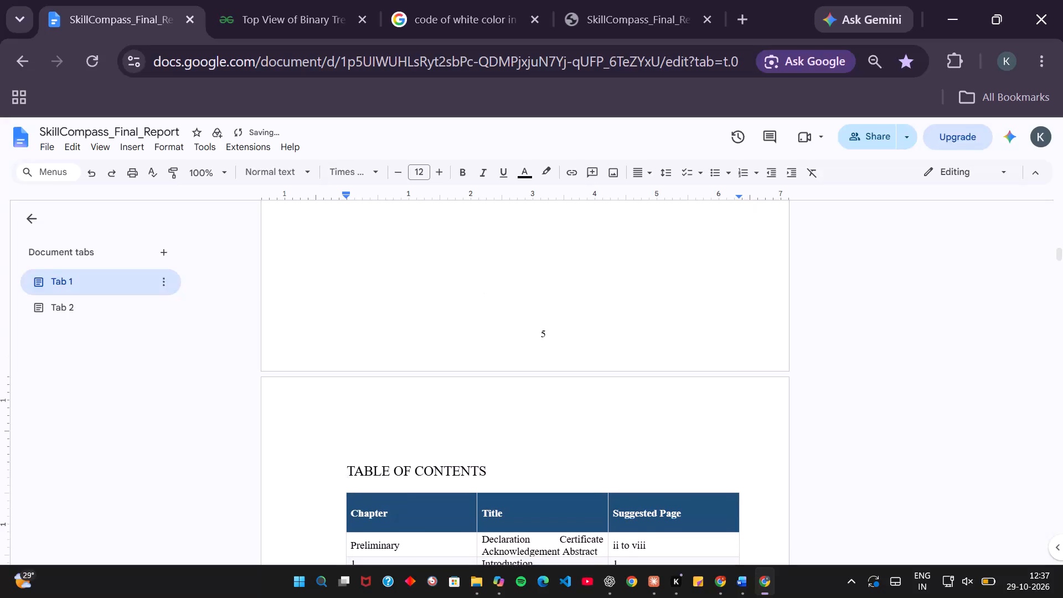
# Enter the numeral v on the abstract page's last blank line, padded with spaces to sit near the centre above the page number.
pyautogui.press('Up')
pyautogui.press('Right')
pyautogui.press('space')
pyautogui.press('space')
pyautogui.press('space')
pyautogui.press('space')
pyautogui.press('space')
pyautogui.press('space')
pyautogui.press('space')
pyautogui.press('space')
pyautogui.press('space')
pyautogui.press('space')
pyautogui.press('space')
pyautogui.press('space')
pyautogui.press('space')
pyautogui.press('space')
pyautogui.press('space')
pyautogui.press('space')
pyautogui.press('space')
pyautogui.press('space')
pyautogui.press('space')
pyautogui.press('space')
pyautogui.press('space')
pyautogui.press('space')
pyautogui.press('space')
pyautogui.press('space')
pyautogui.press('space')
pyautogui.press('space')
pyautogui.press('space')
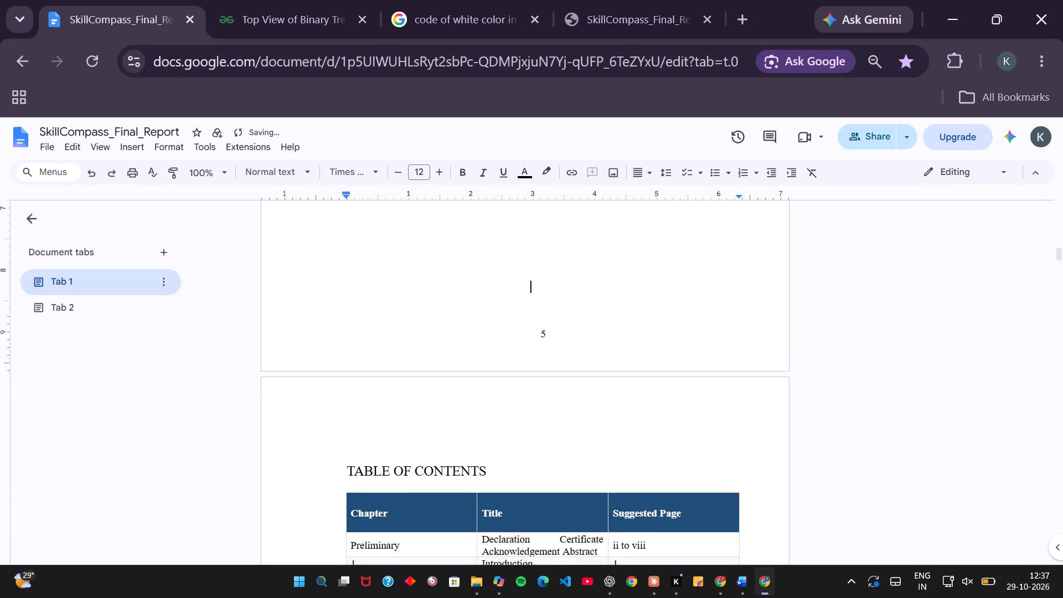
pyautogui.press('space')
pyautogui.press('space')
pyautogui.scroll(4, 581, 347)
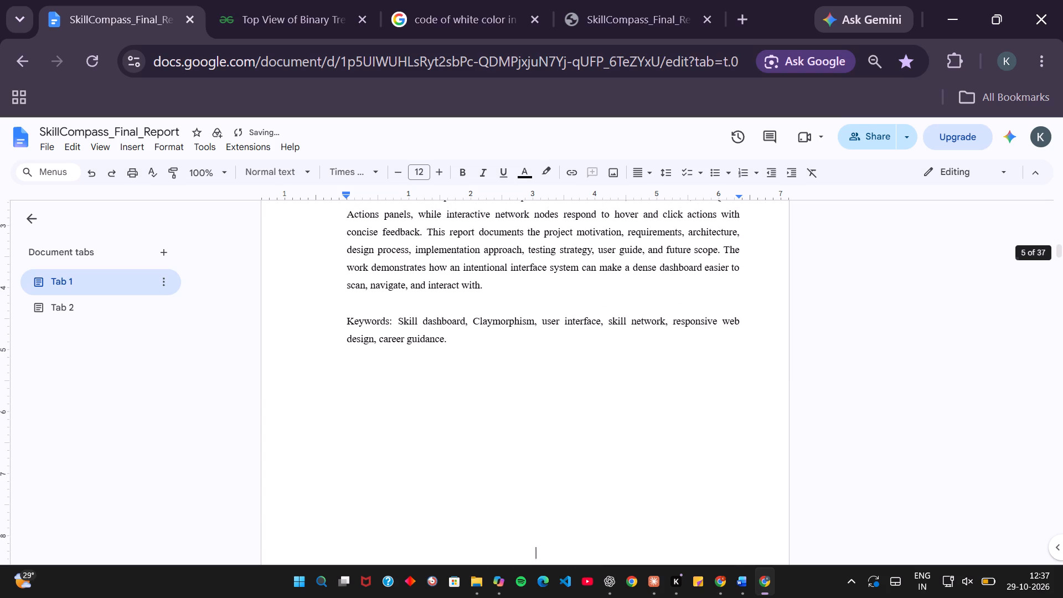
pyautogui.scroll(-1, 581, 347)
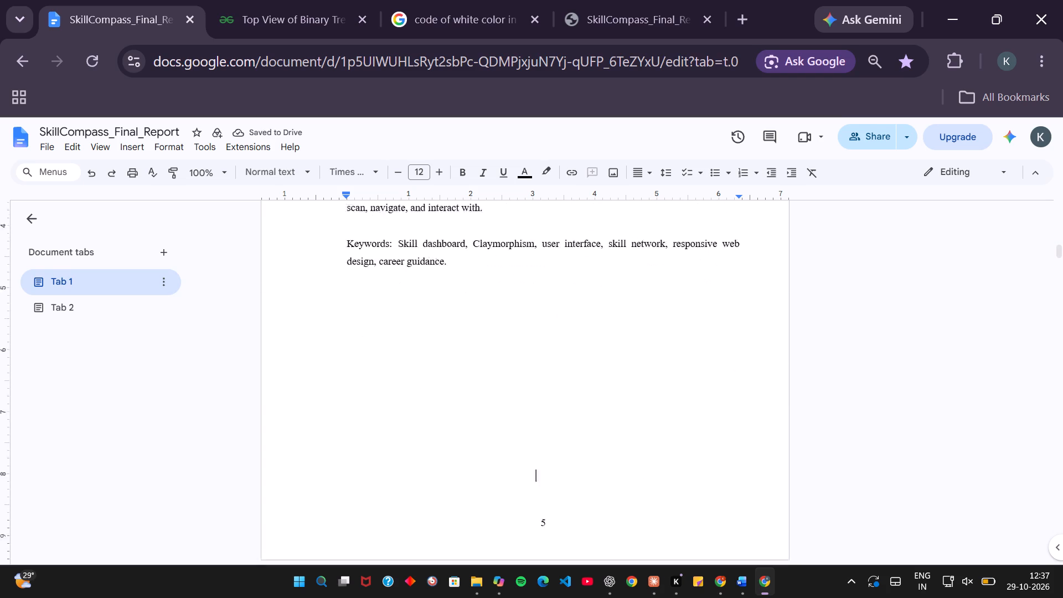
pyautogui.scroll(-1, 581, 347)
pyautogui.press('v')
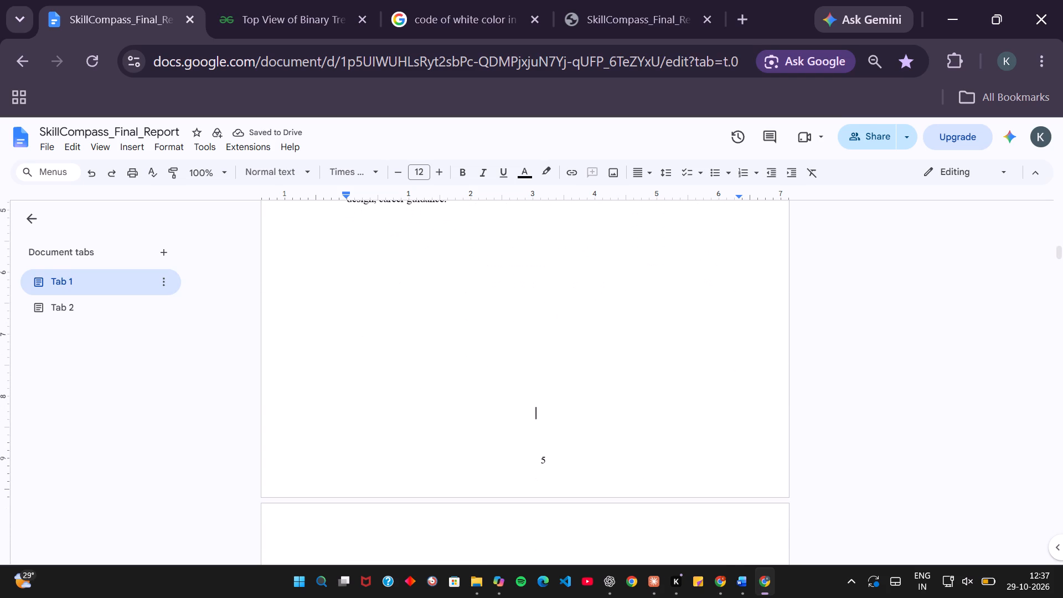
# Enter the numeral vi on a new line below the LIST OF TABLES table, padded with spaces to sit near the centre above the page number.
pyautogui.scroll(-2, 581, 347)
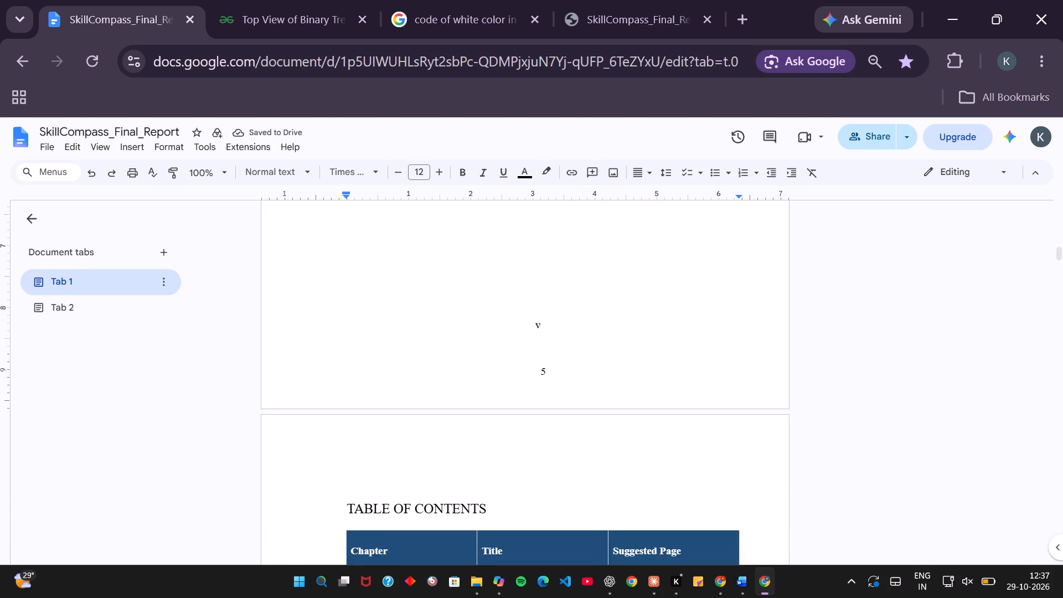
pyautogui.scroll(-3, 581, 347)
pyautogui.press('Down')
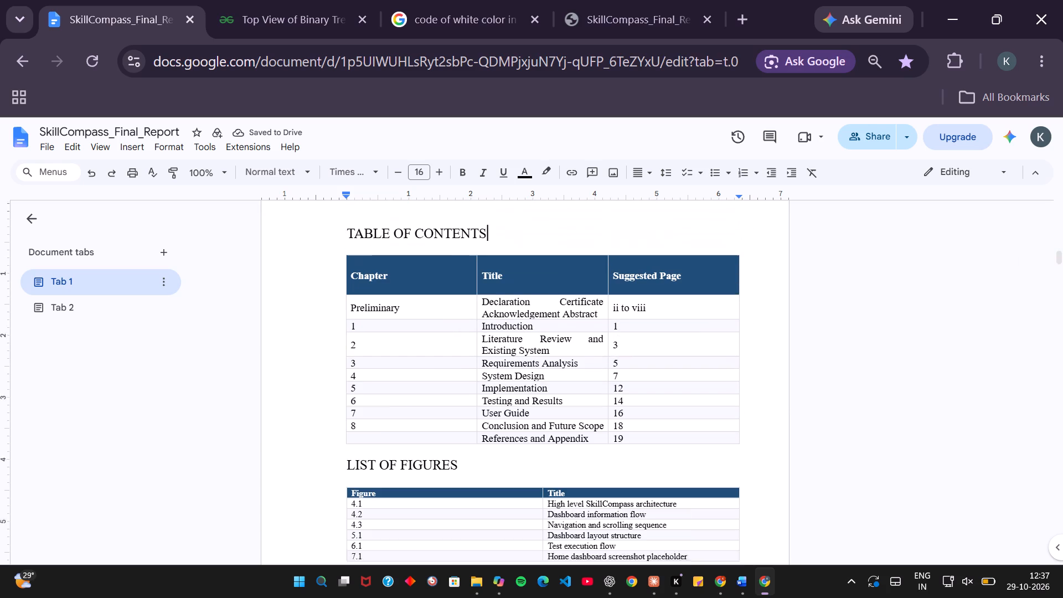
pyautogui.press('Down')
pyautogui.press('Down')
pyautogui.press('Down')
pyautogui.press('Down')
pyautogui.press('Down')
pyautogui.press('Down')
pyautogui.press('Down')
pyautogui.press('Down')
pyautogui.press('Down')
pyautogui.press('Down')
pyautogui.press('Down')
pyautogui.press('Down')
pyautogui.press('Down')
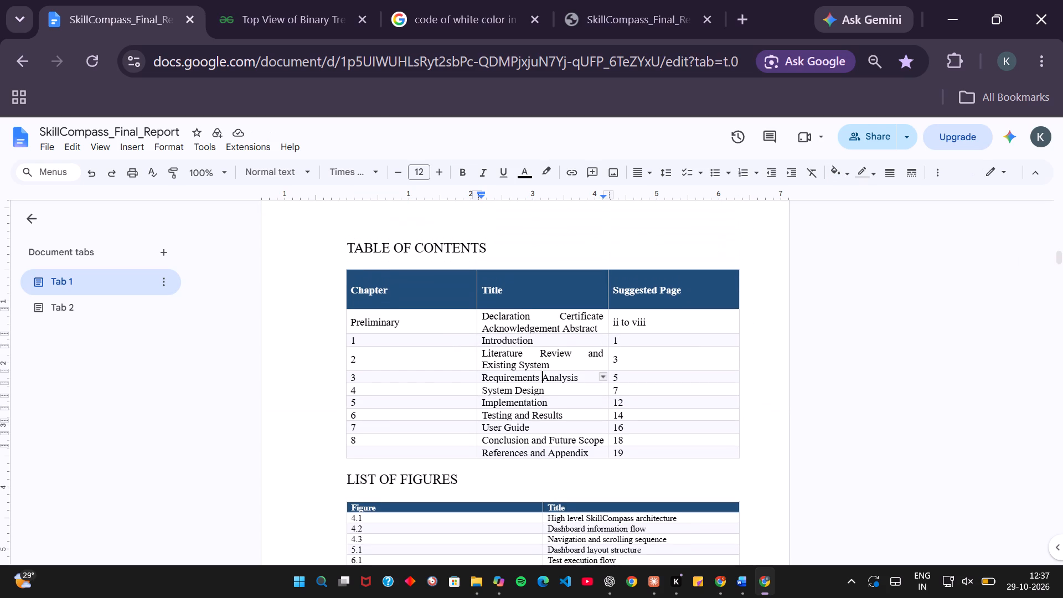
pyautogui.scroll(-4, 581, 347)
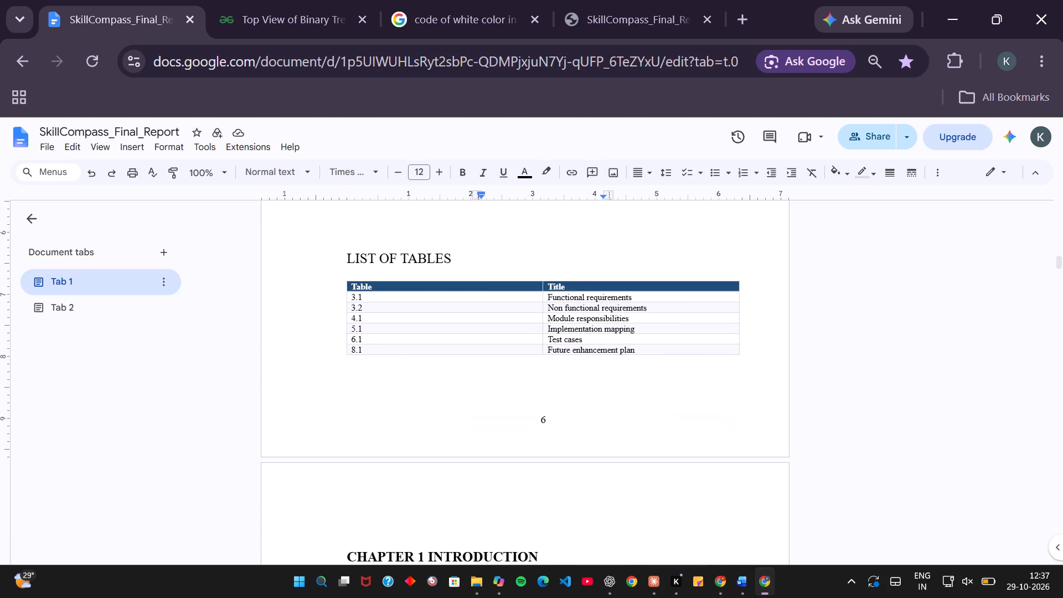
pyautogui.click(556, 348)
pyautogui.press('Down')
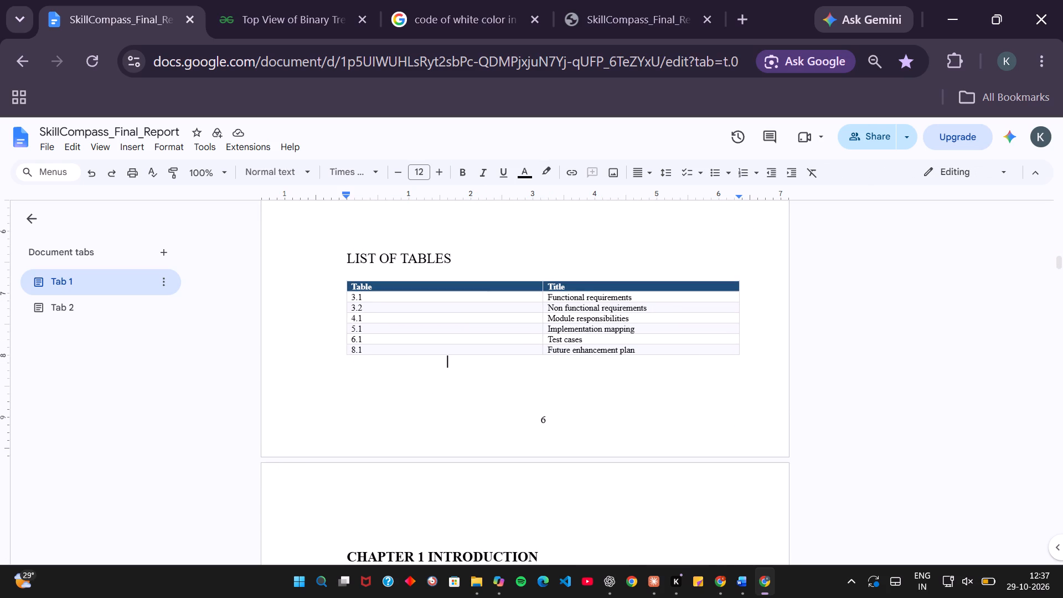
pyautogui.press('space')
pyautogui.press('space')
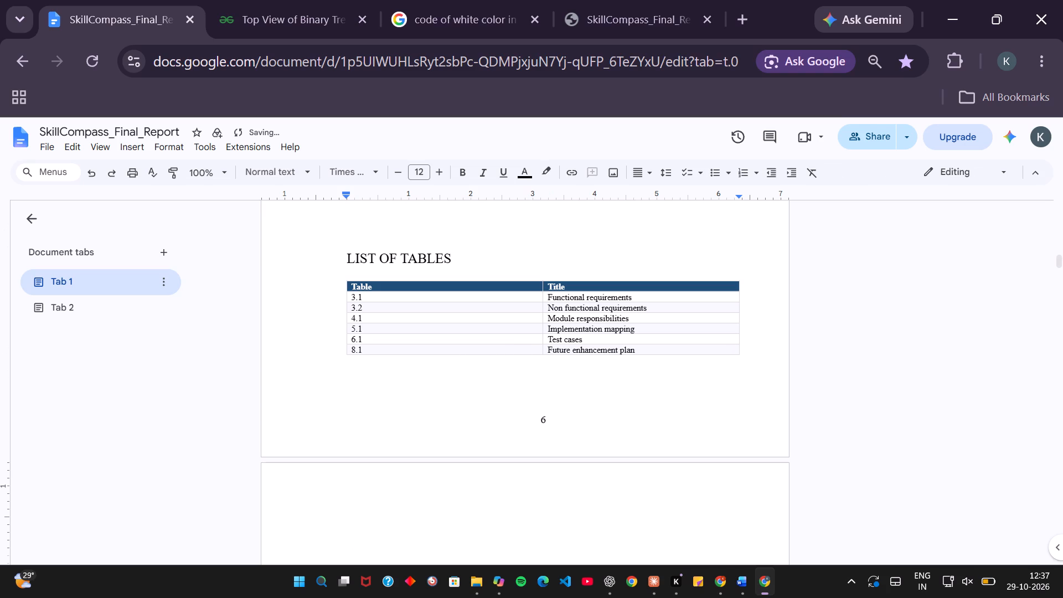
pyautogui.press('BackSpace')
pyautogui.press('BackSpace')
pyautogui.press('BackSpace')
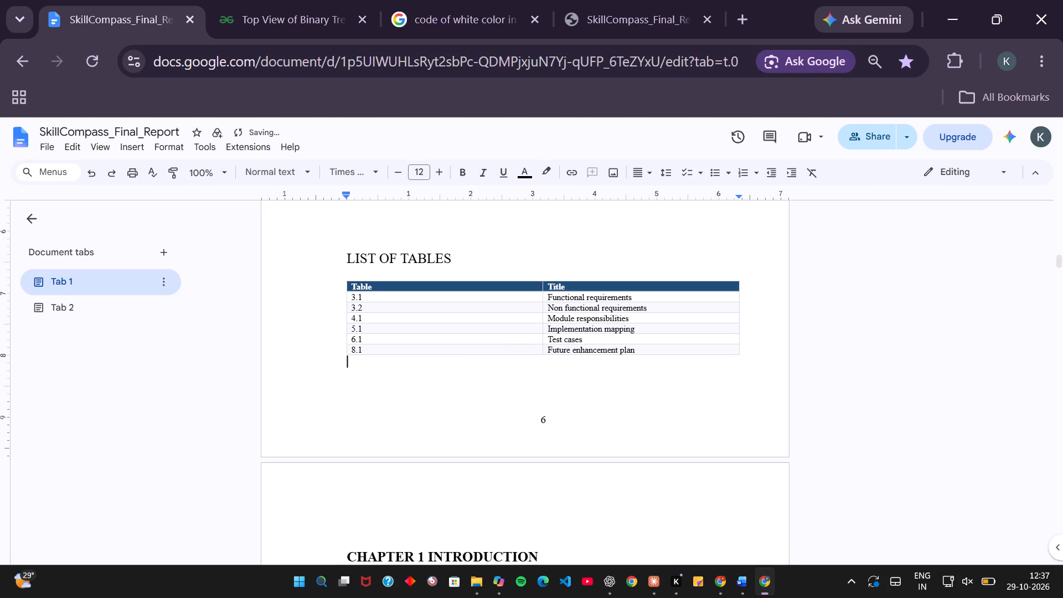
pyautogui.press('Right')
pyautogui.press('Up')
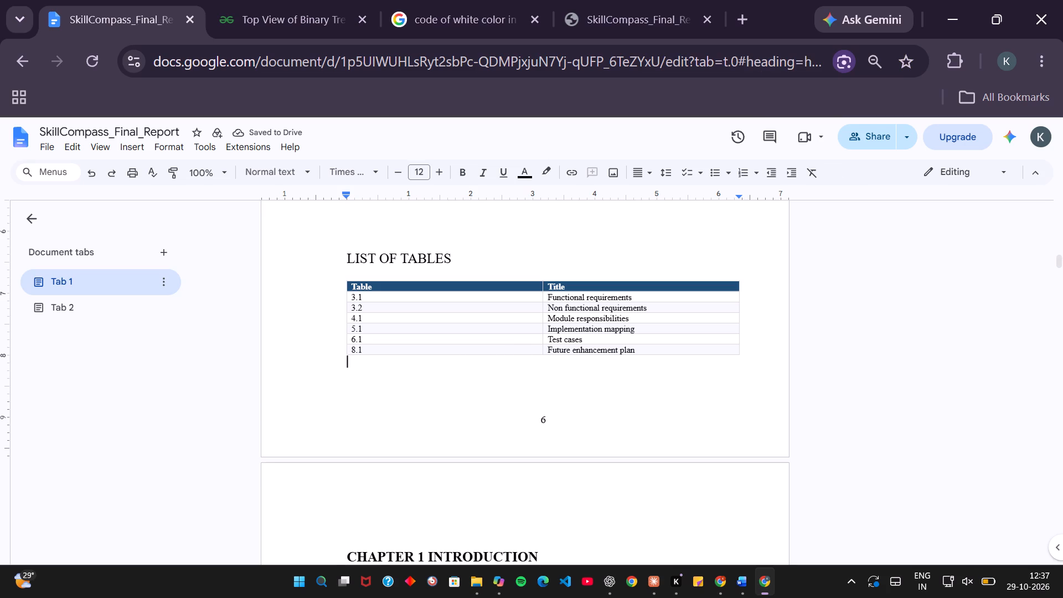
pyautogui.press('space')
pyautogui.press('space')
pyautogui.press('space')
pyautogui.press('space')
pyautogui.press('space')
pyautogui.press('space')
pyautogui.press('space')
pyautogui.press('space')
pyautogui.press('space')
pyautogui.press('space')
pyautogui.press('space')
pyautogui.press('space')
pyautogui.press('space')
pyautogui.press('space')
pyautogui.press('space')
pyautogui.press('space')
pyautogui.press('space')
pyautogui.press('space')
pyautogui.press('space')
pyautogui.press('space')
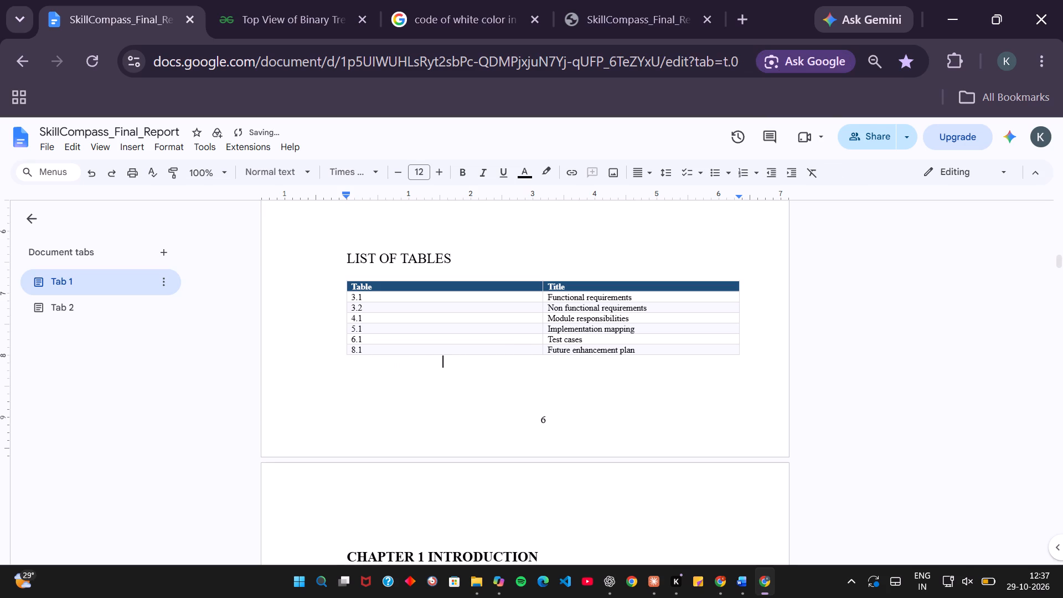
pyautogui.press('space')
pyautogui.press('Return')
pyautogui.press('space')
pyautogui.press('space')
pyautogui.press('space')
pyautogui.press('space')
pyautogui.press('space')
pyautogui.press('space')
pyautogui.press('space')
pyautogui.press('space')
pyautogui.press('space')
pyautogui.press('Return')
pyautogui.press('BackSpace')
pyautogui.press('space')
pyautogui.press('space')
pyautogui.press('space')
pyautogui.press('space')
pyautogui.press('space')
pyautogui.press('space')
pyautogui.press('space')
pyautogui.press('space')
pyautogui.press('space')
pyautogui.press('space')
pyautogui.press('space')
pyautogui.press('space')
pyautogui.press('space')
pyautogui.press('space')
pyautogui.press('space')
pyautogui.press('space')
pyautogui.press('space')
pyautogui.press('space')
pyautogui.press('space')
pyautogui.press('space')
pyautogui.write('vi')
# Look over the start of Chapter 1, and review the front pages back up to the title page.
pyautogui.scroll(-2, 556, 348)
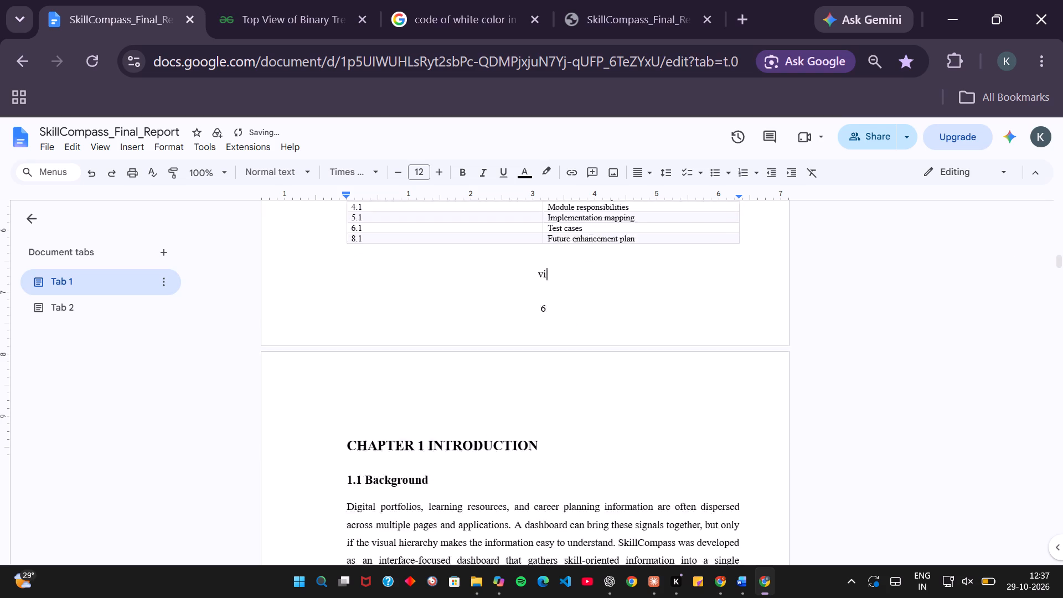
pyautogui.scroll(-3, 556, 348)
pyautogui.scroll(2, 556, 348)
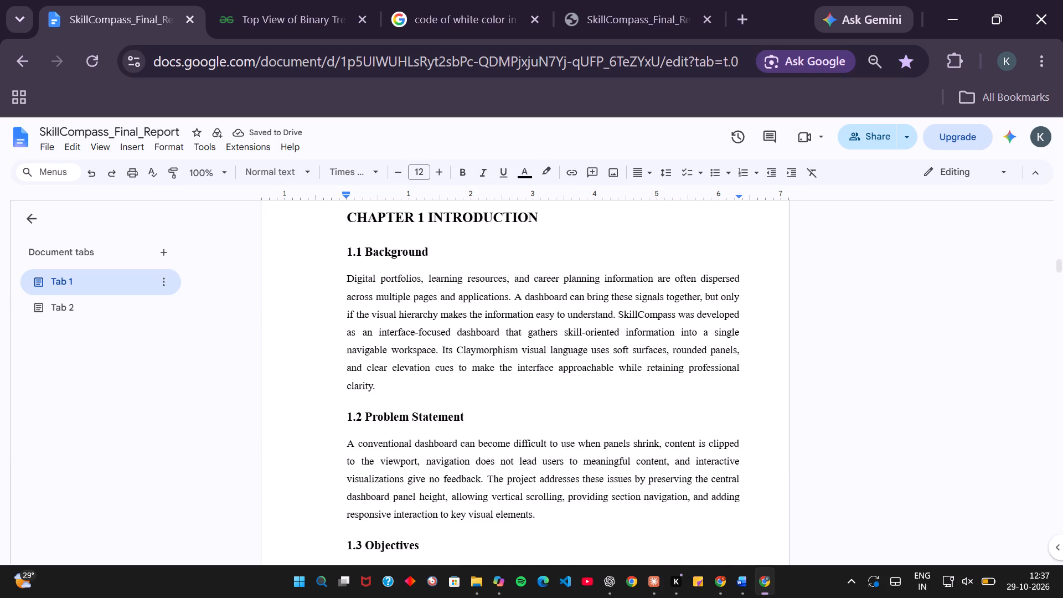
pyautogui.scroll(4, 556, 348)
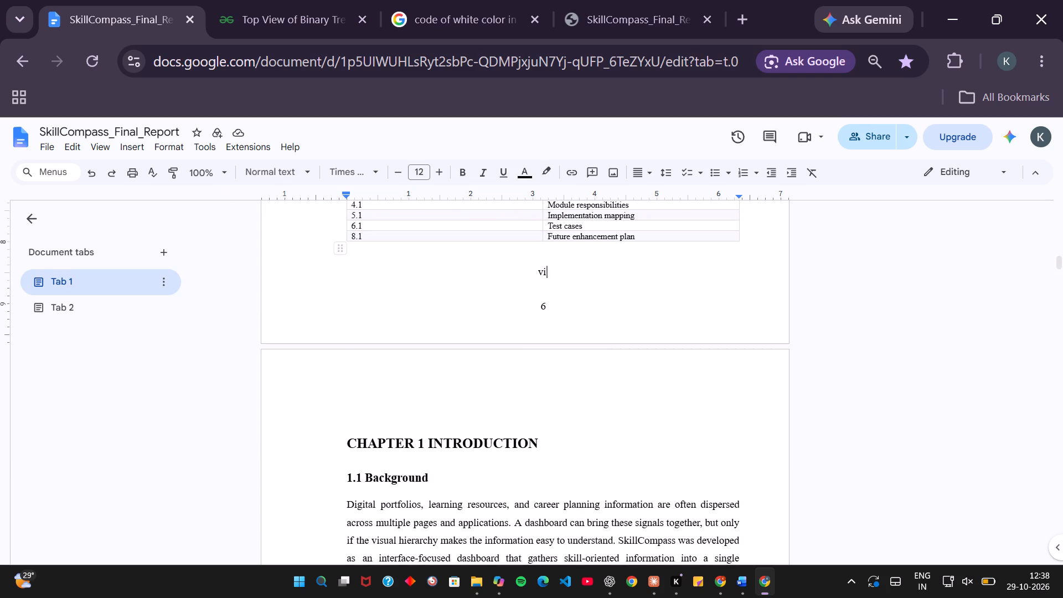
pyautogui.scroll(9, 386, 335)
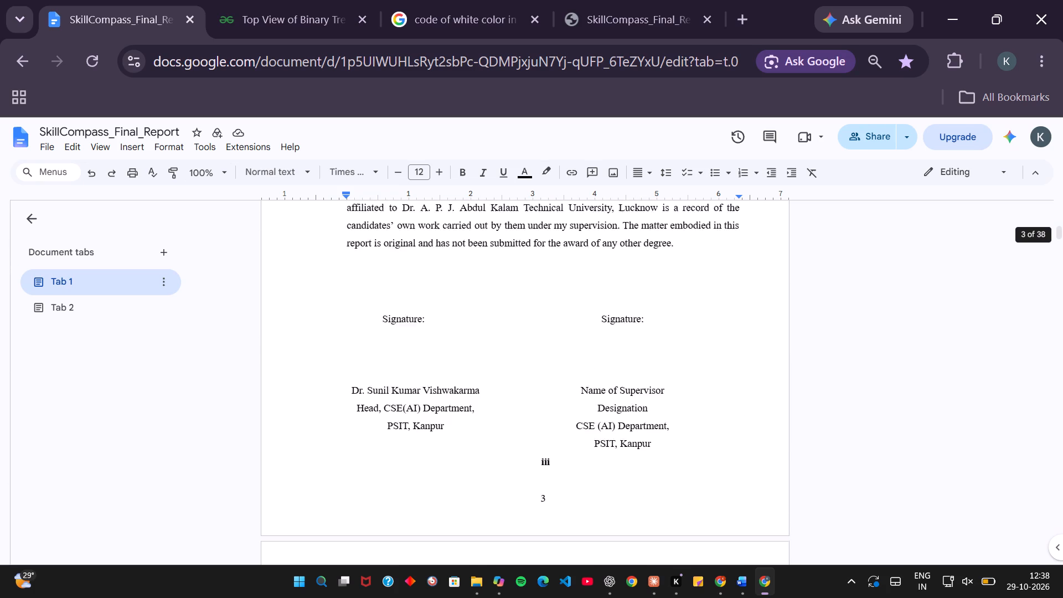
pyautogui.scroll(12, 386, 335)
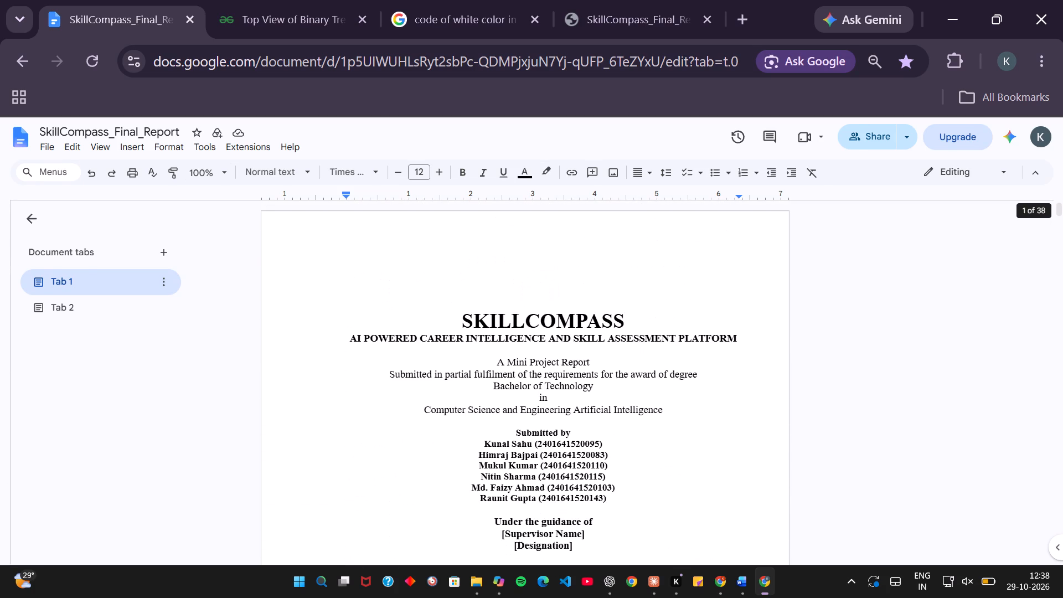
# Export the report as a PDF document that includes all tabs.
pyautogui.click(54, 143)
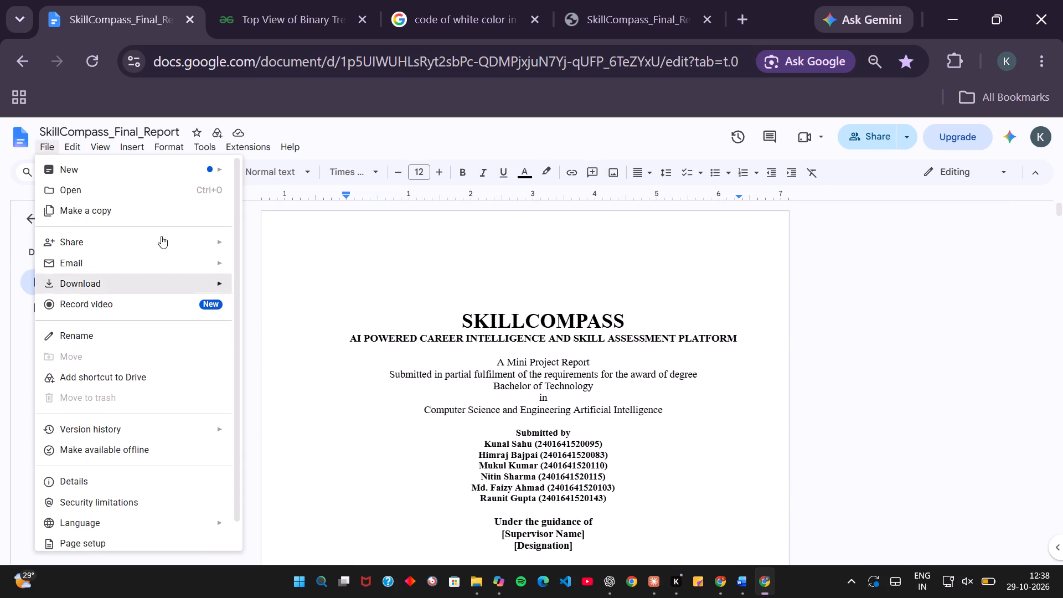
pyautogui.click(267, 352)
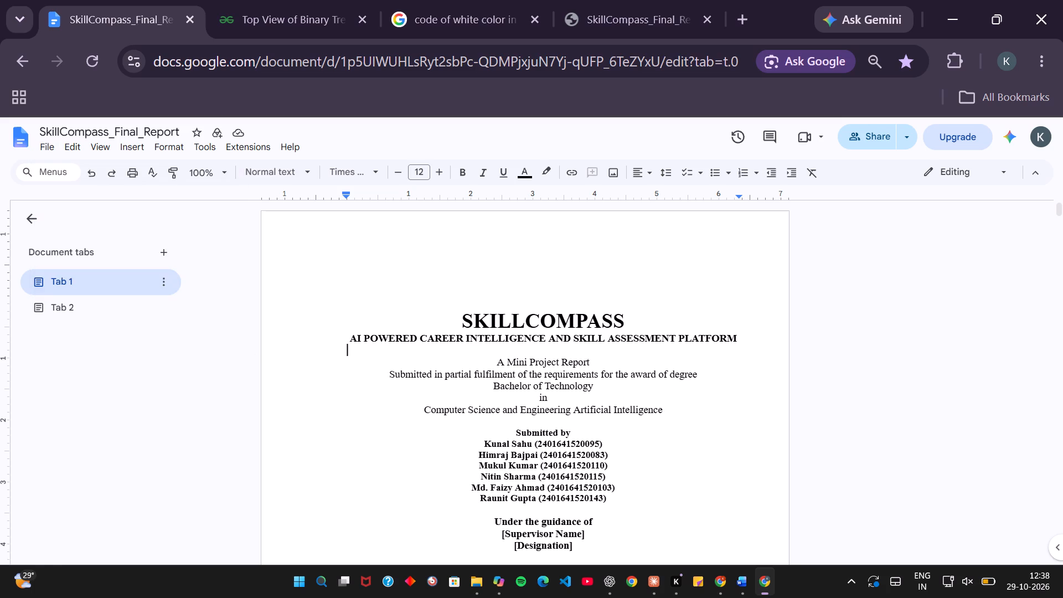
pyautogui.click(54, 138)
pyautogui.click(52, 146)
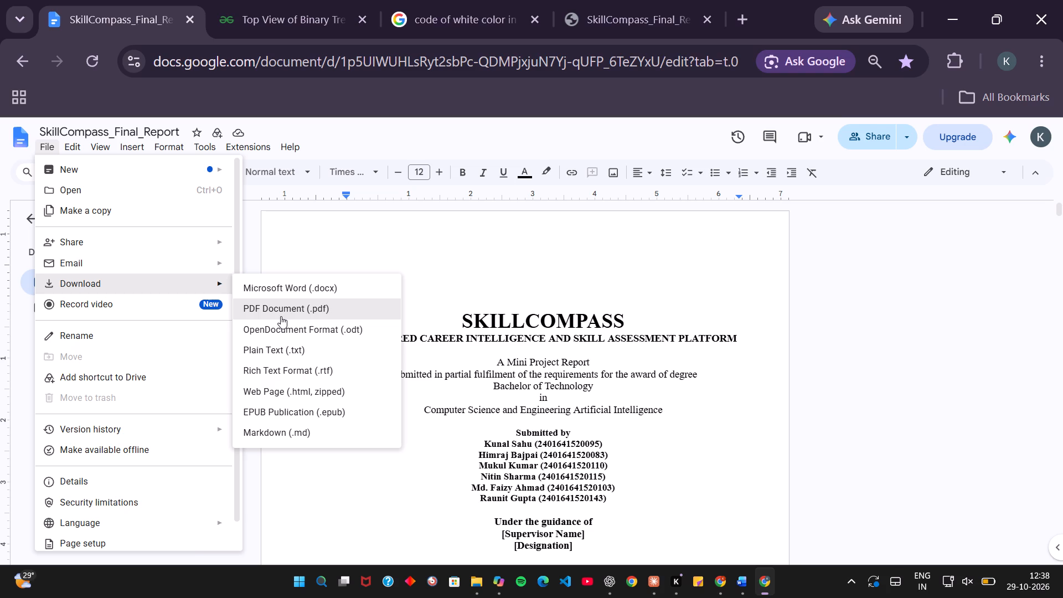
pyautogui.click(281, 316)
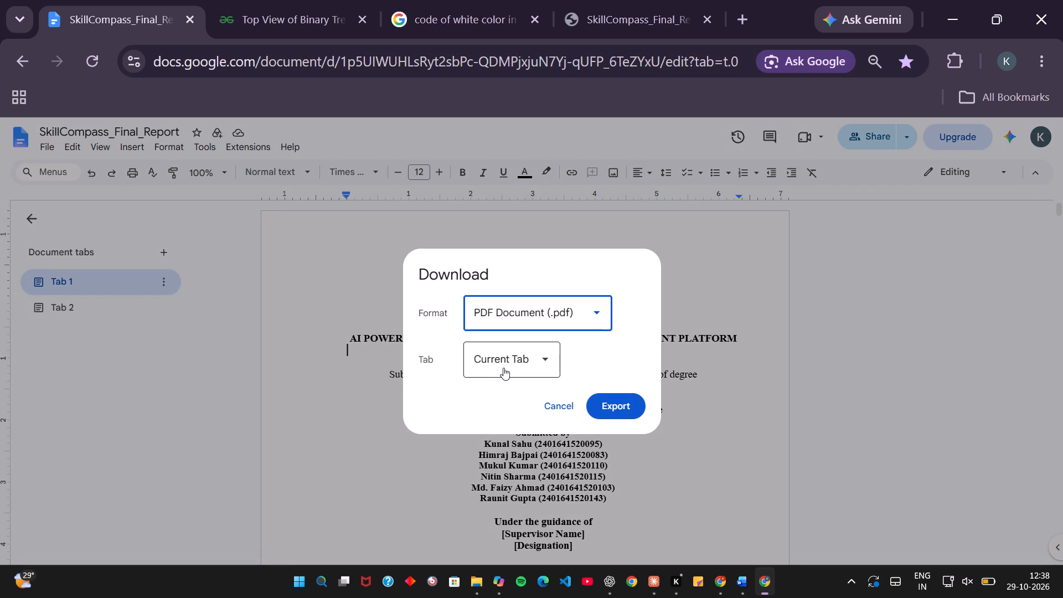
pyautogui.click(503, 368)
pyautogui.click(490, 445)
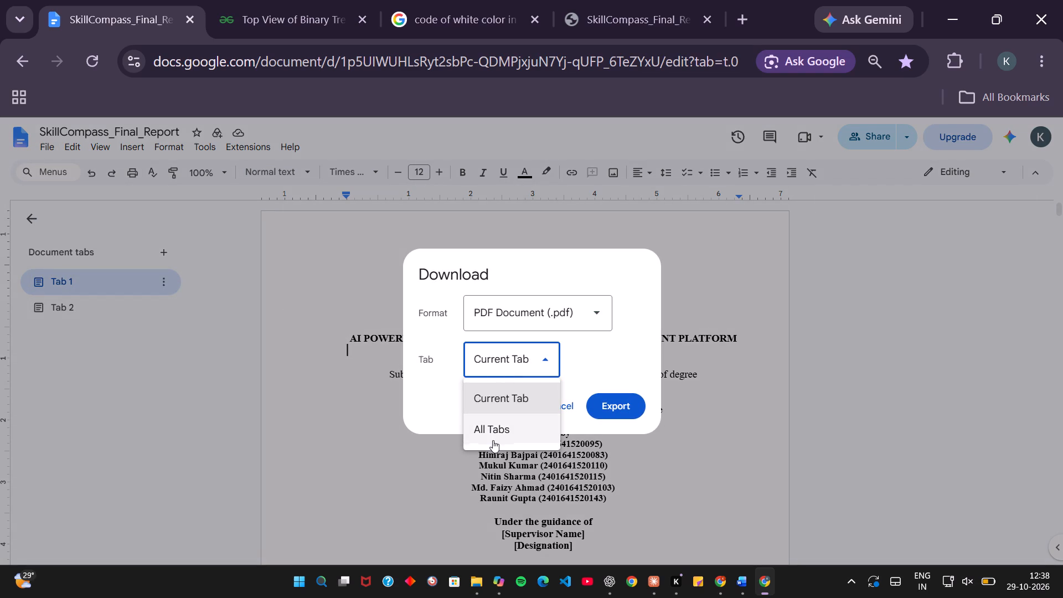
pyautogui.click(493, 439)
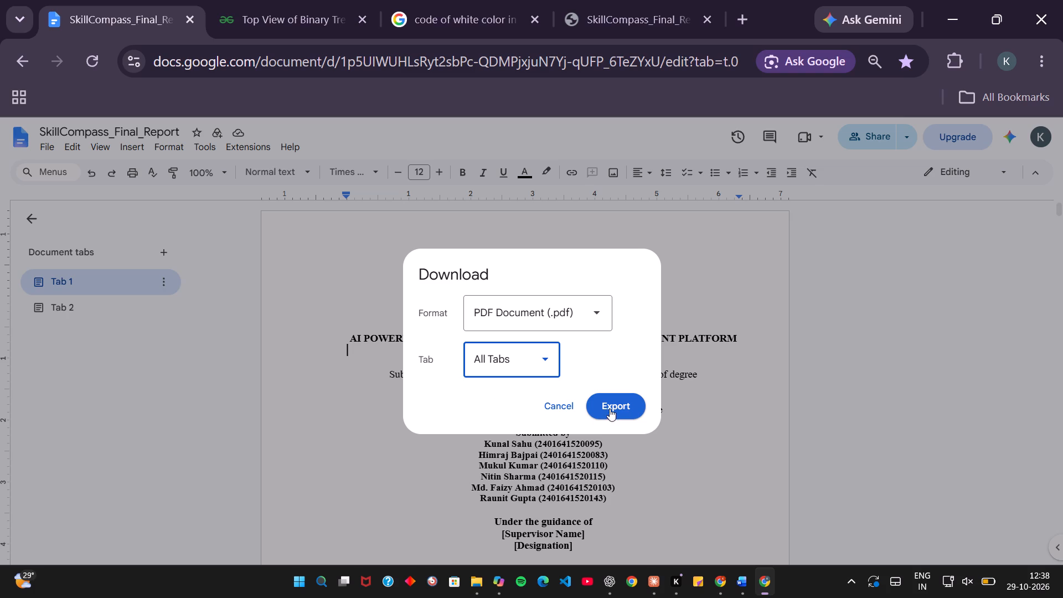
pyautogui.click(610, 409)
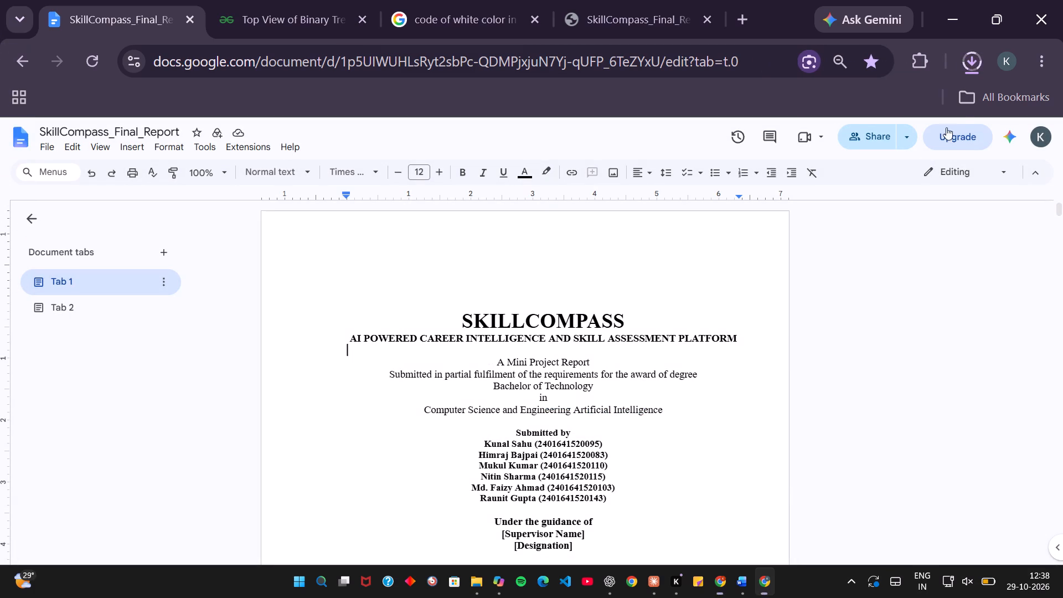
# Open the newly downloaded SkillCompass_Final_Report (1).pdf and check its front pages from the title page to the table of contents.
pyautogui.click(968, 65)
pyautogui.click(960, 66)
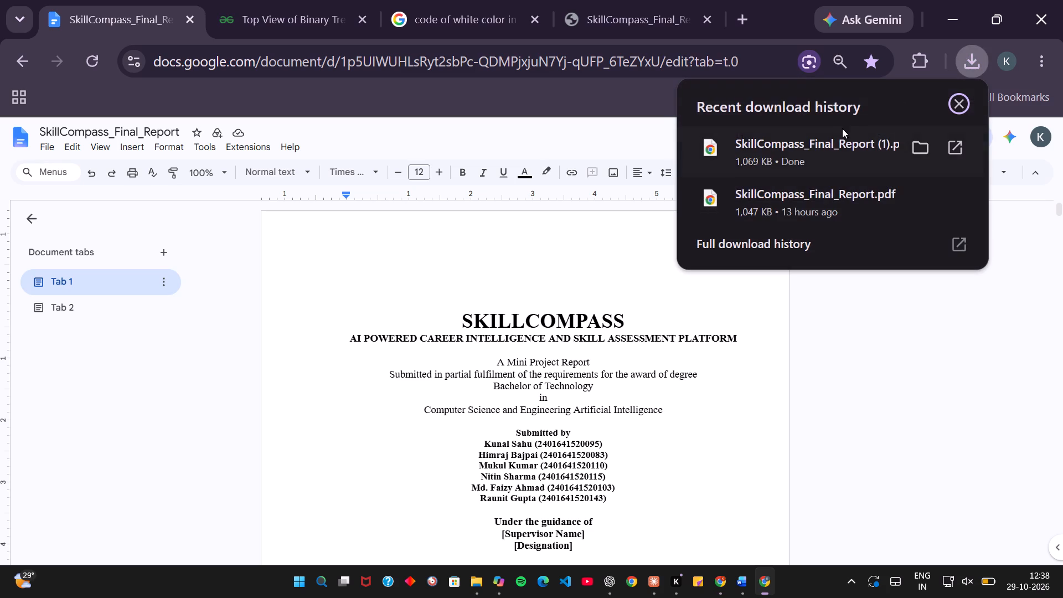
pyautogui.doubleClick(835, 147)
pyautogui.scroll(-2, 528, 316)
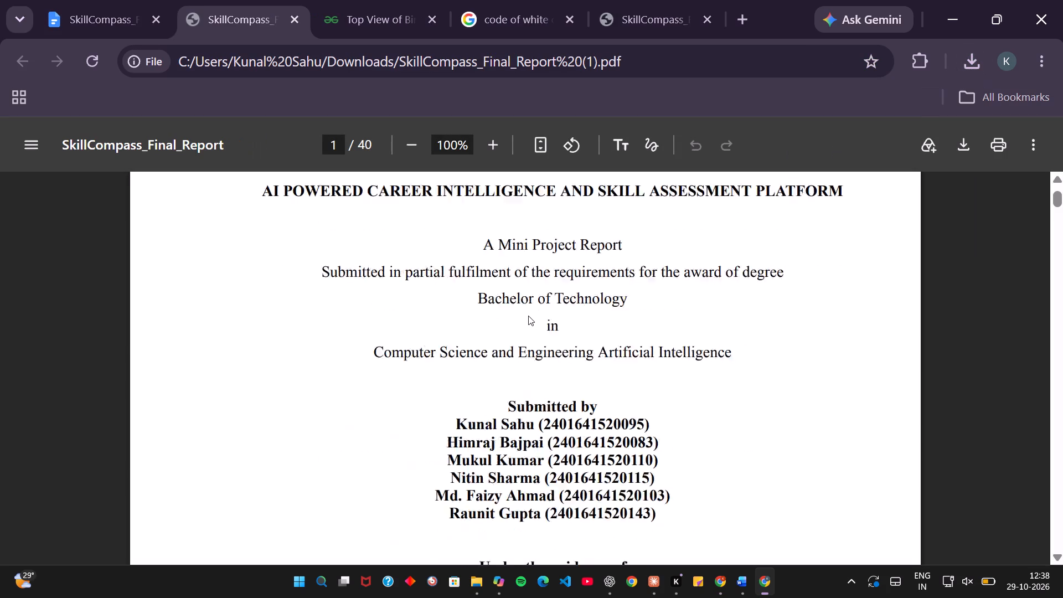
pyautogui.scroll(-8, 528, 316)
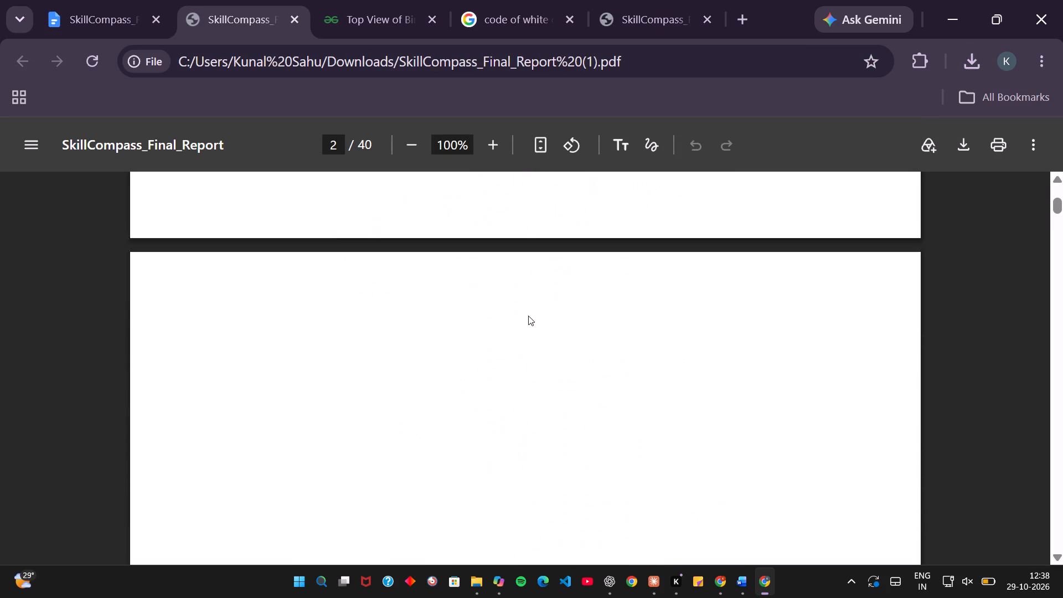
pyautogui.scroll(-8, 528, 316)
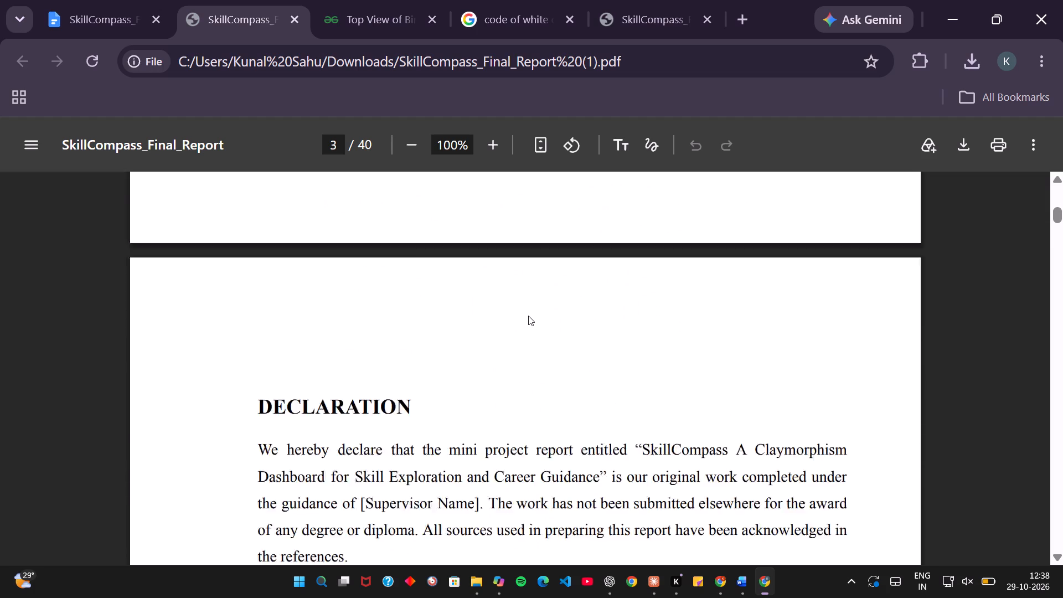
pyautogui.scroll(-7, 528, 316)
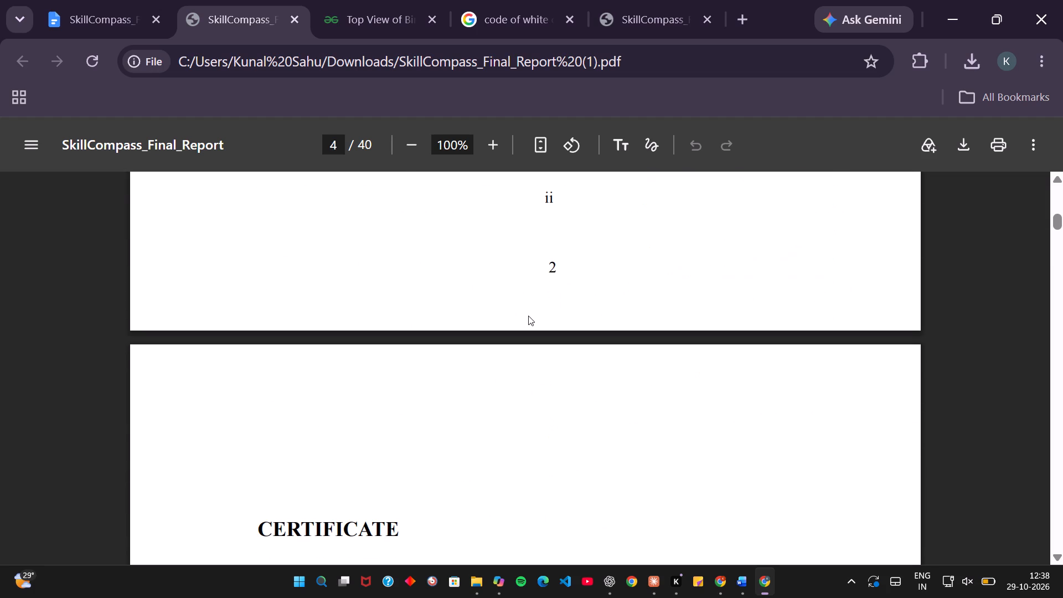
pyautogui.scroll(-8, 528, 316)
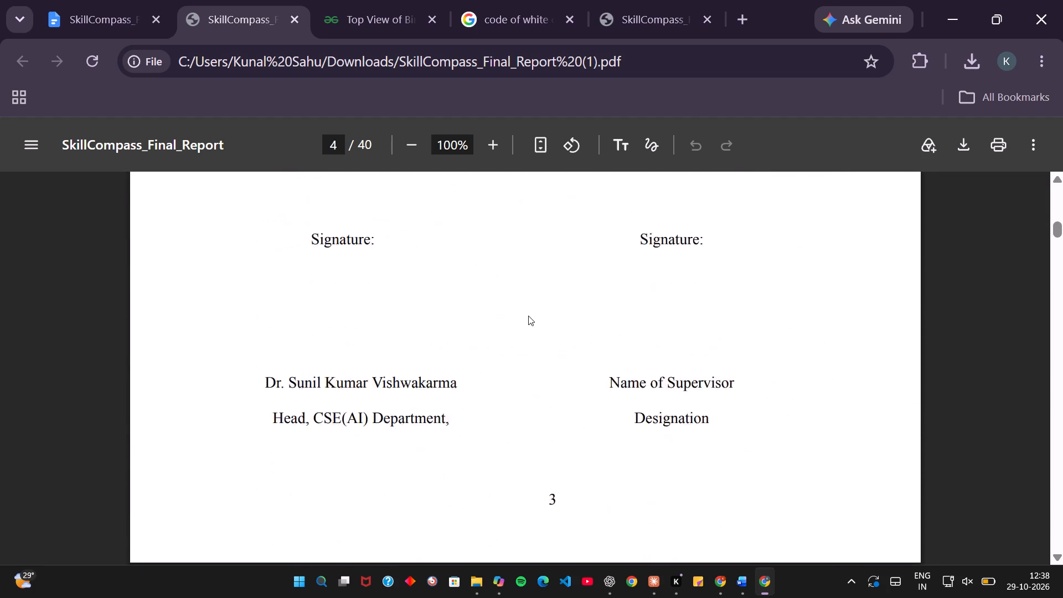
pyautogui.scroll(-5, 528, 316)
pyautogui.scroll(3, 528, 316)
pyautogui.scroll(-6, 528, 316)
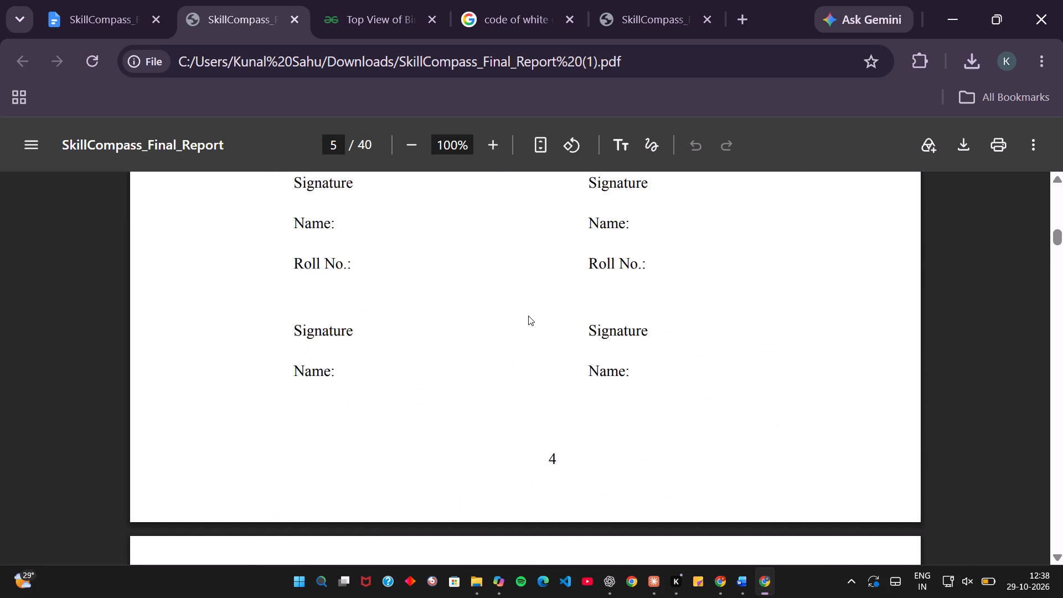
pyautogui.scroll(-10, 528, 316)
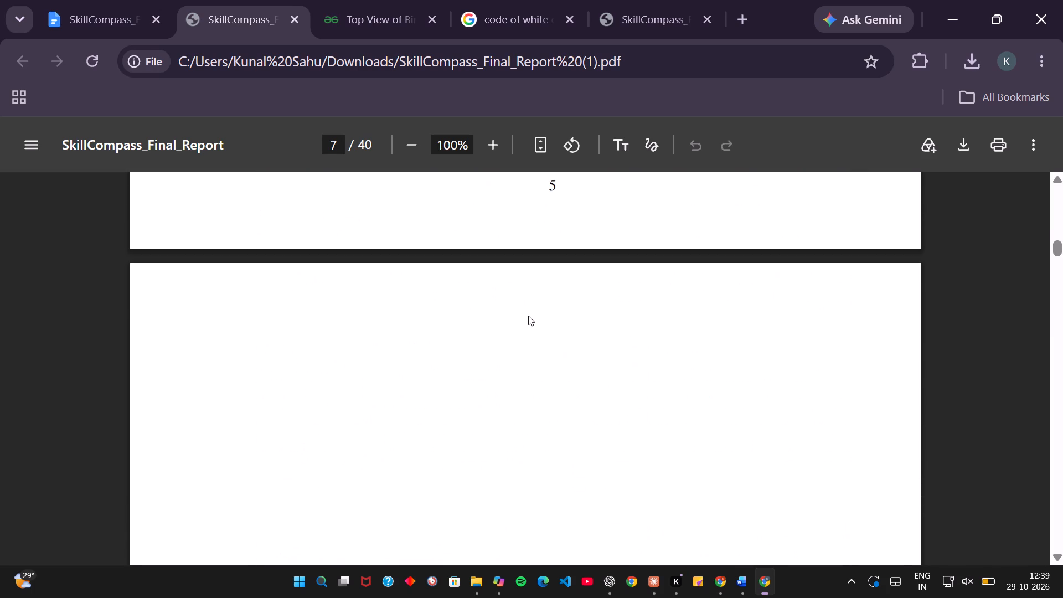
pyautogui.scroll(-6, 528, 316)
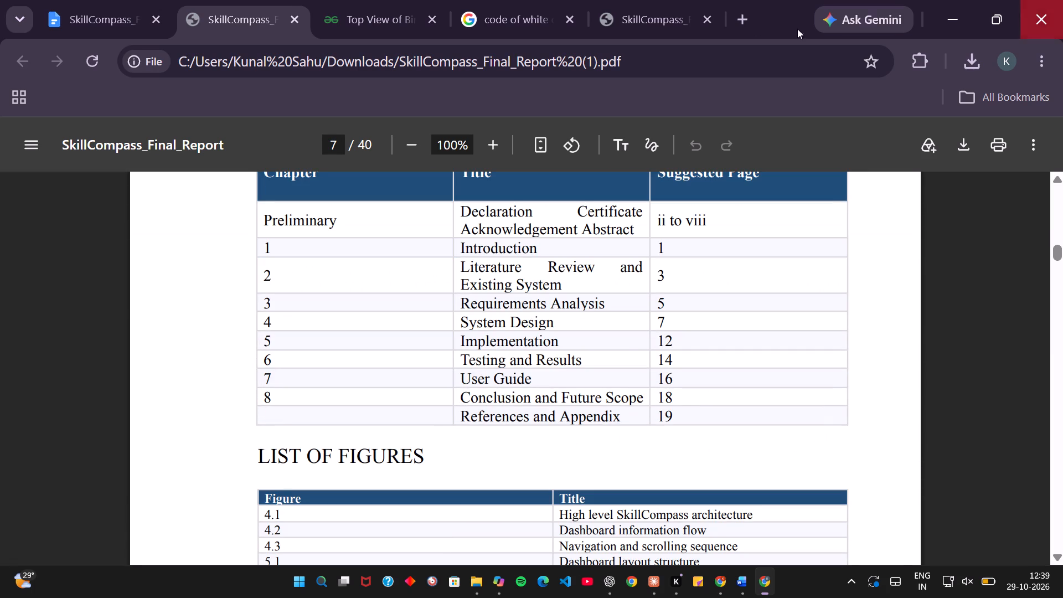
# Delete the downloaded SkillCompass_Final_Report (1).pdf from the Downloads folder via the browser's download history.
pyautogui.click(710, 23)
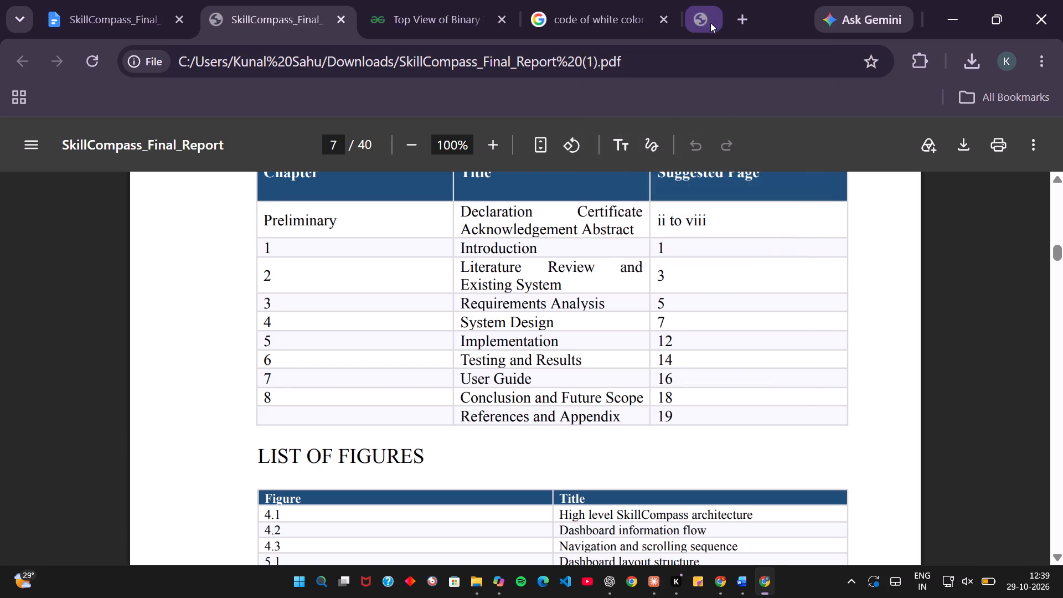
pyautogui.click(962, 67)
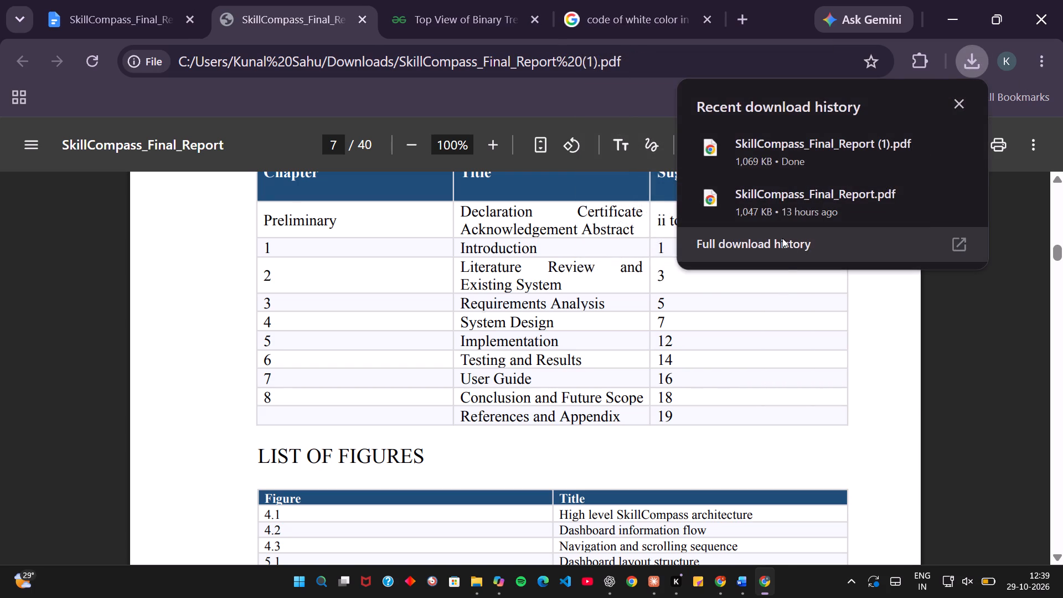
pyautogui.click(782, 238)
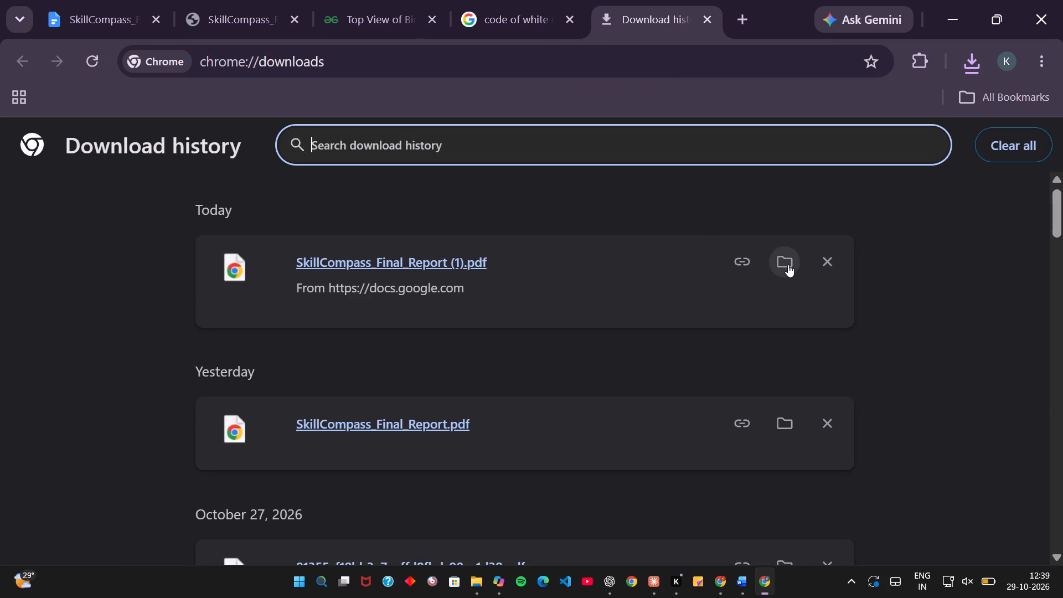
pyautogui.click(788, 265)
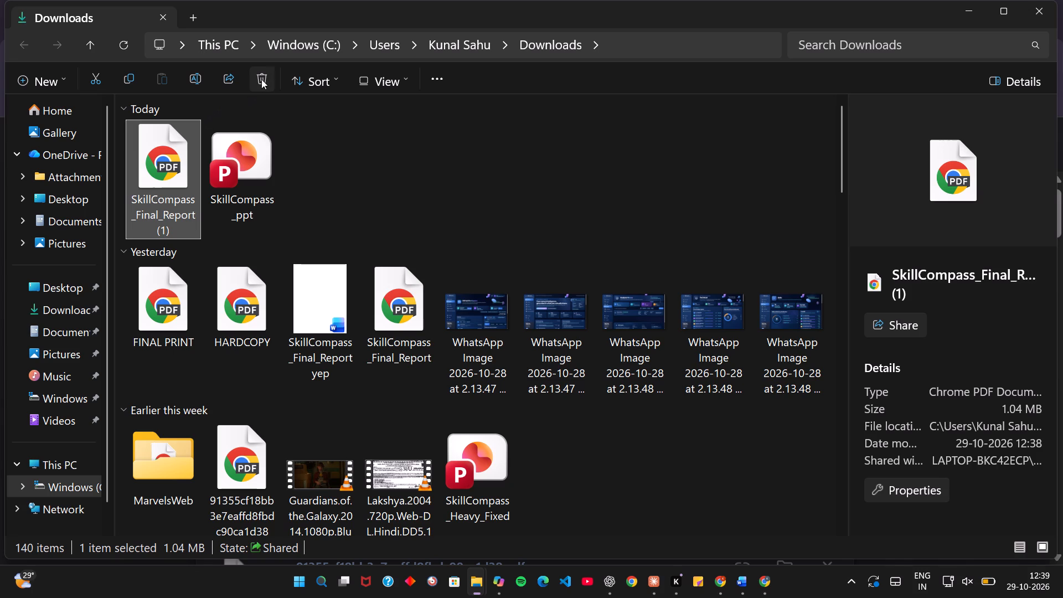
pyautogui.click(263, 76)
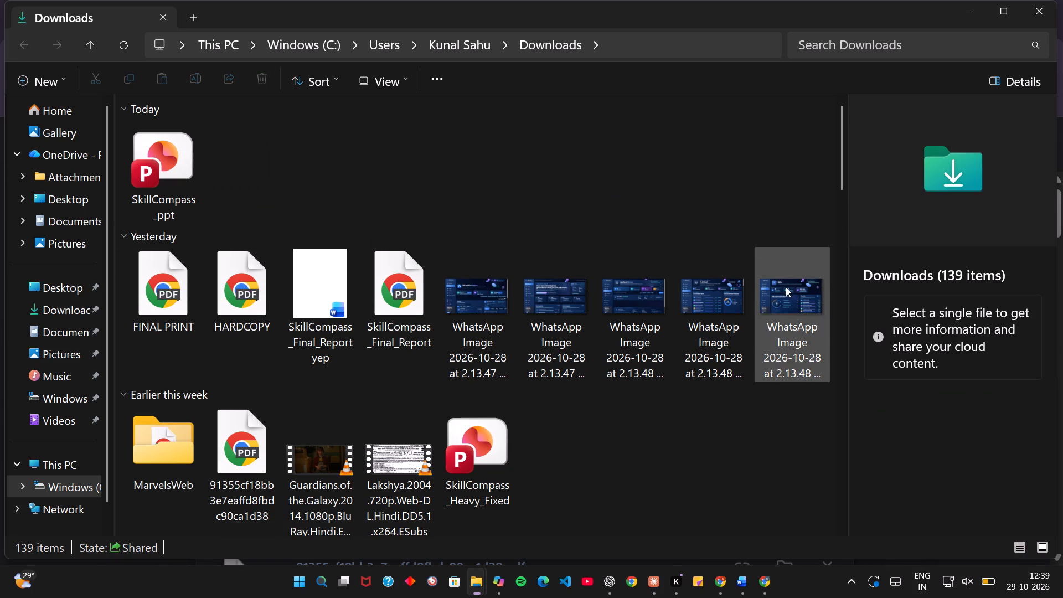
pyautogui.click(1036, 6)
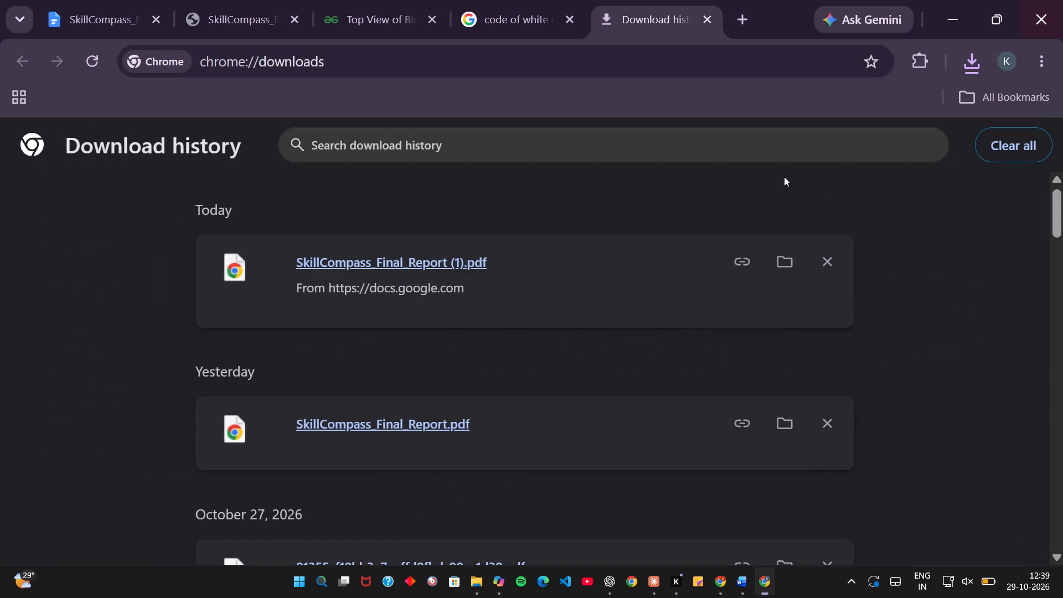
# Return to the SkillCompass_Final_Report document and review the numbering on its front pages, from the title page to the lists of figures and tables.
pyautogui.click(517, 30)
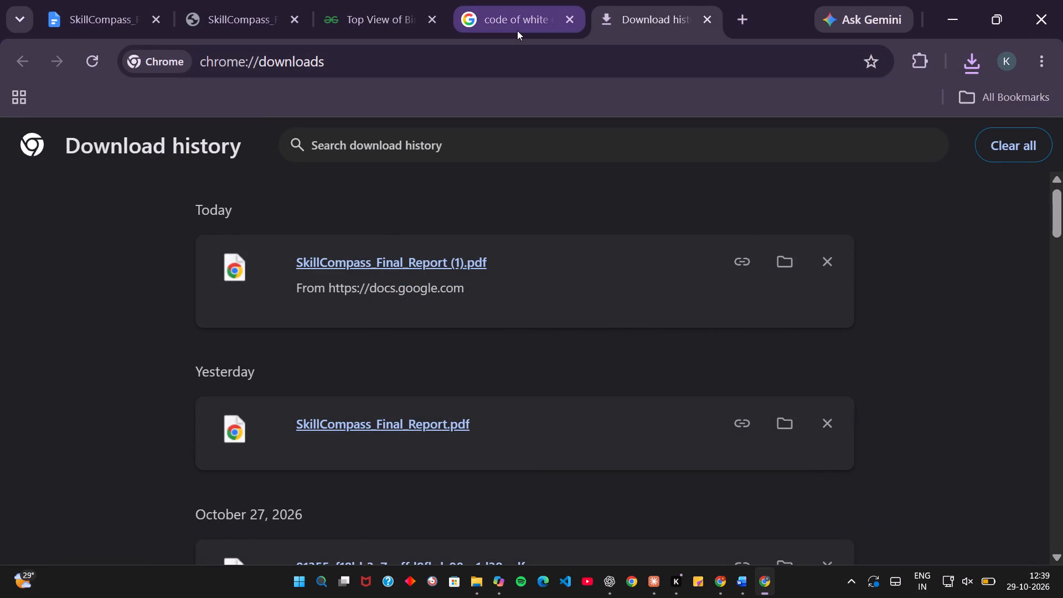
pyautogui.click(90, 24)
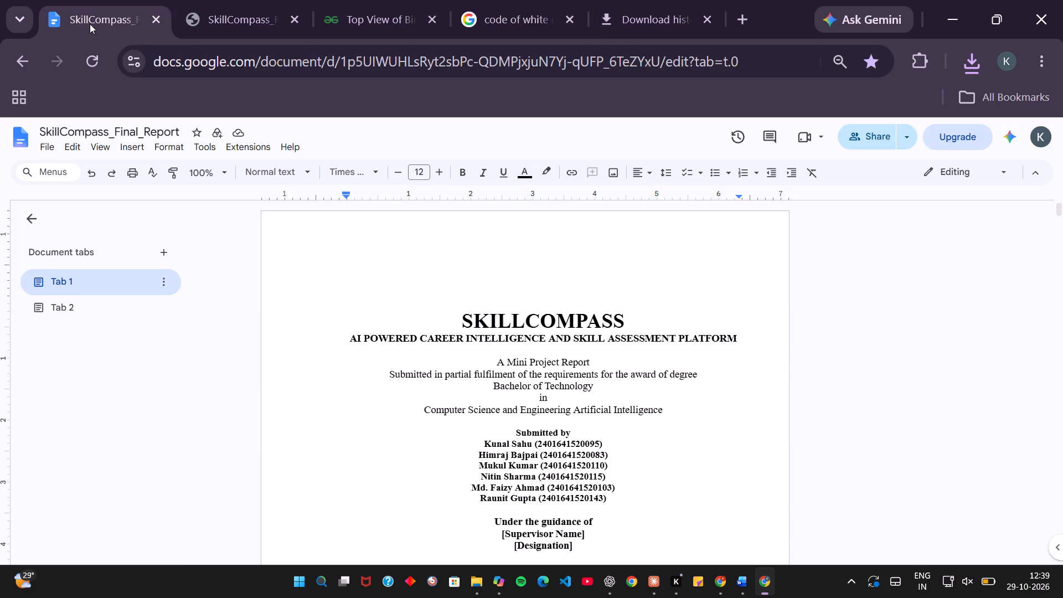
pyautogui.scroll(-3, 383, 342)
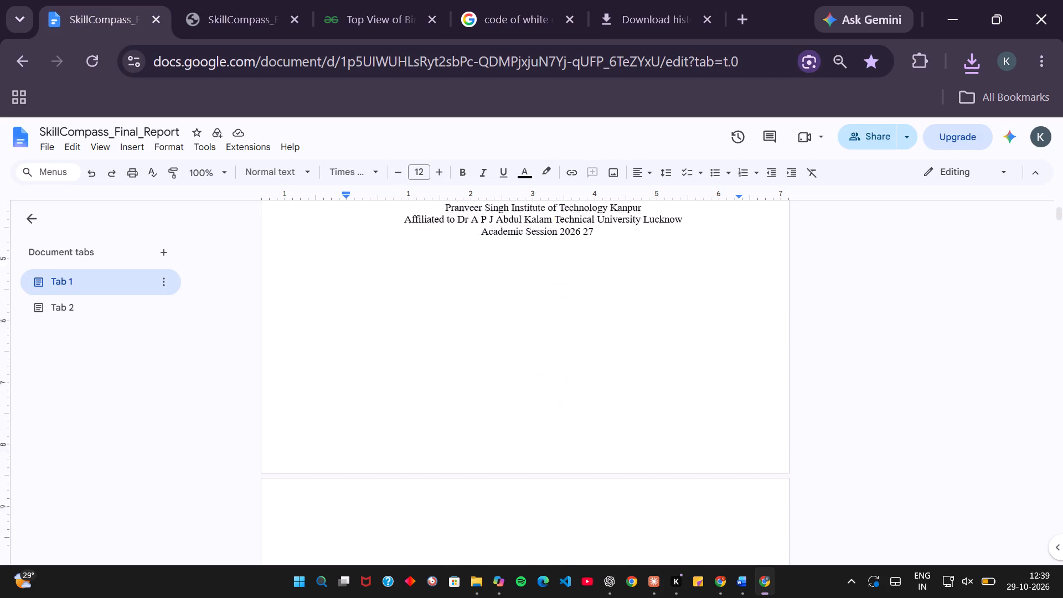
pyautogui.scroll(-4, 383, 342)
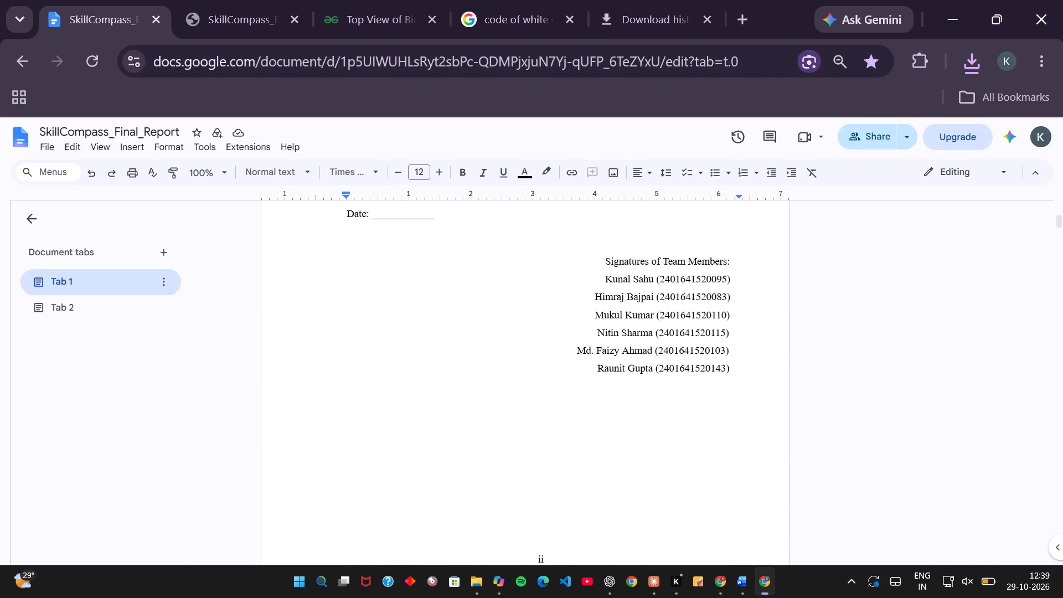
pyautogui.scroll(-4, 383, 342)
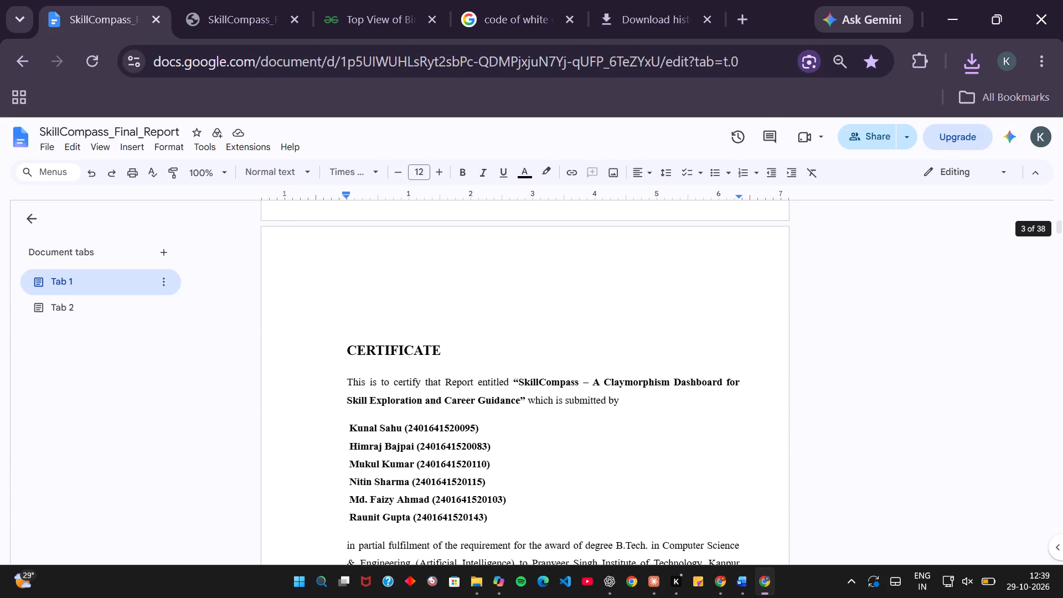
pyautogui.scroll(-4, 383, 342)
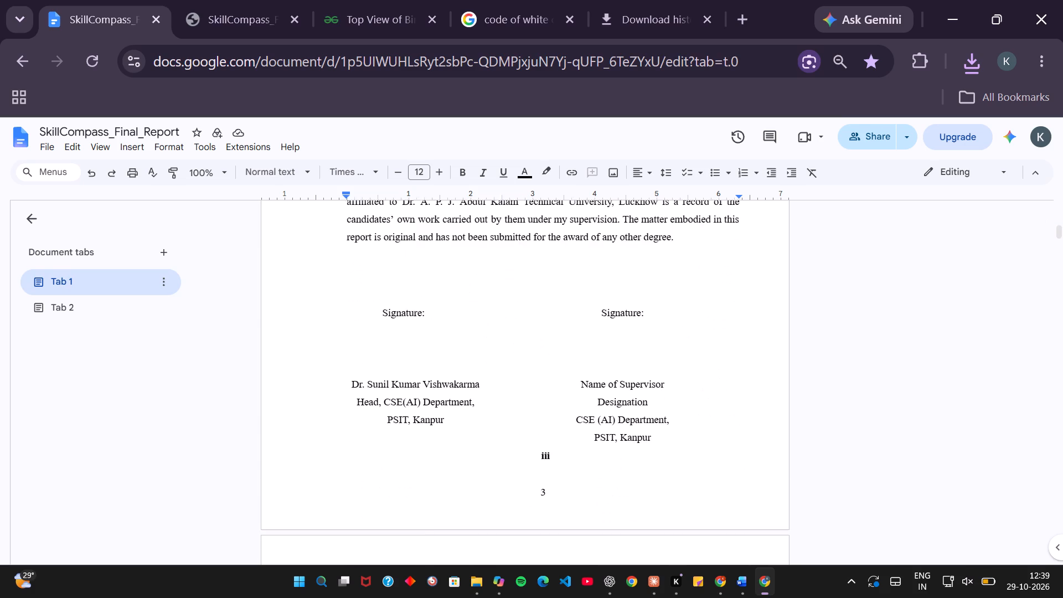
pyautogui.scroll(-2, 383, 342)
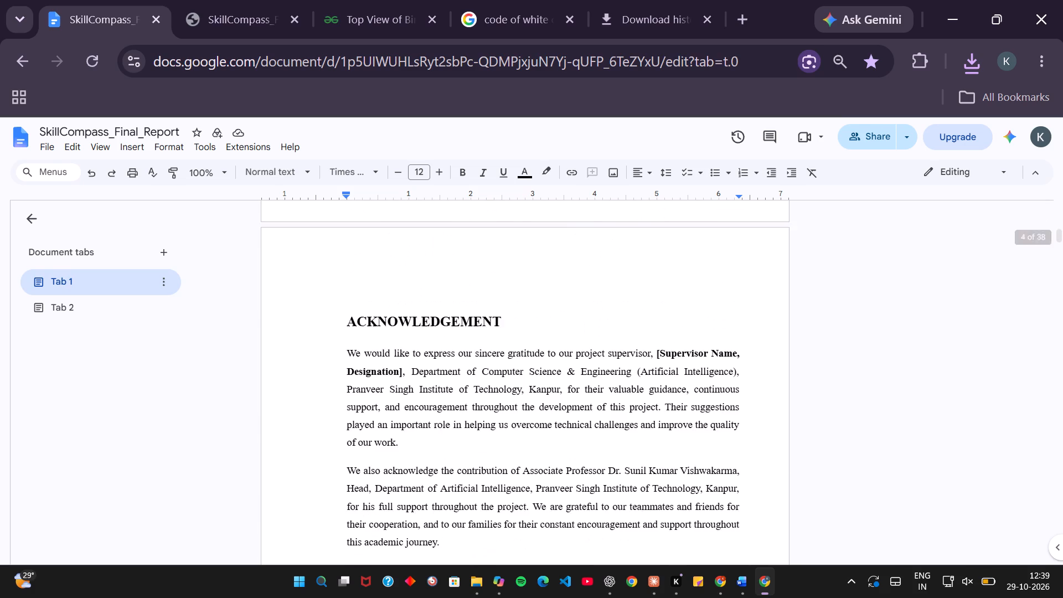
pyautogui.scroll(-7, 383, 342)
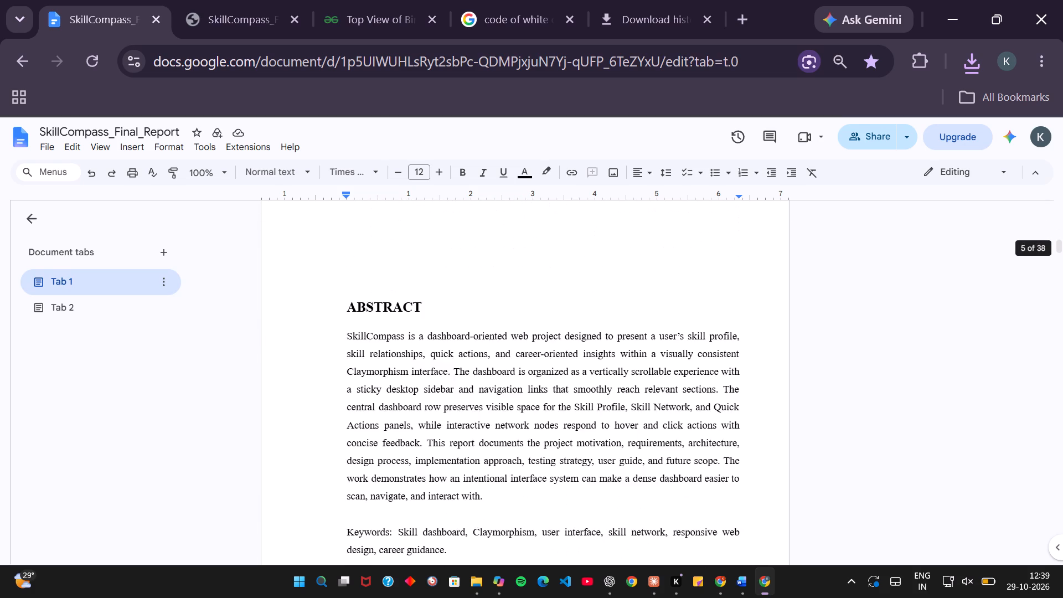
pyautogui.scroll(-7, 383, 342)
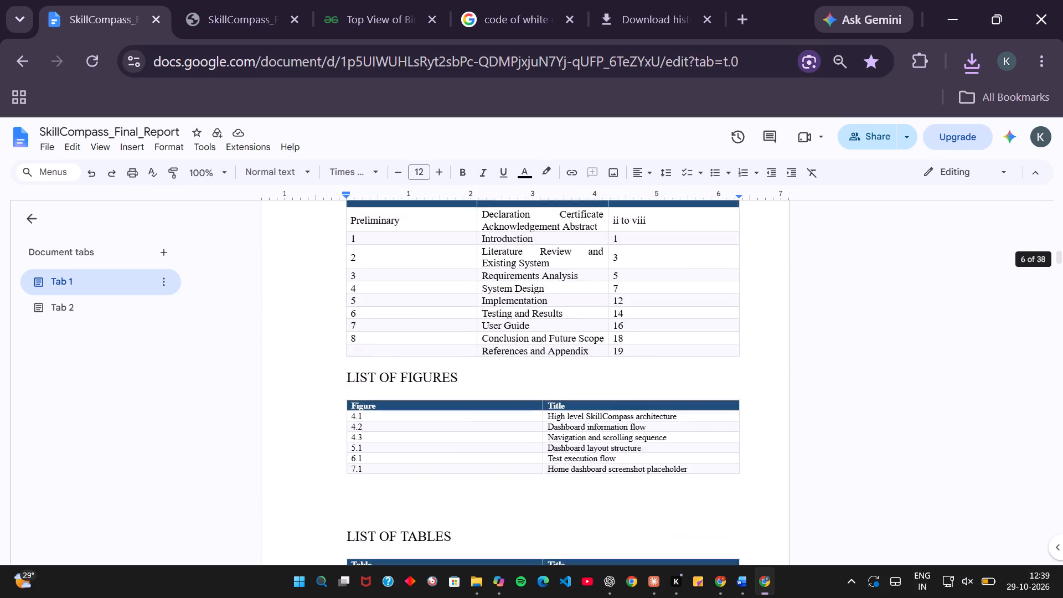
pyautogui.scroll(-2, 383, 342)
pyautogui.scroll(13, 383, 342)
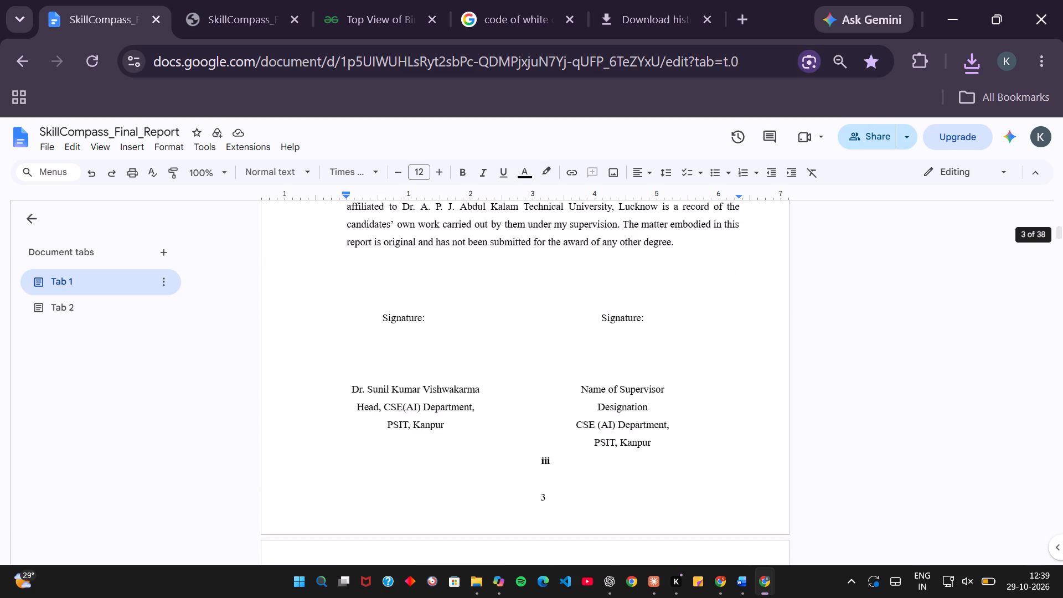
pyautogui.scroll(-1, 383, 342)
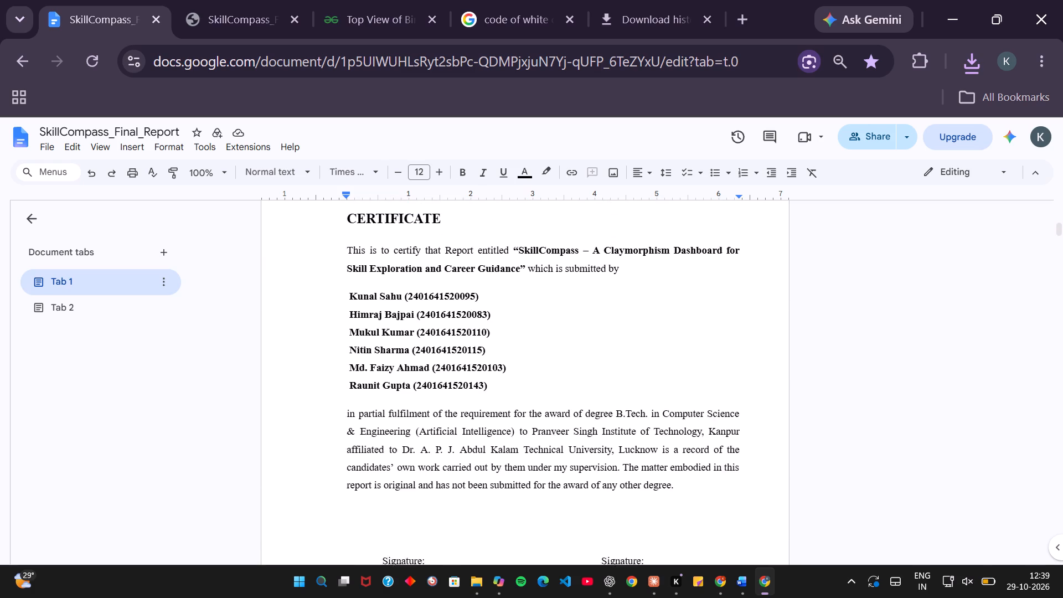
pyautogui.scroll(-1, 383, 342)
pyautogui.scroll(6, 383, 342)
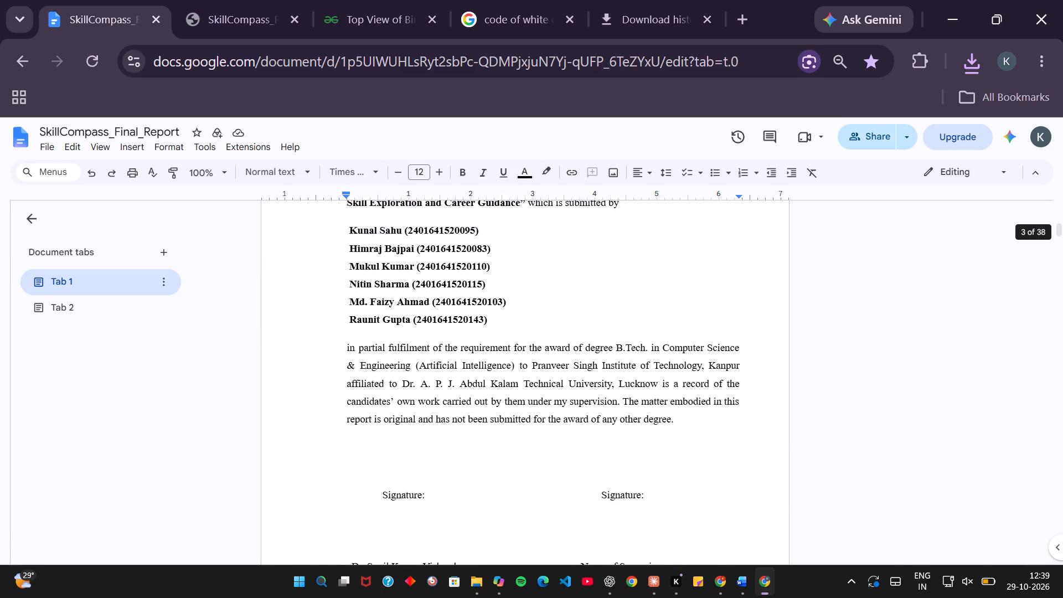
pyautogui.scroll(2, 383, 342)
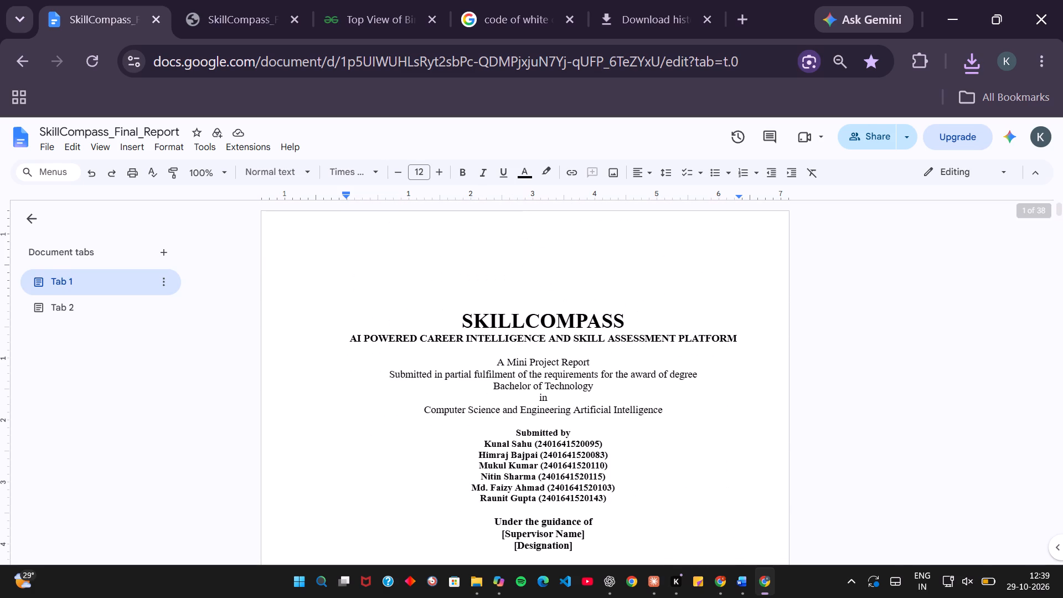
pyautogui.scroll(-5, 383, 342)
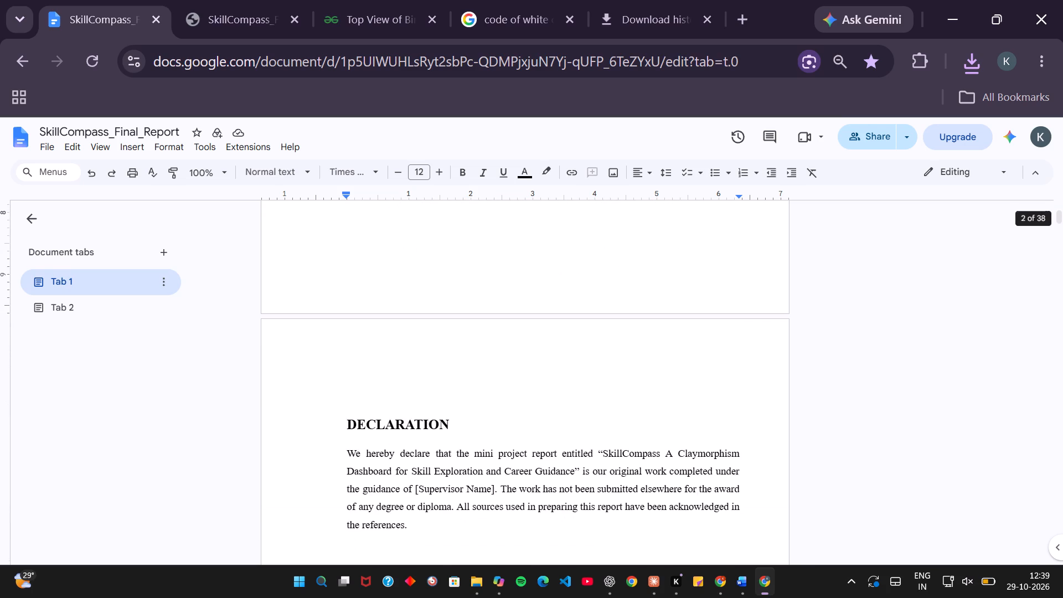